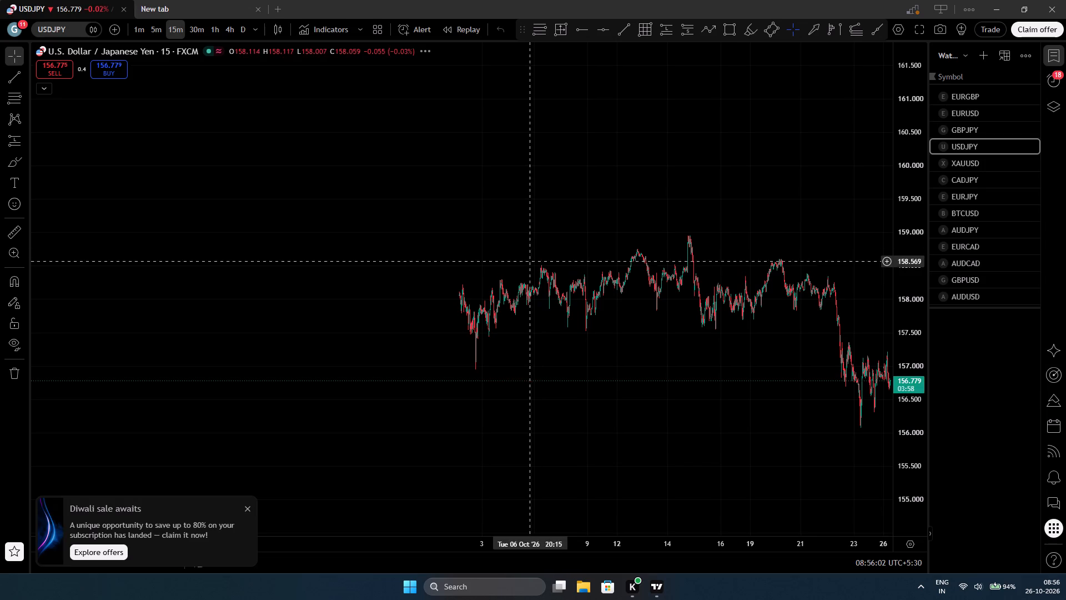
# Load the XAUUSD chart from the watchlist and hide the watchlist.
pyautogui.moveTo(767, 267); pyautogui.dragTo(490, 211)
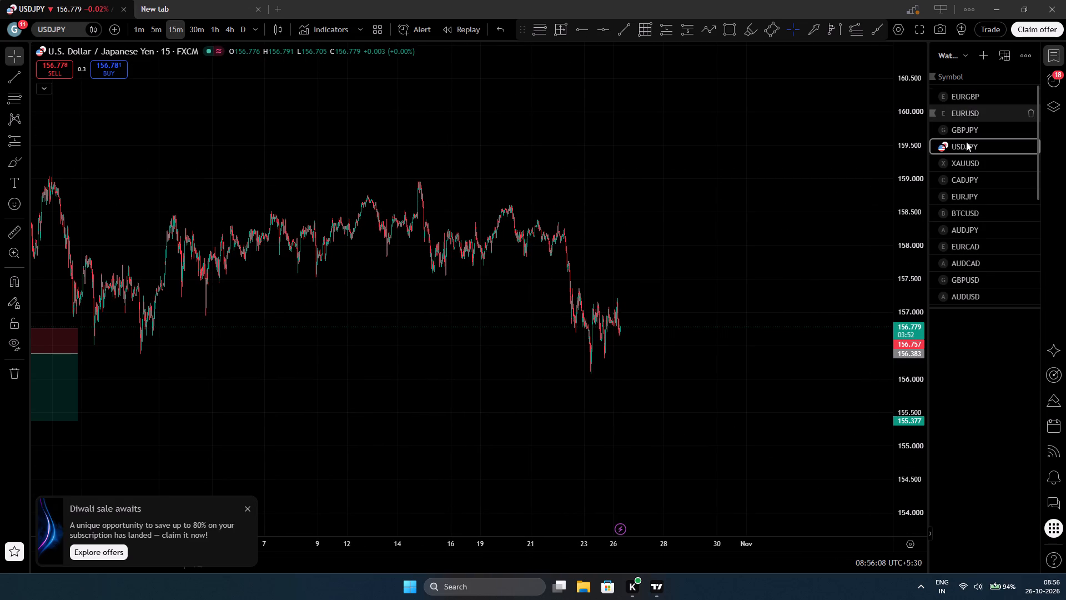
pyautogui.click(969, 161)
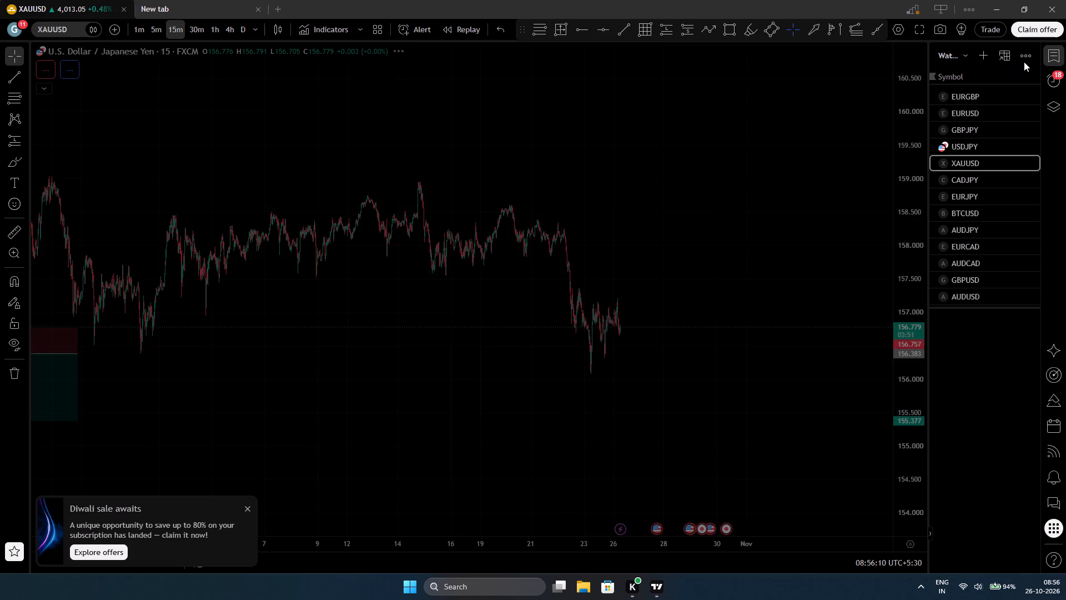
pyautogui.click(1052, 56)
pyautogui.rightClick(763, 231)
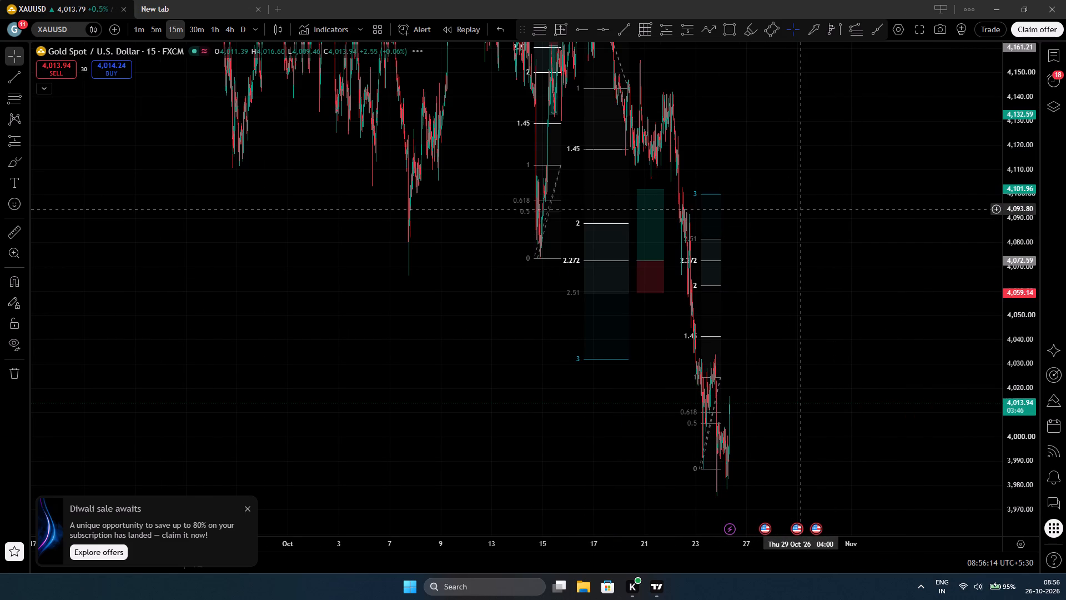
pyautogui.rightClick(813, 221)
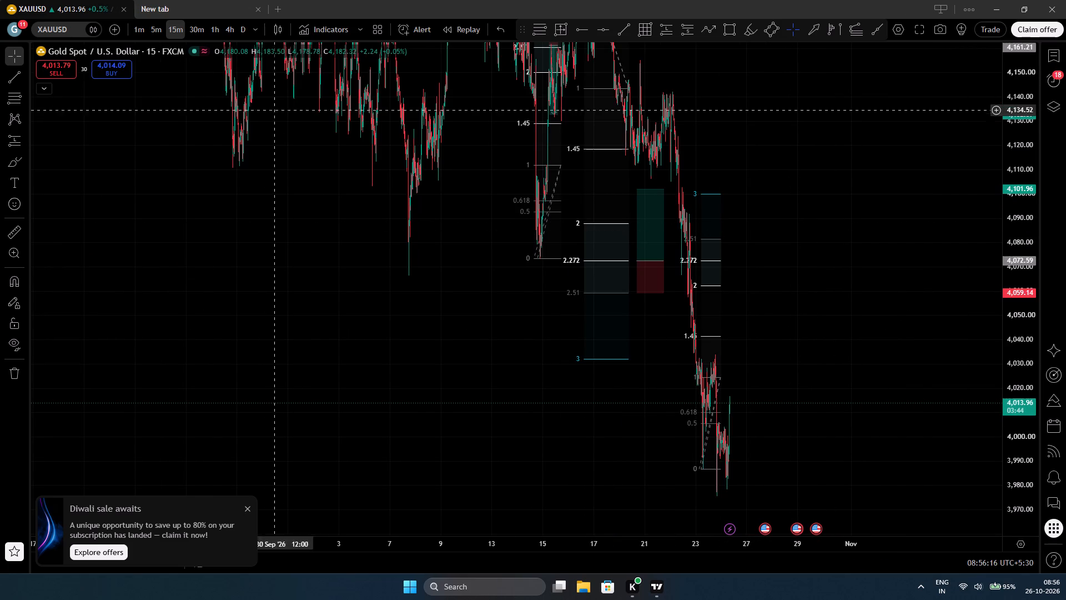
# Switch XAUUSD to the 1-hour timeframe and examine the October decline and the most recent candles around the existing Fibonacci drawings.
pyautogui.click(210, 31)
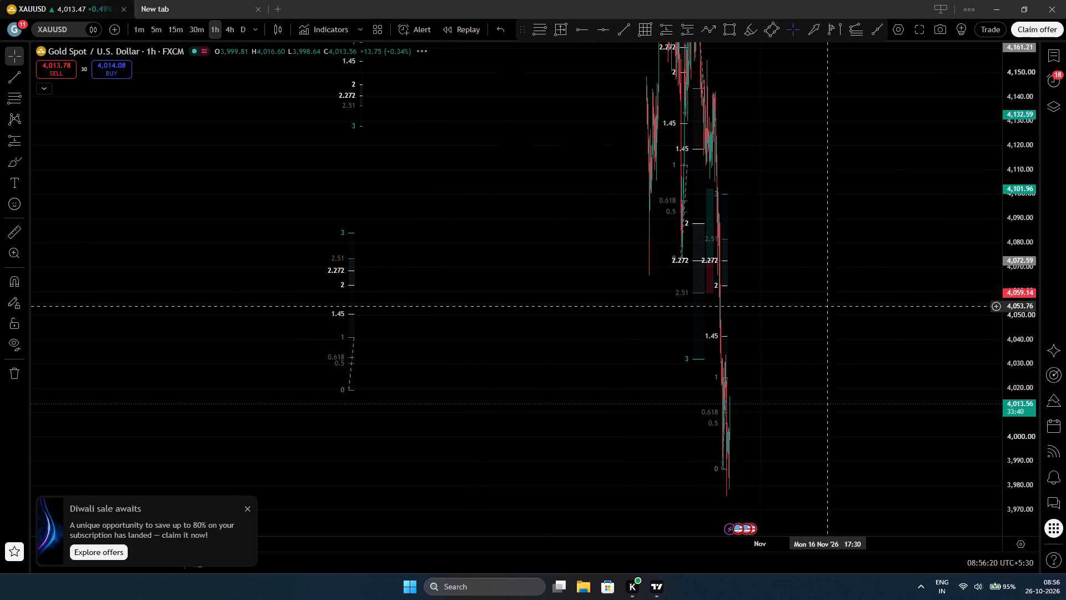
pyautogui.moveTo(1006, 134); pyautogui.dragTo(983, 458)
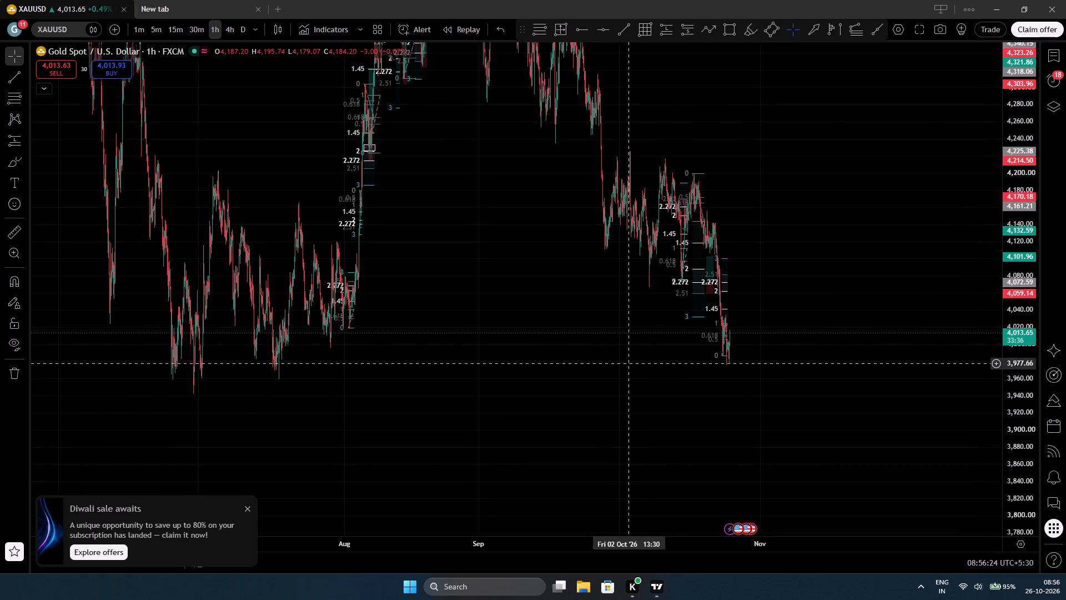
pyautogui.scroll(5, 627, 363)
pyautogui.scroll(-1, 626, 363)
pyautogui.scroll(2, 621, 359)
pyautogui.scroll(-2, 600, 356)
pyautogui.scroll(1, 597, 355)
pyautogui.scroll(3, 546, 357)
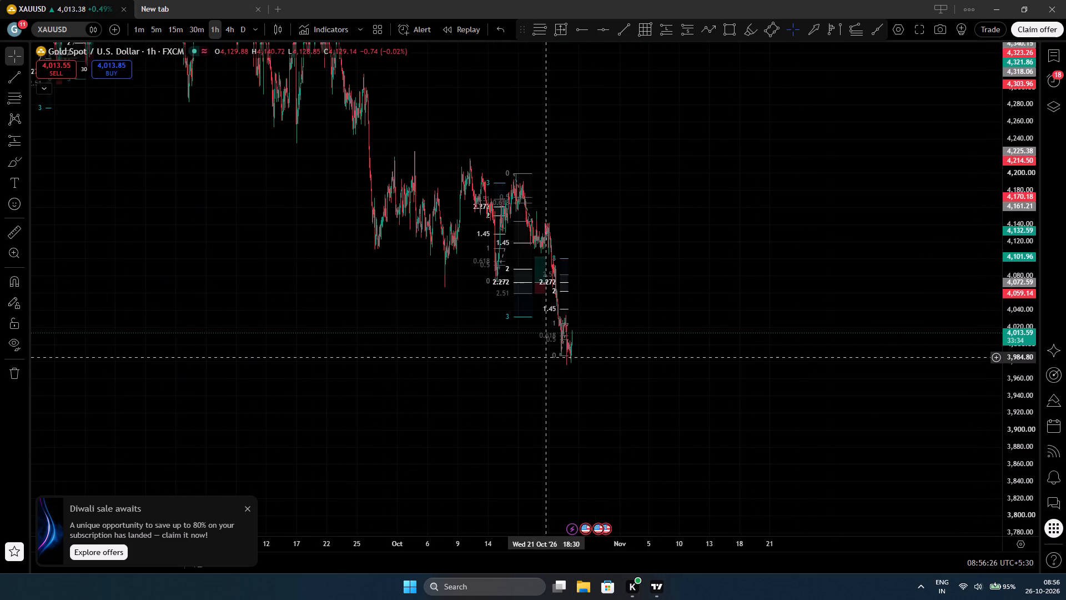
pyautogui.scroll(14, 546, 357)
pyautogui.moveTo(224, 384); pyautogui.dragTo(787, 377)
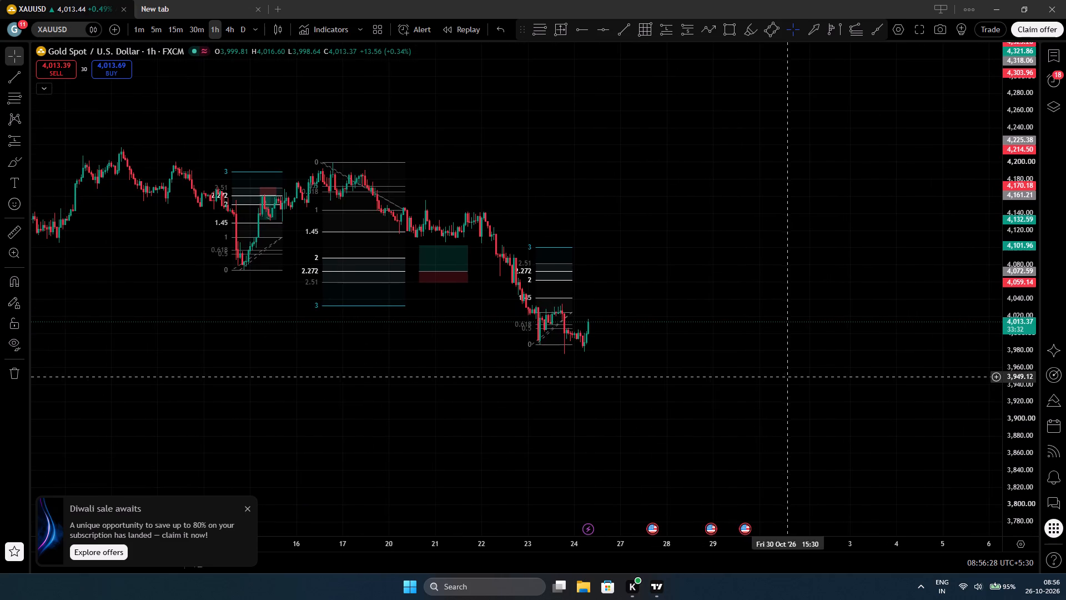
pyautogui.scroll(1, 545, 397)
pyautogui.scroll(-1, 545, 397)
pyautogui.moveTo(505, 390); pyautogui.dragTo(617, 394)
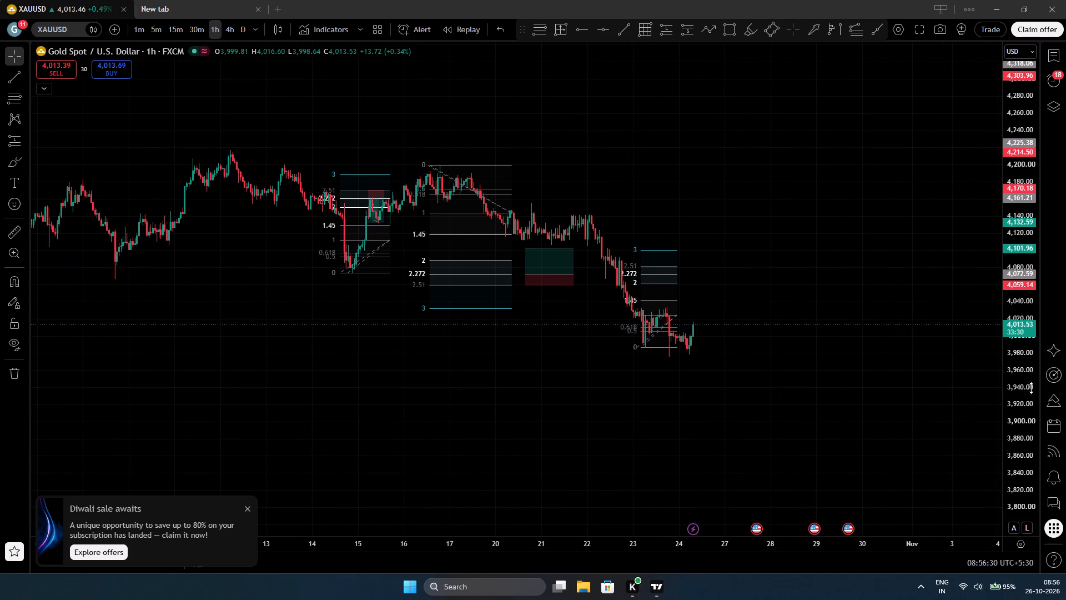
pyautogui.moveTo(1026, 388); pyautogui.dragTo(992, 192)
pyautogui.scroll(14, 496, 415)
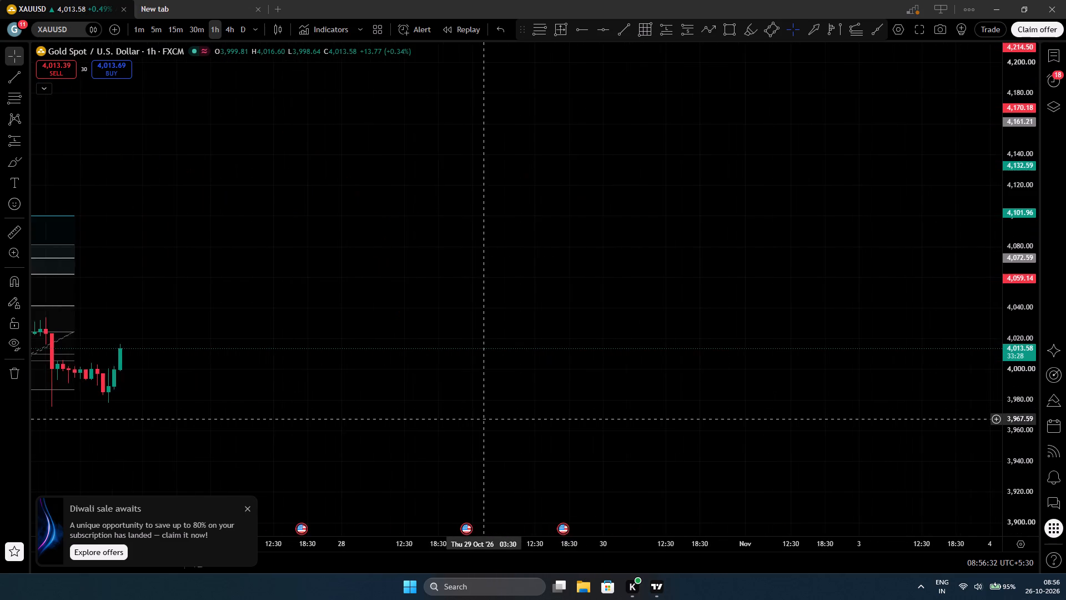
pyautogui.scroll(2, 481, 419)
pyautogui.moveTo(283, 419); pyautogui.dragTo(962, 394)
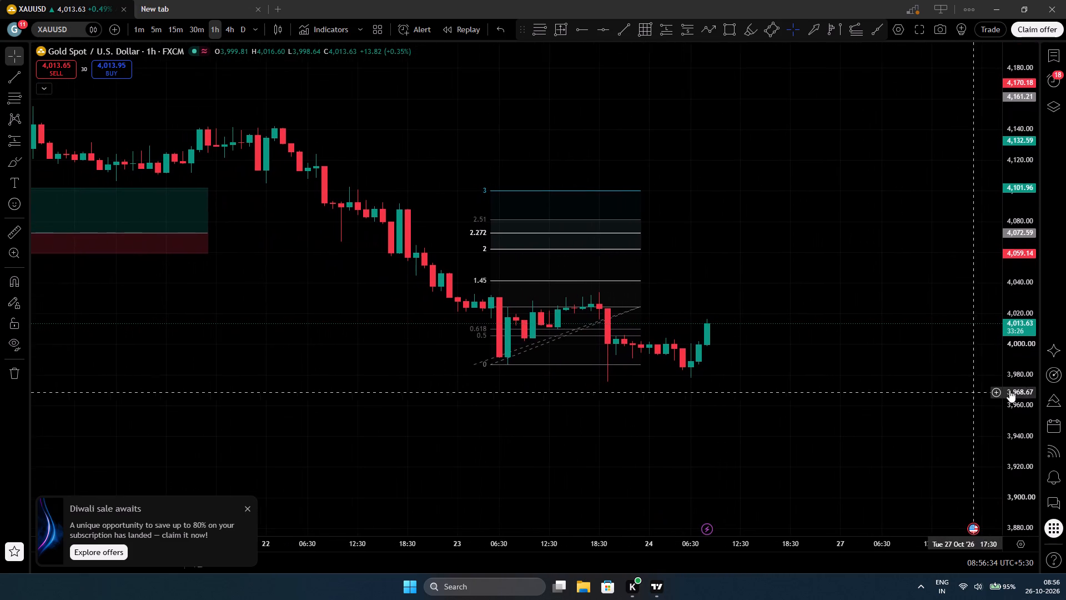
pyautogui.moveTo(1033, 407); pyautogui.dragTo(1004, 316)
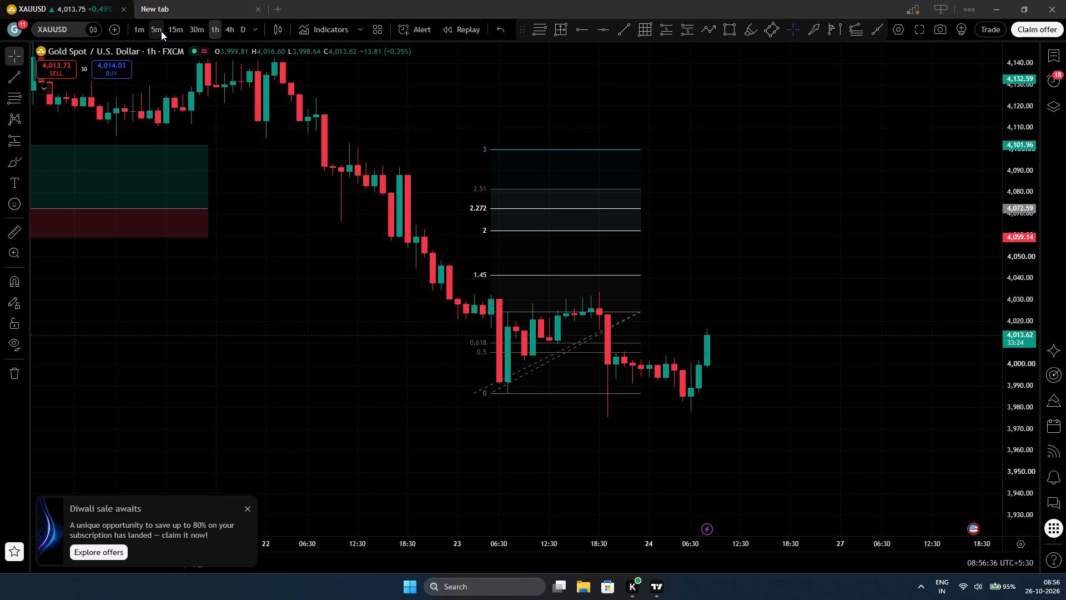
# Switch to the 15-minute timeframe and delete the Fibonacci drawing covering the 23 October price swing.
pyautogui.click(168, 29)
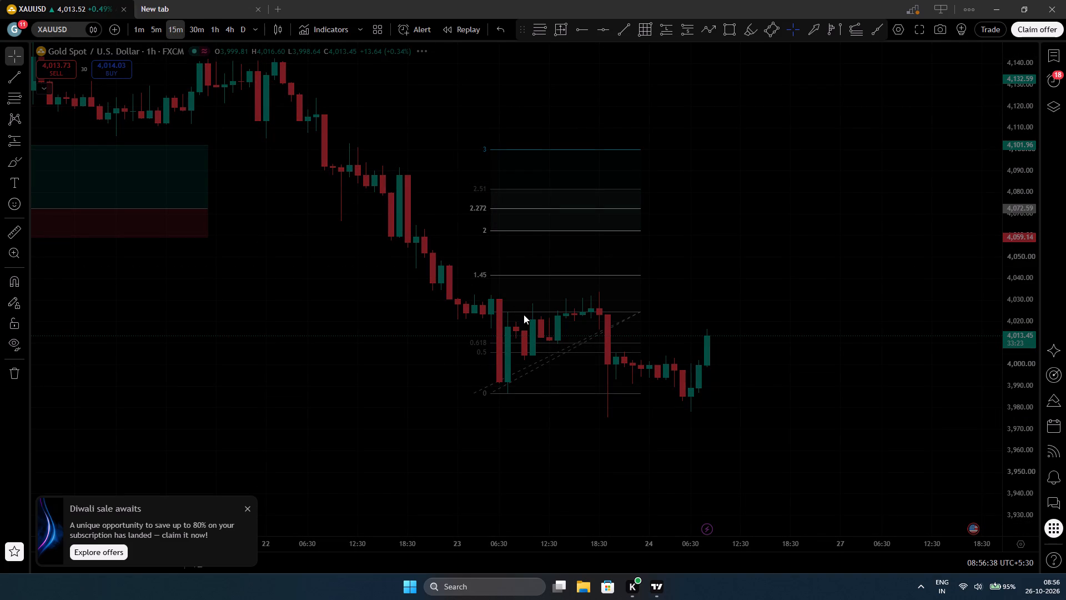
pyautogui.scroll(-16, 513, 337)
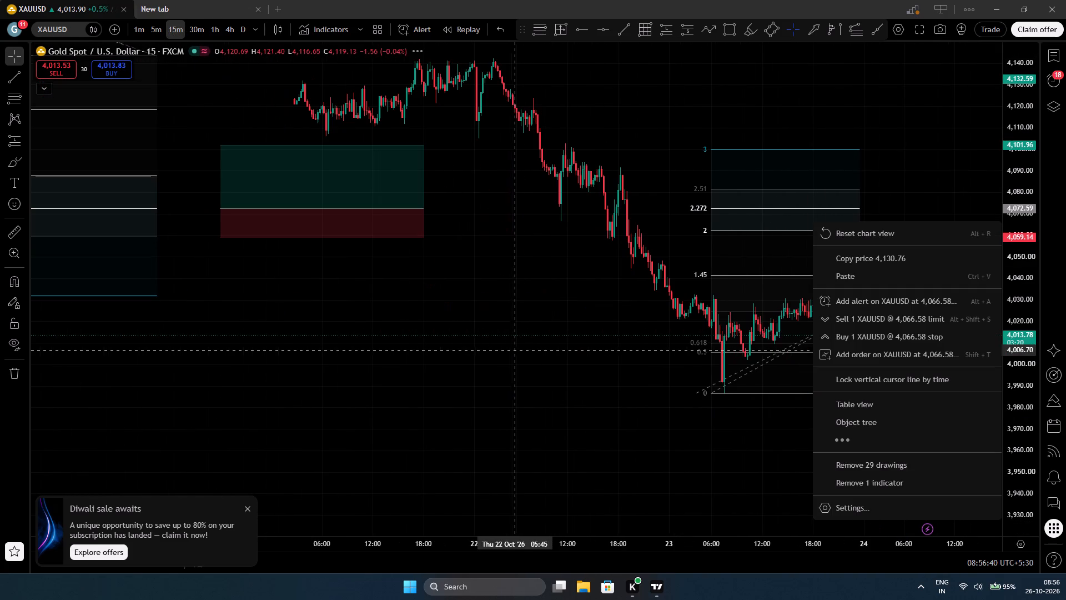
pyautogui.moveTo(713, 472); pyautogui.dragTo(416, 412)
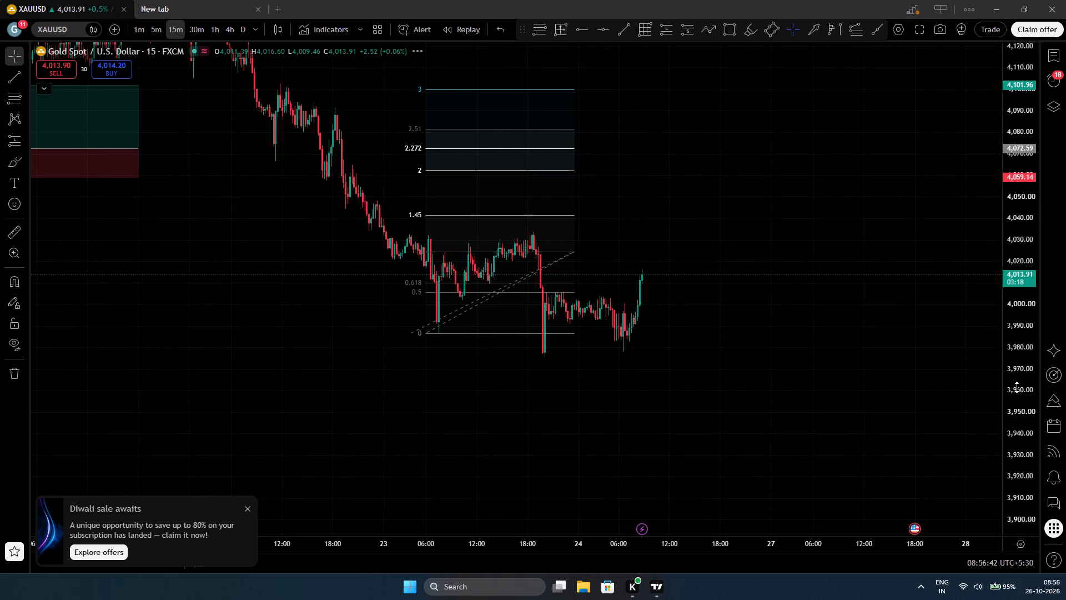
pyautogui.moveTo(1013, 394); pyautogui.dragTo(989, 279)
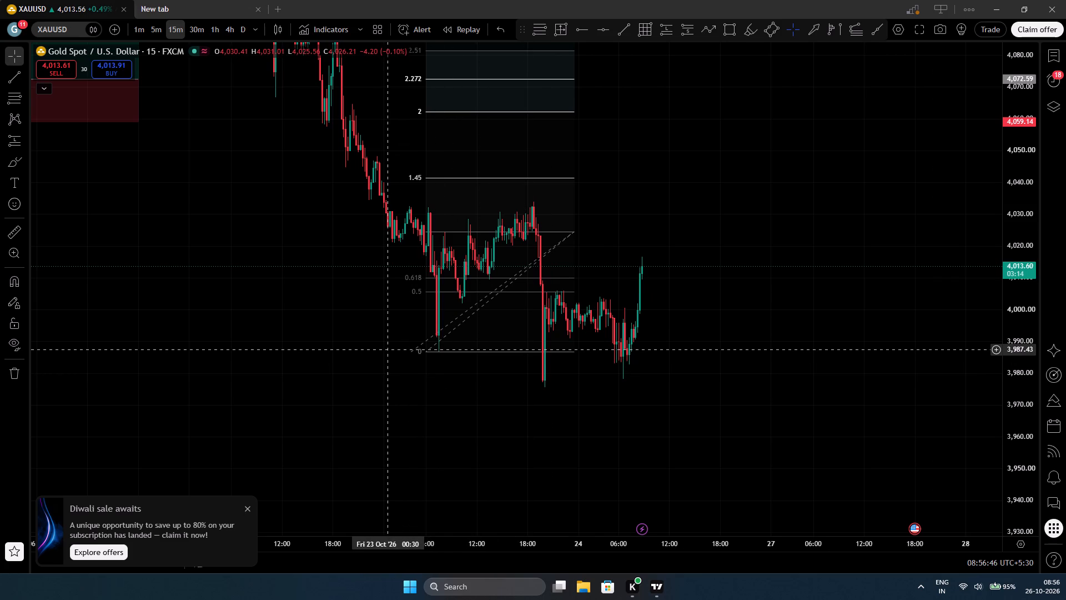
pyautogui.click(490, 177)
pyautogui.click(482, 58)
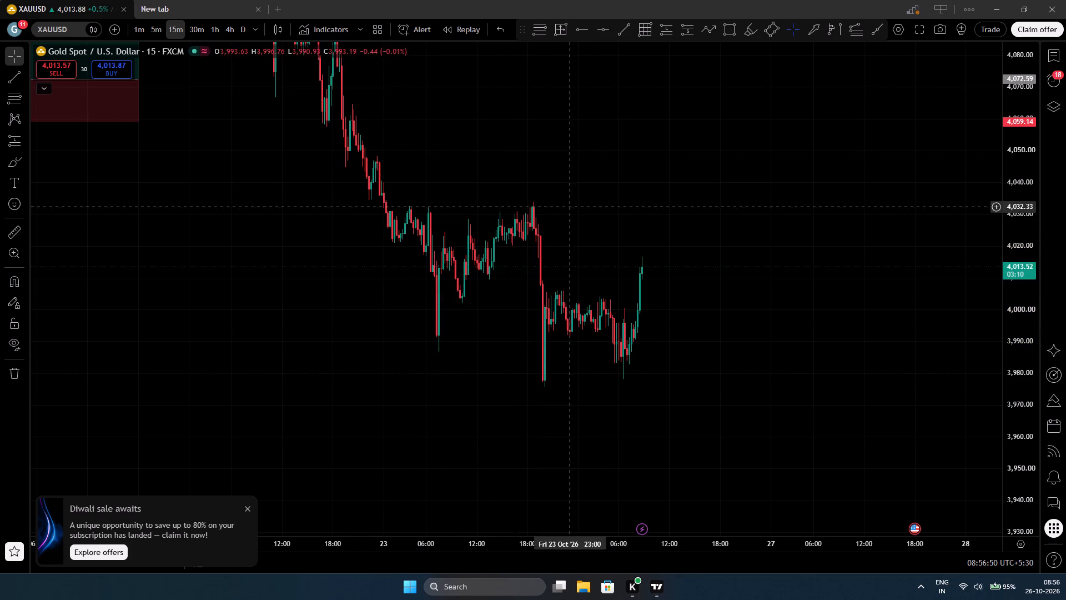
# Examine the 15-minute XAUUSD price action from 22 to 26 October, including the recent swing lows and rebound.
pyautogui.scroll(3, 601, 327)
pyautogui.scroll(1, 554, 324)
pyautogui.scroll(2, 428, 386)
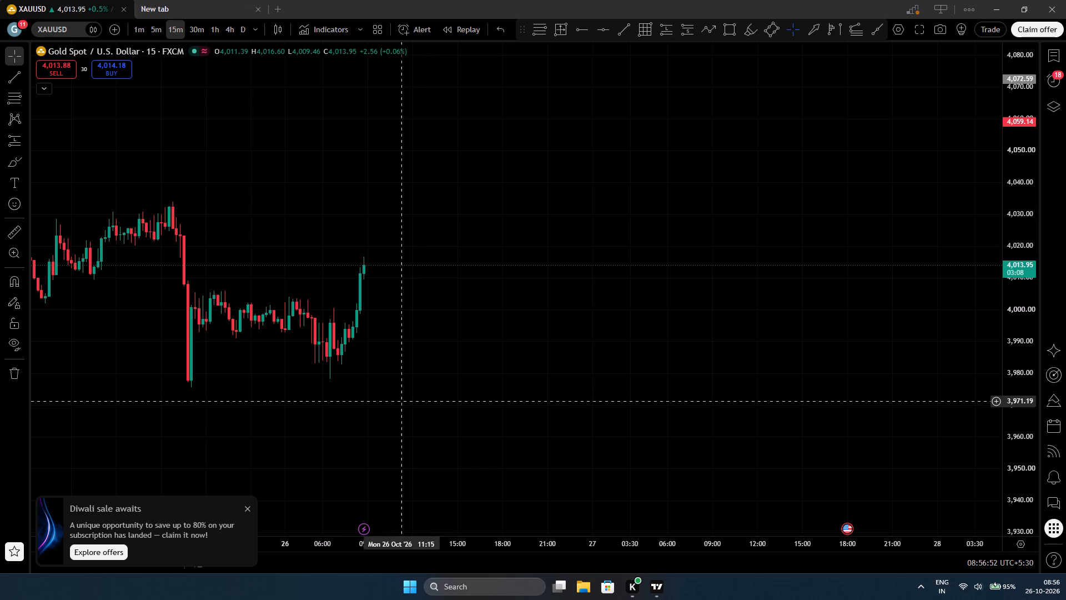
pyautogui.moveTo(292, 420); pyautogui.dragTo(542, 357)
pyautogui.scroll(-3, 527, 378)
pyautogui.scroll(3, 527, 378)
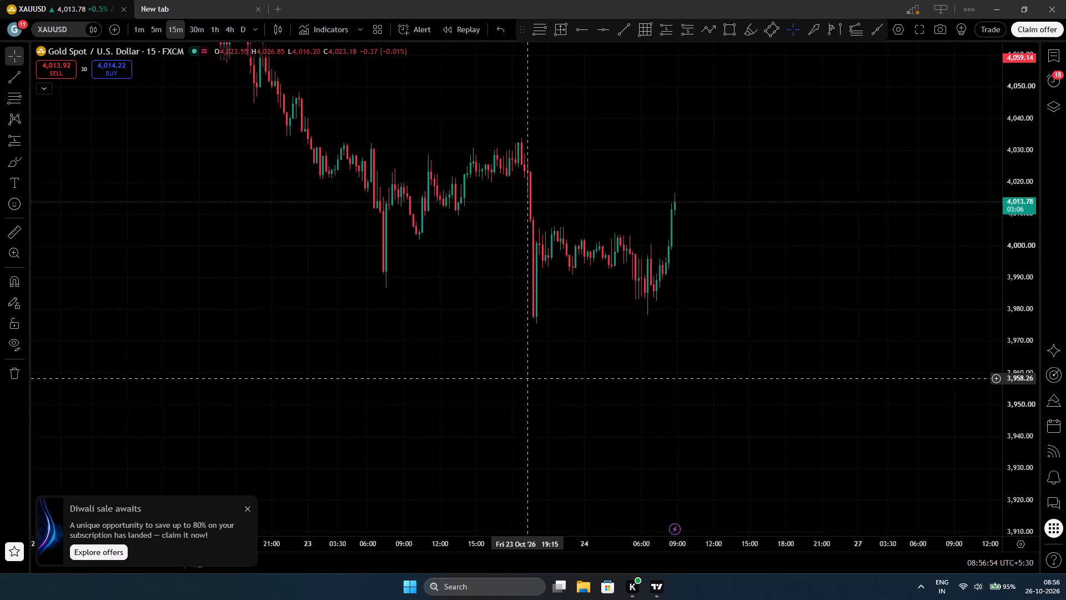
pyautogui.moveTo(609, 317); pyautogui.dragTo(620, 338)
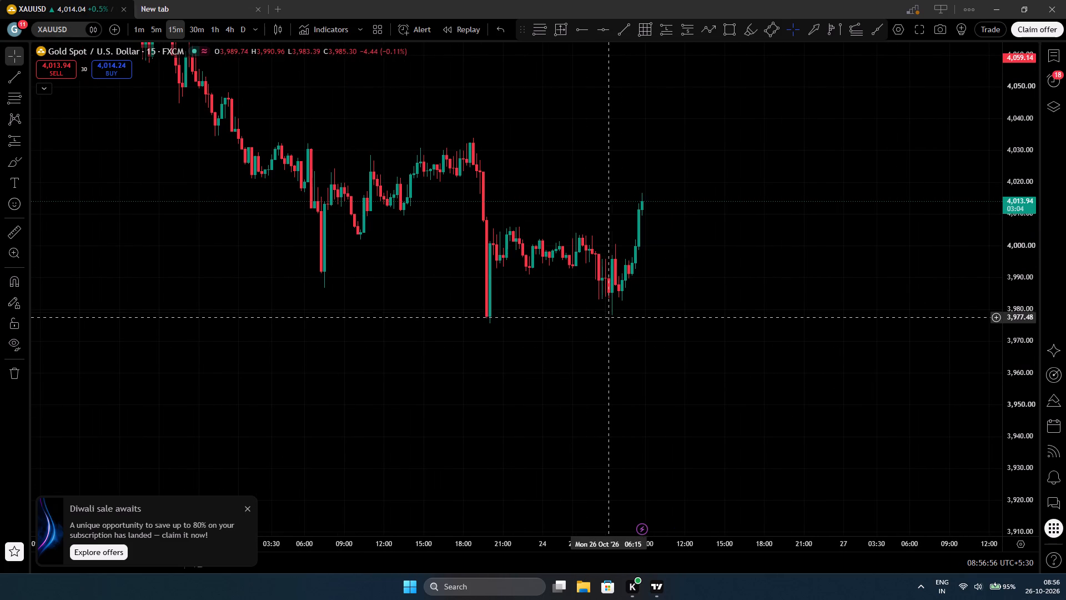
pyautogui.moveTo(620, 338); pyautogui.dragTo(707, 496)
pyautogui.scroll(-6, 592, 411)
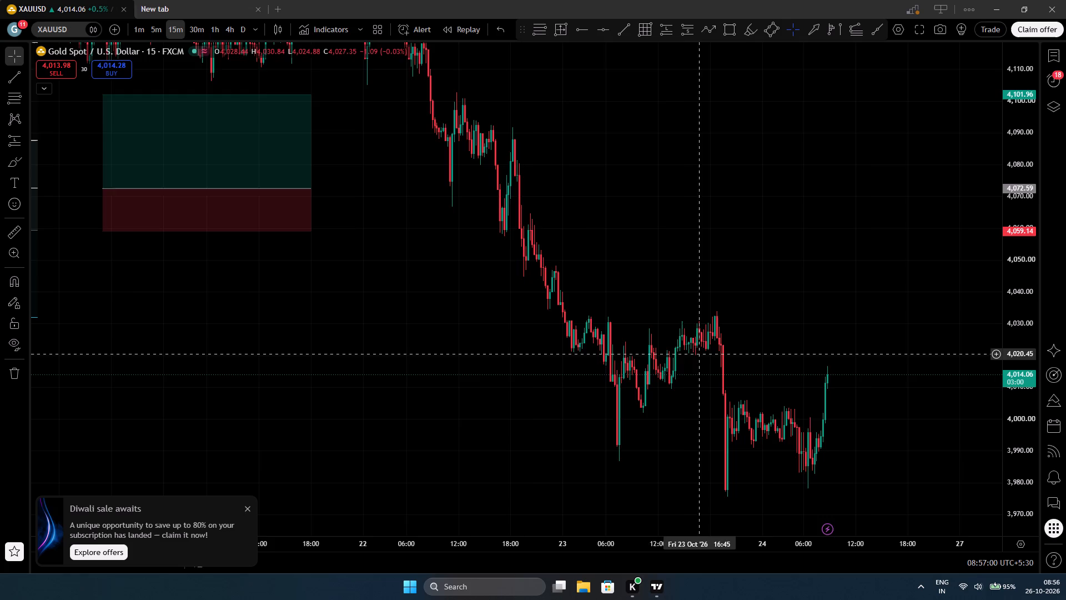
pyautogui.scroll(-2, 678, 351)
pyautogui.scroll(4, 674, 348)
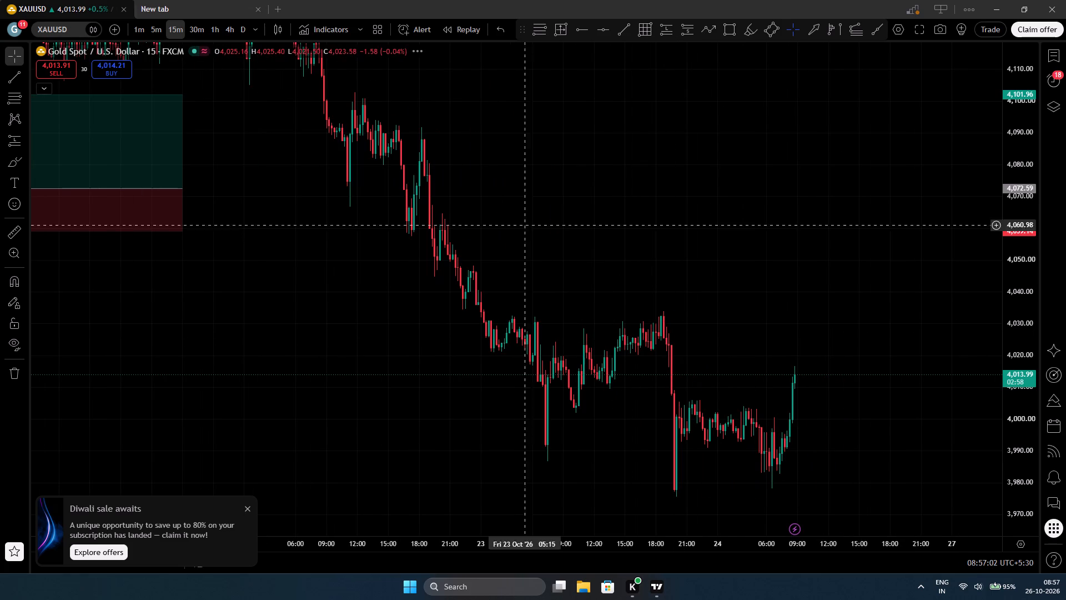
# Switch the XAUUSD chart to the 5-minute timeframe and examine the swings of 23 to 26 October.
pyautogui.click(157, 29)
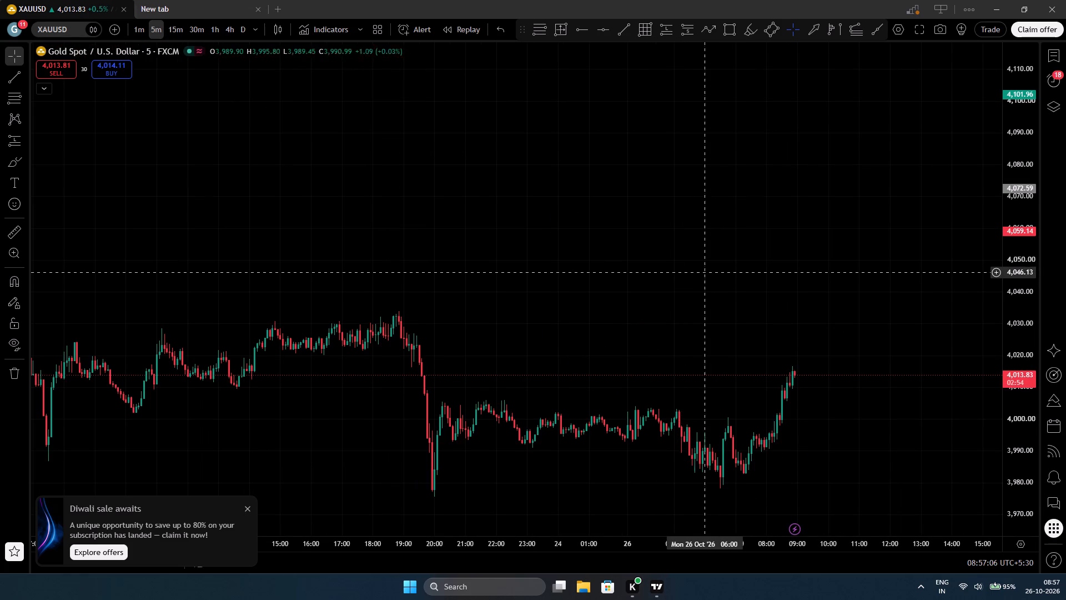
pyautogui.moveTo(715, 278); pyautogui.dragTo(713, 162)
pyautogui.scroll(-6, 485, 377)
pyautogui.scroll(2, 485, 378)
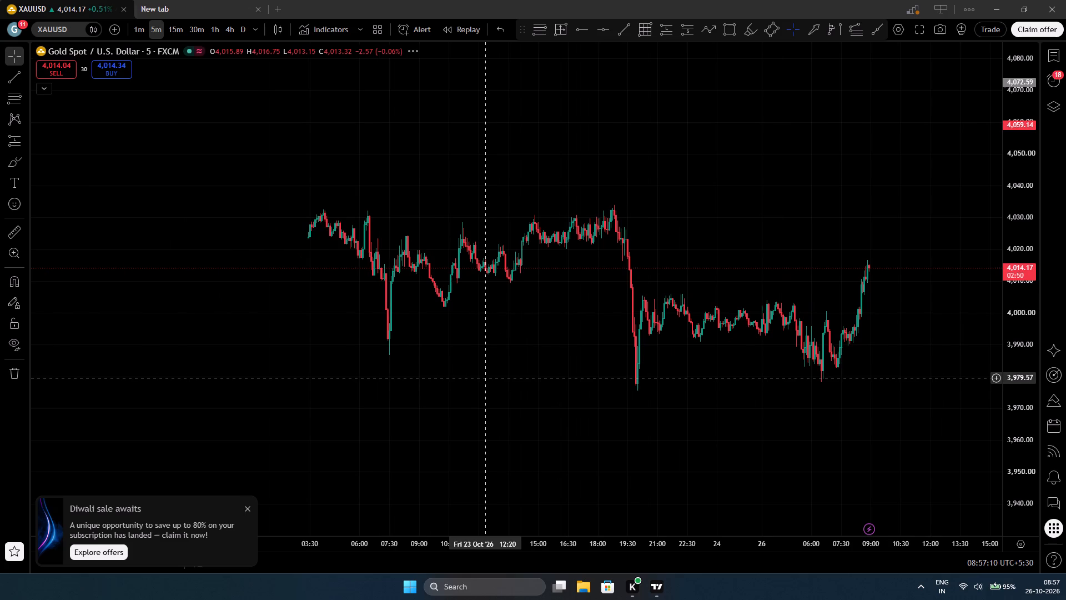
pyautogui.moveTo(788, 418); pyautogui.dragTo(663, 408)
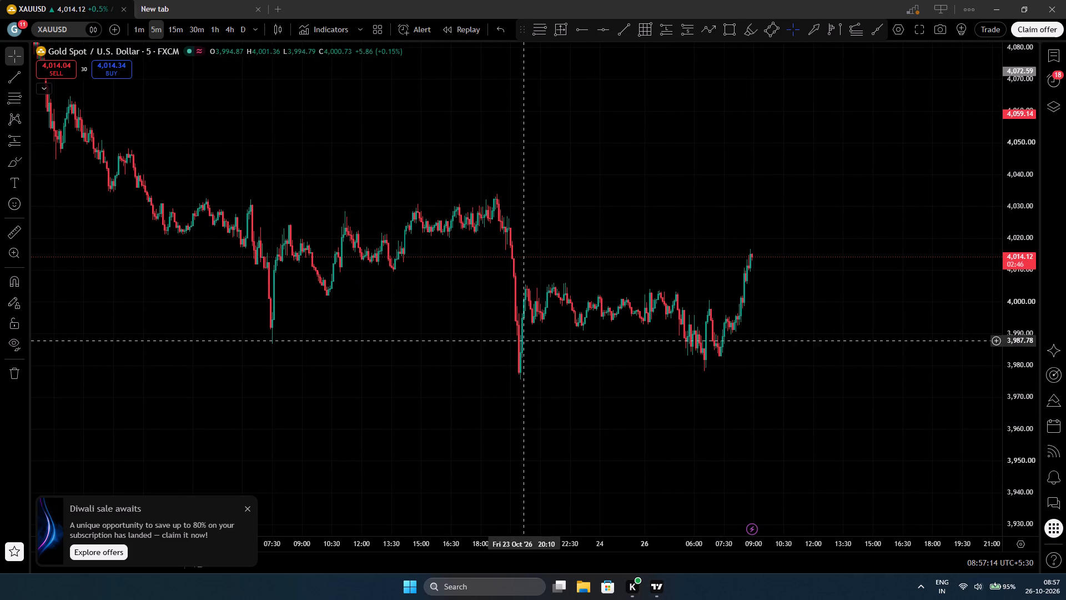
# Draw a trend-based Fibonacci extension from about 3,975 at the 23 October low up to about 4,005 and back to about 3,975.
pyautogui.click(854, 31)
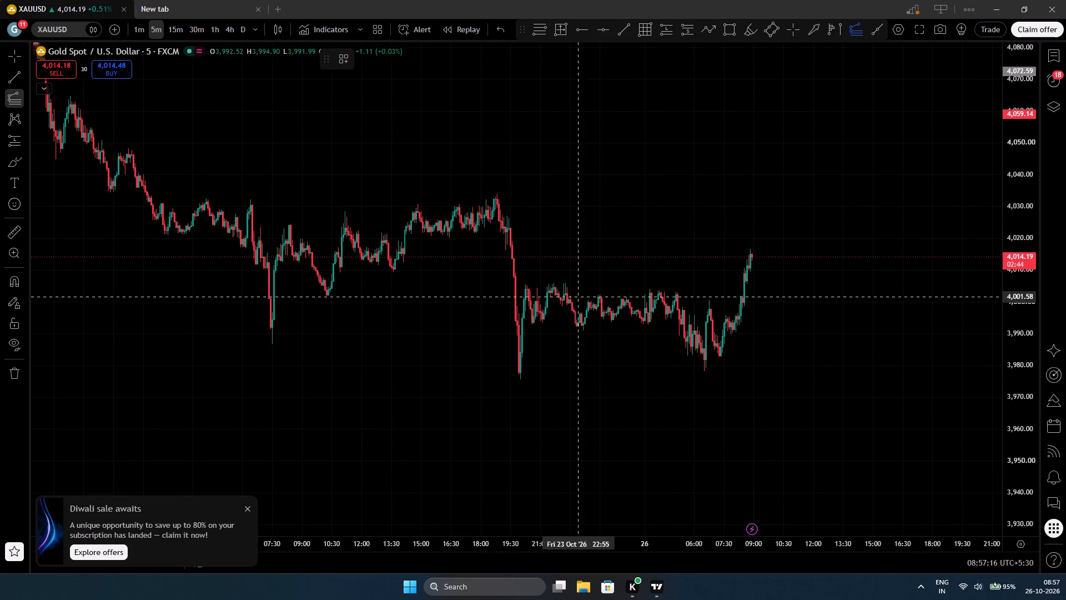
pyautogui.click(495, 381)
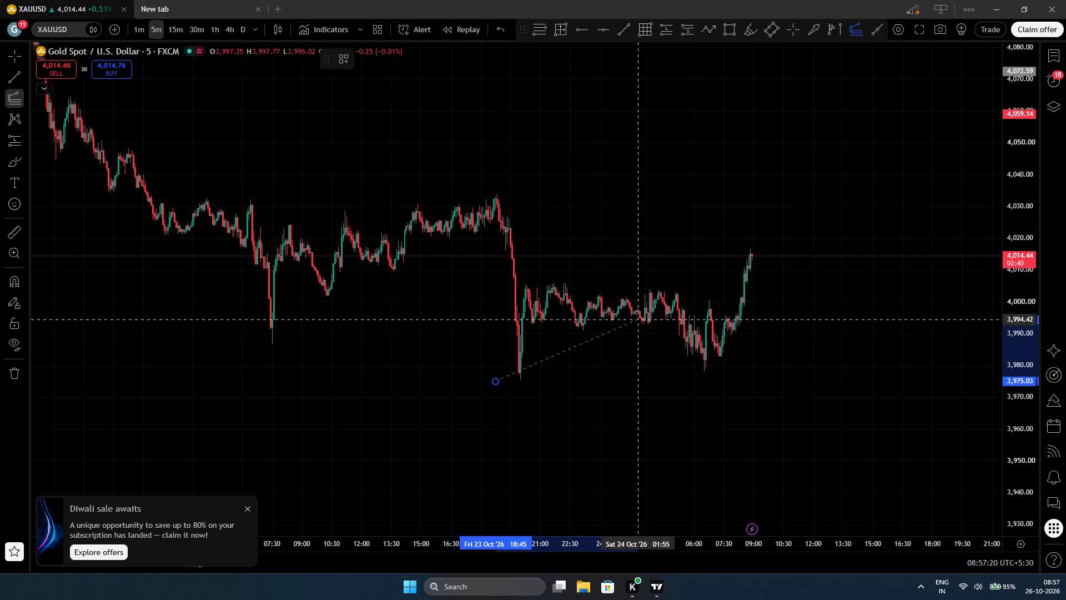
pyautogui.click(803, 284)
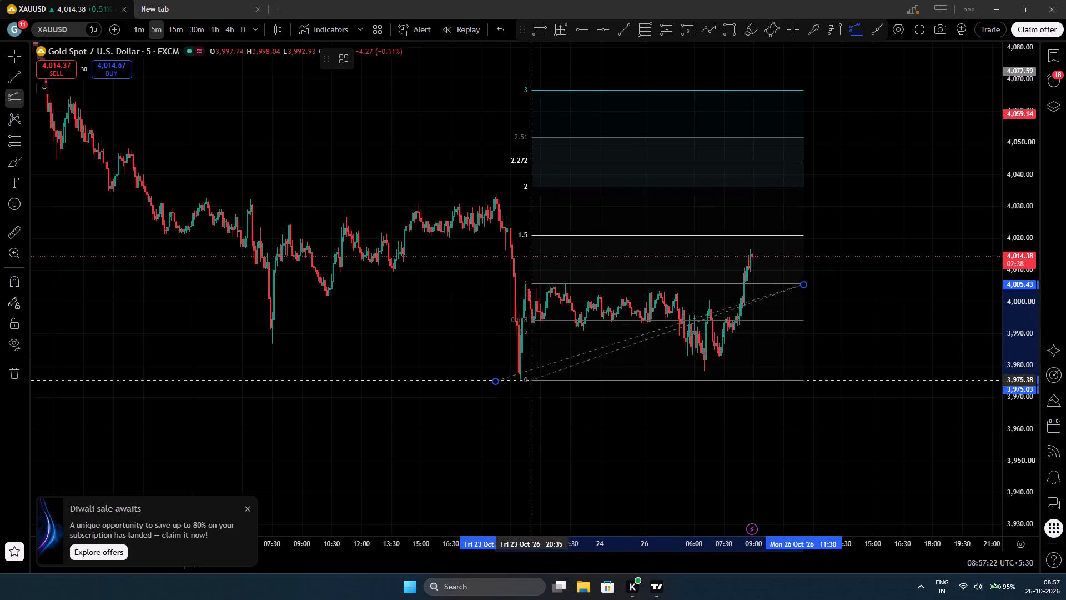
pyautogui.click(497, 380)
pyautogui.click(809, 367)
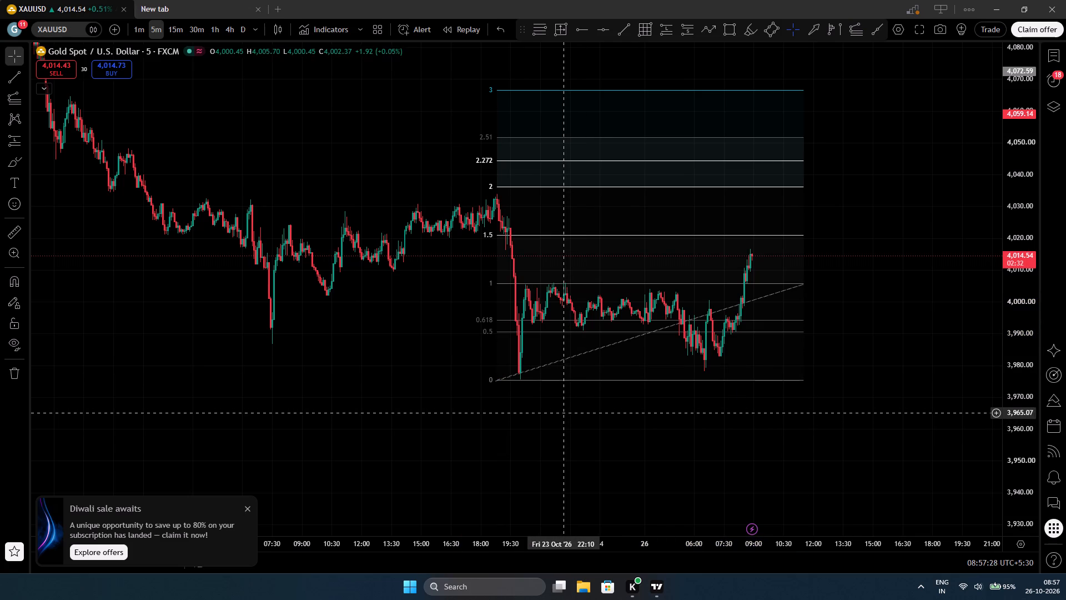
# Move the Fibonacci extension to the earlier 23 October low near 3,986 for comparison, and return it to the later low near 3,976.
pyautogui.moveTo(632, 236); pyautogui.dragTo(522, 229)
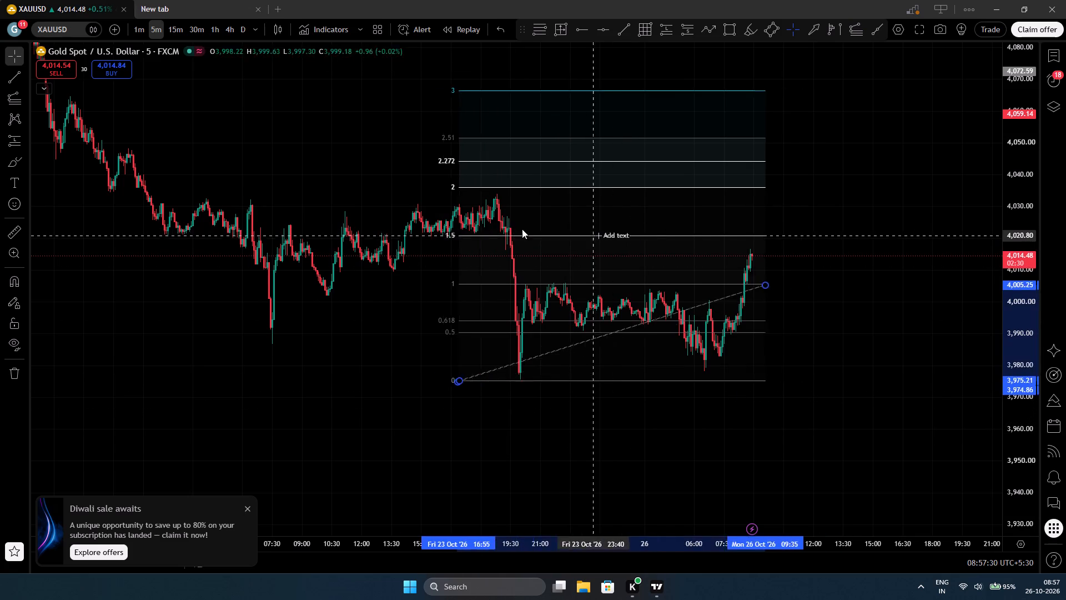
pyautogui.moveTo(522, 229); pyautogui.dragTo(384, 199)
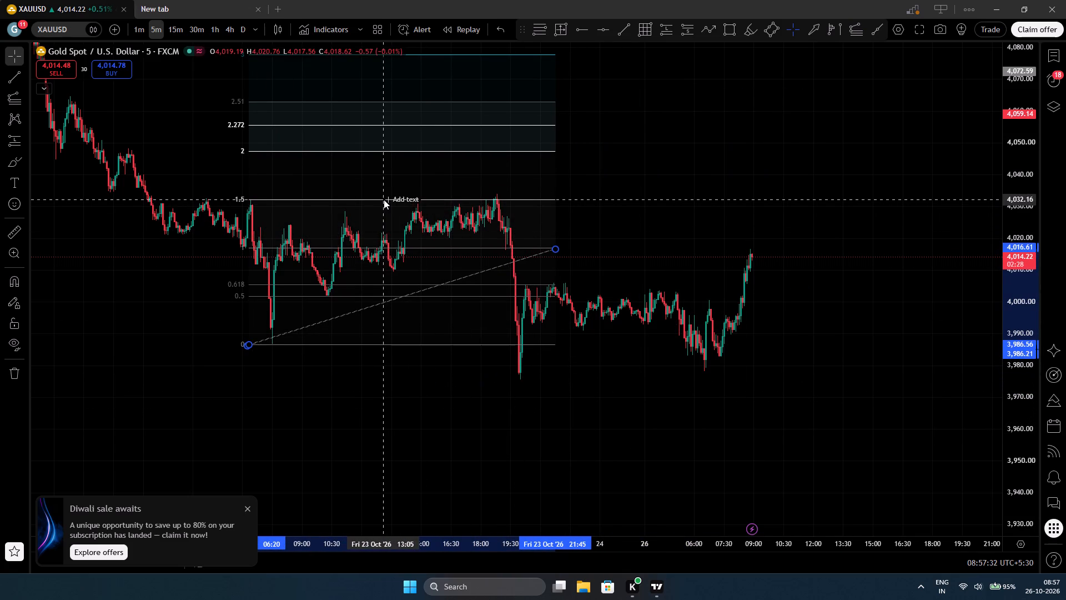
pyautogui.moveTo(384, 199); pyautogui.dragTo(644, 233)
pyautogui.scroll(-1, 607, 234)
pyautogui.click(824, 256)
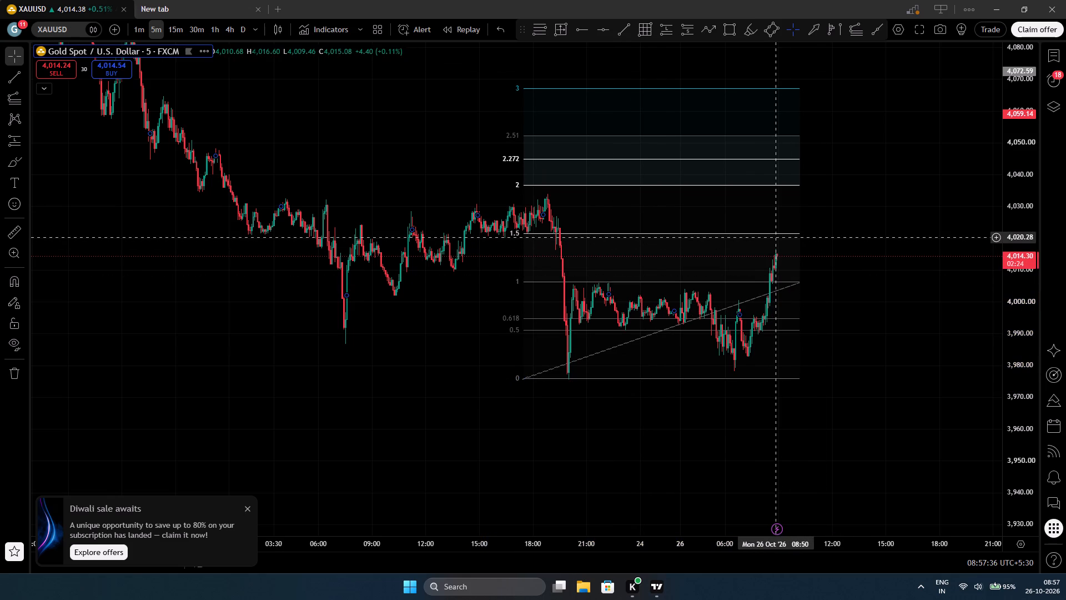
pyautogui.scroll(5, 713, 418)
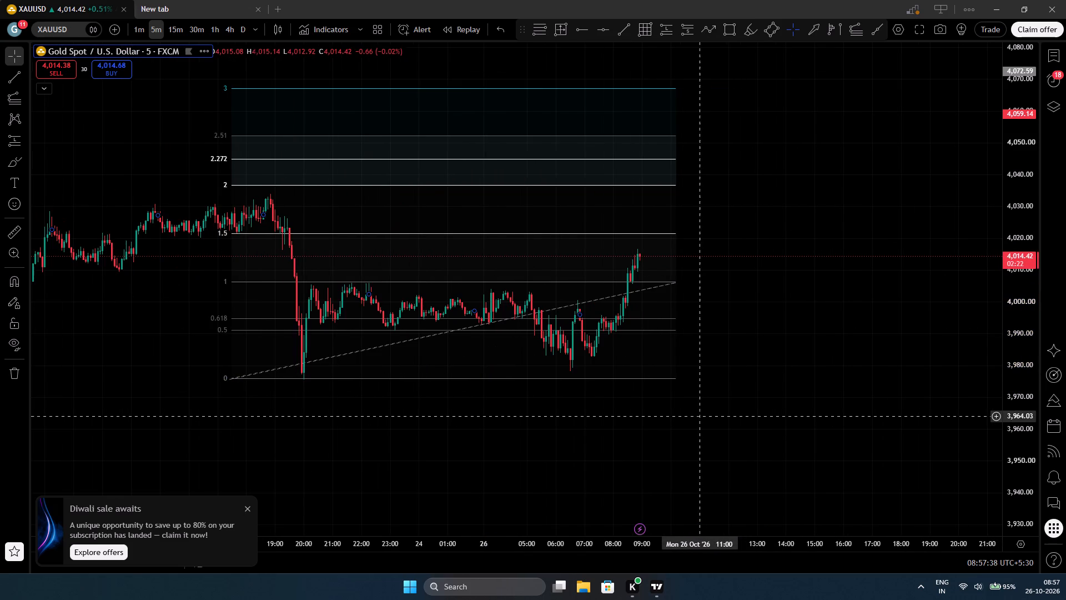
pyautogui.moveTo(626, 453); pyautogui.dragTo(712, 456)
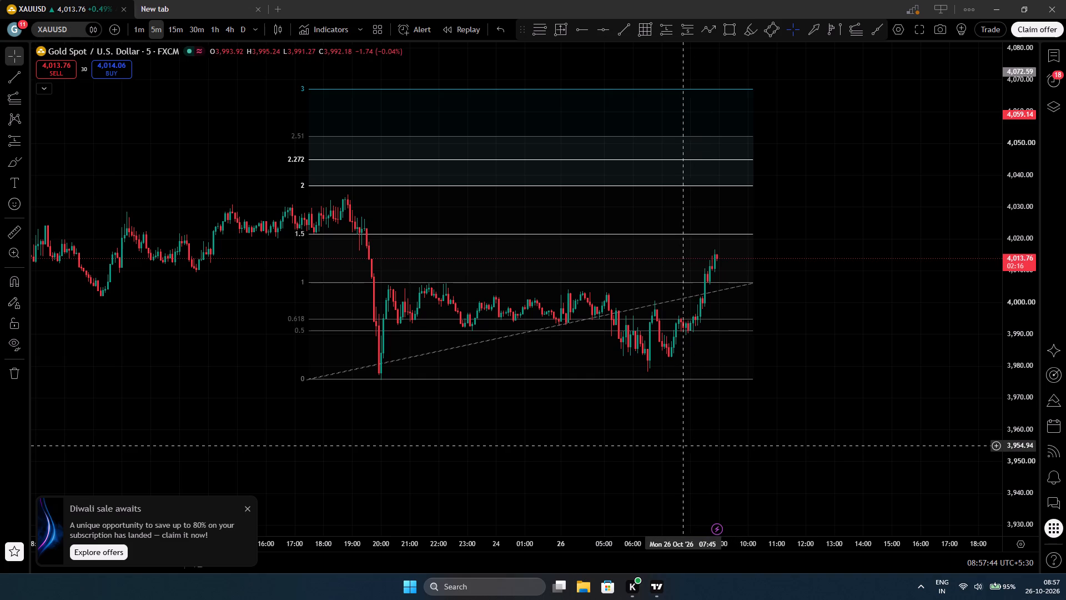
pyautogui.moveTo(1022, 416); pyautogui.dragTo(1017, 238)
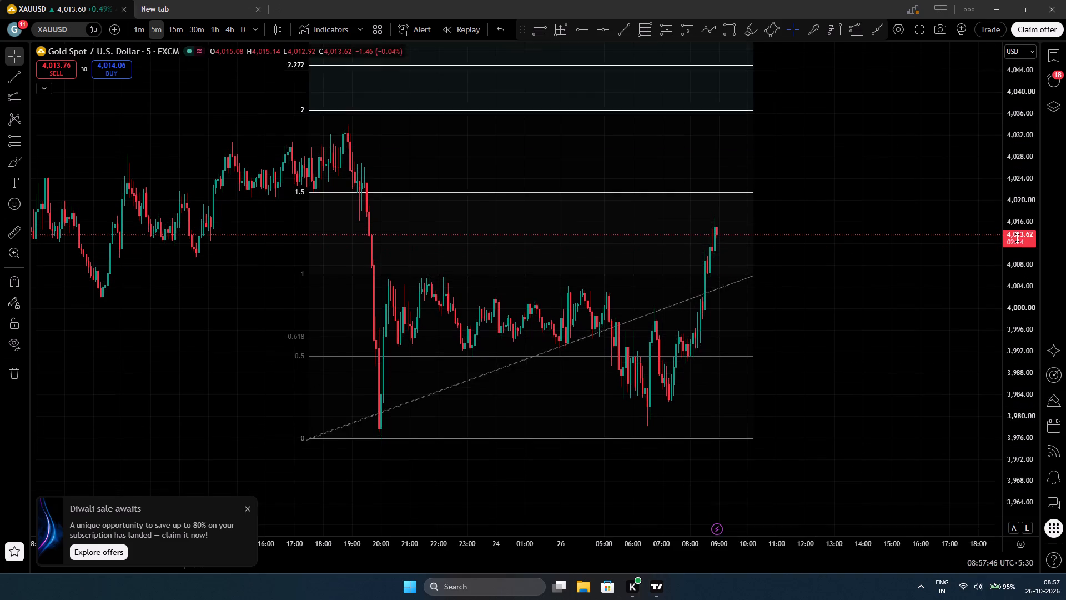
# Draw a second trend-based Fibonacci extension on the 26 October swing, from about 3,978 up to about 4,000 and back to about 3,978.
pyautogui.moveTo(1017, 238); pyautogui.dragTo(1016, 237)
pyautogui.scroll(6, 641, 418)
pyautogui.moveTo(681, 427); pyautogui.dragTo(847, 412)
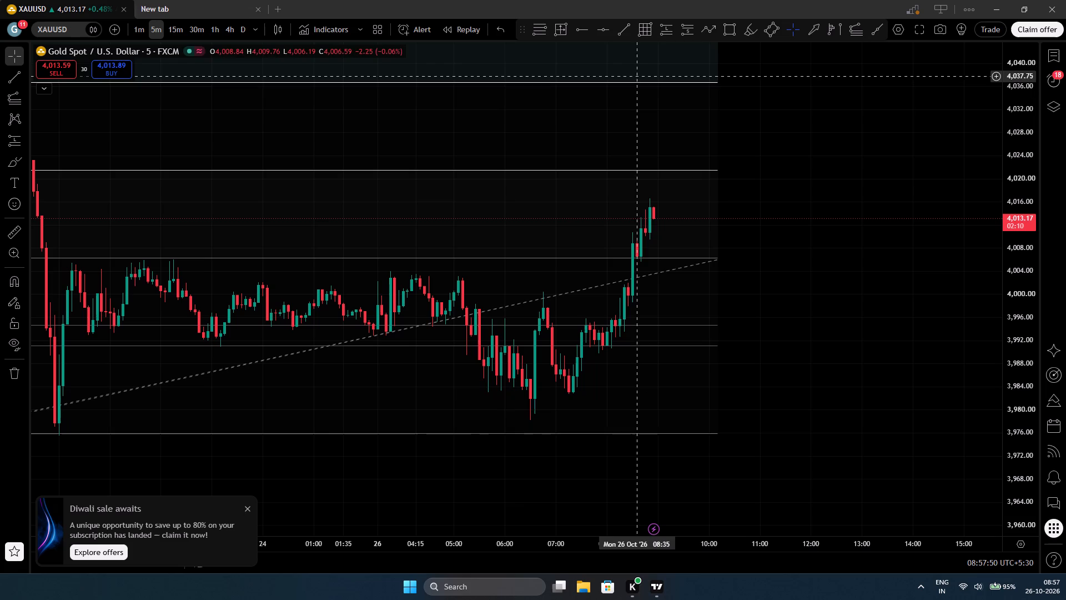
pyautogui.click(855, 27)
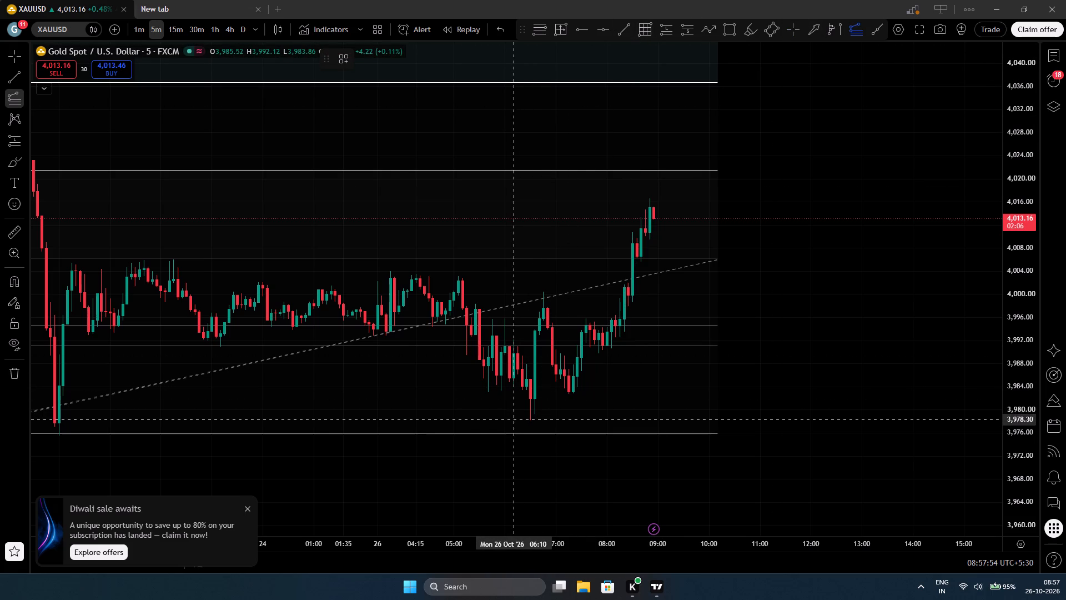
pyautogui.click(514, 419)
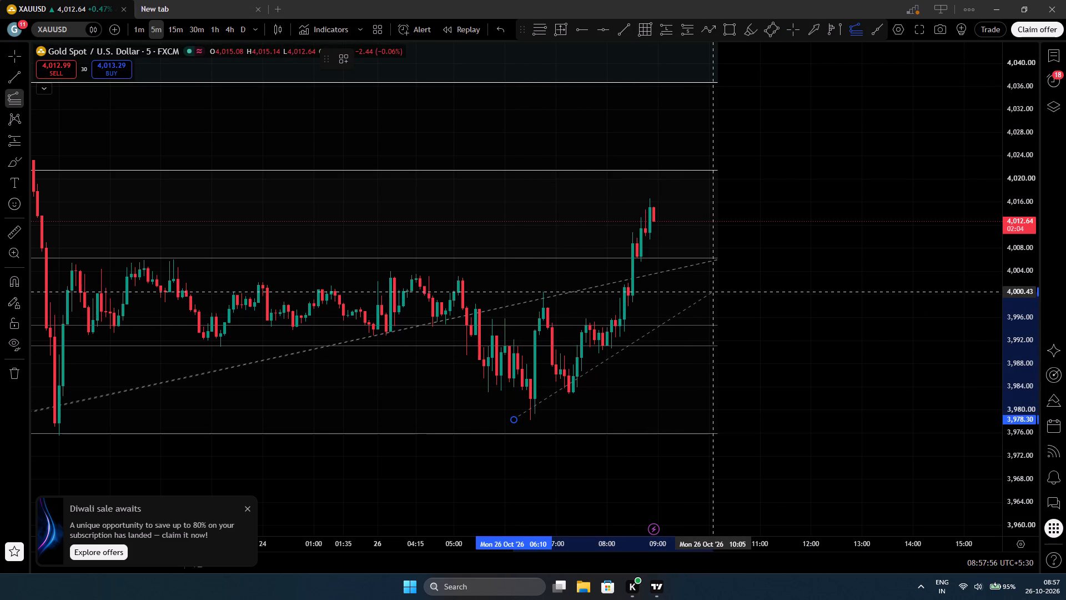
pyautogui.click(714, 292)
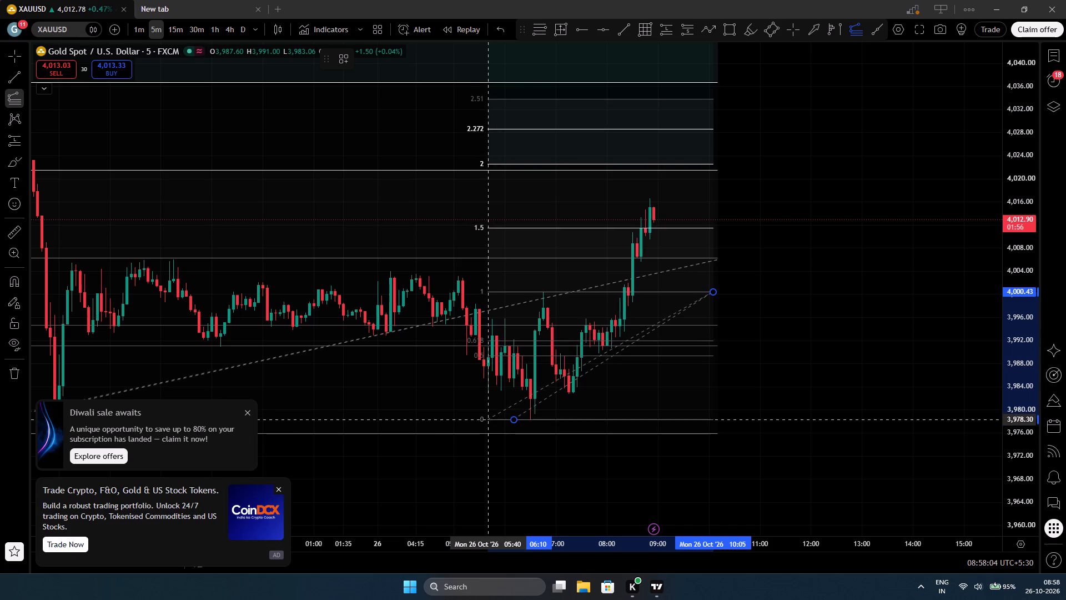
pyautogui.click(487, 419)
pyautogui.click(795, 353)
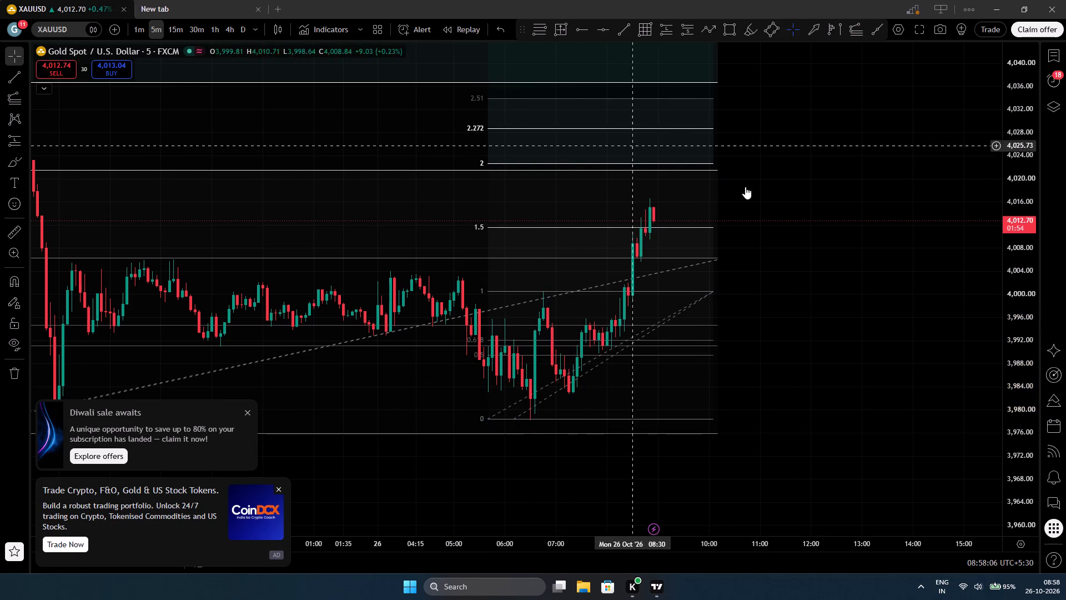
# Switch to the 15-minute timeframe and draw a rectangle zone from about 3,996 to 3,999, starting at 07:45 and ending at 13:00 on 26 October.
pyautogui.moveTo(828, 201); pyautogui.dragTo(839, 249)
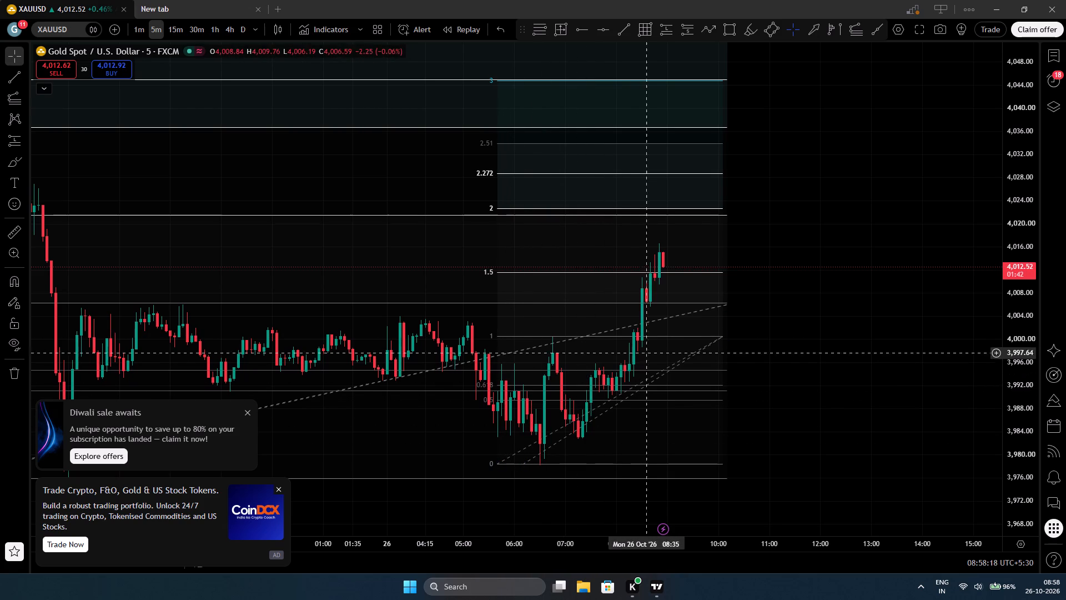
pyautogui.click(852, 379)
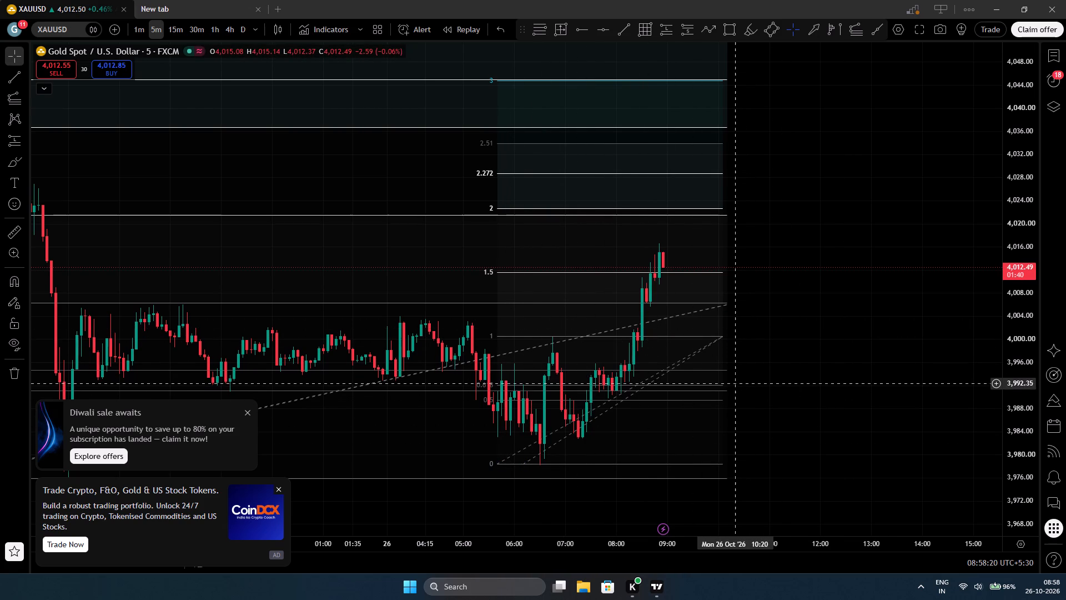
pyautogui.click(178, 34)
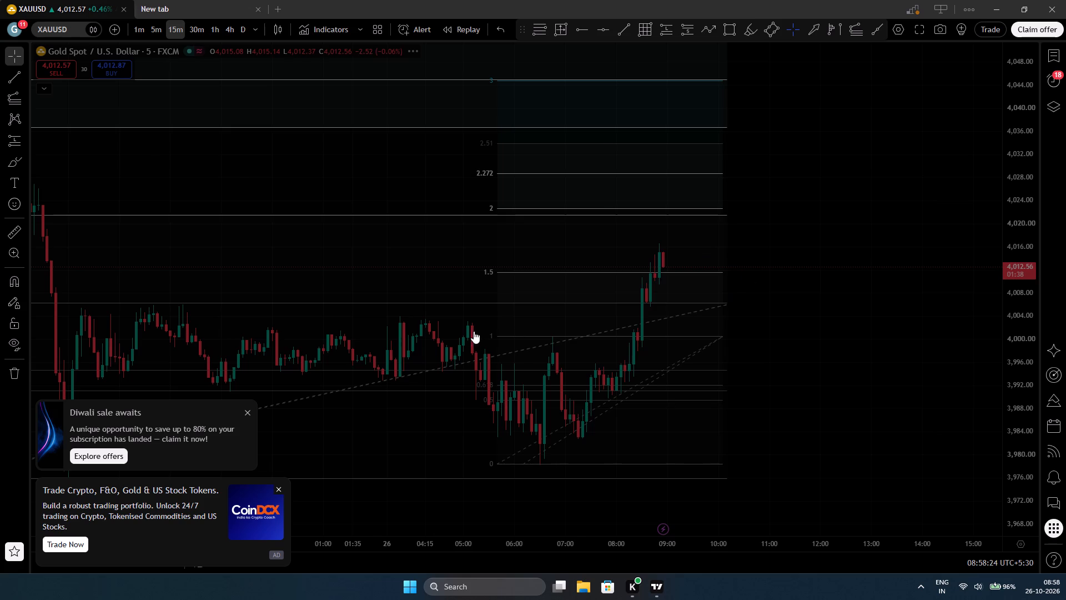
pyautogui.scroll(8, 495, 367)
pyautogui.scroll(-1, 491, 366)
pyautogui.scroll(3, 491, 366)
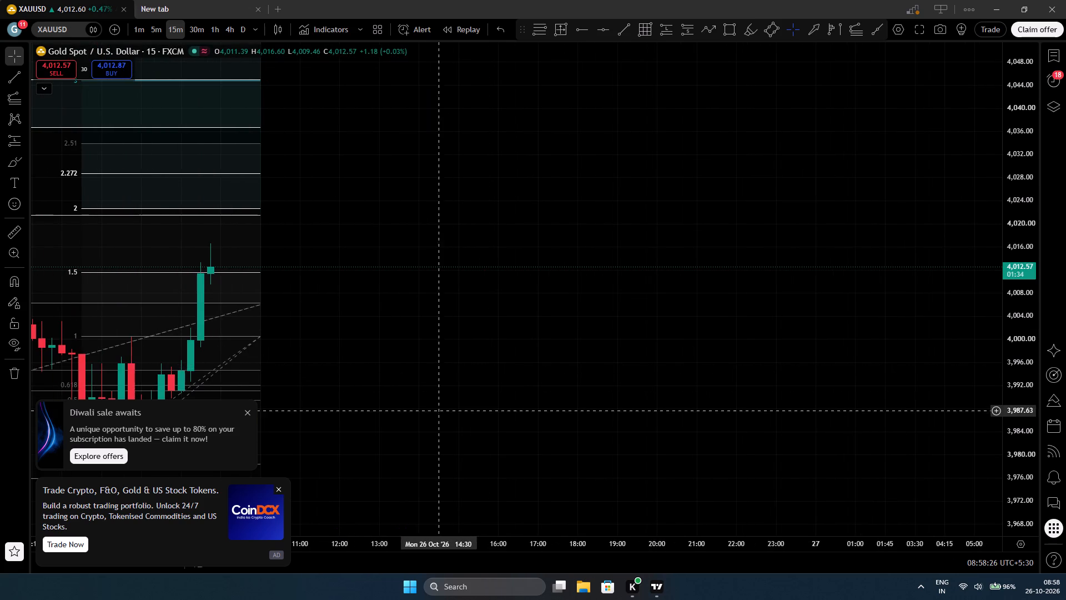
pyautogui.moveTo(415, 414); pyautogui.dragTo(725, 355)
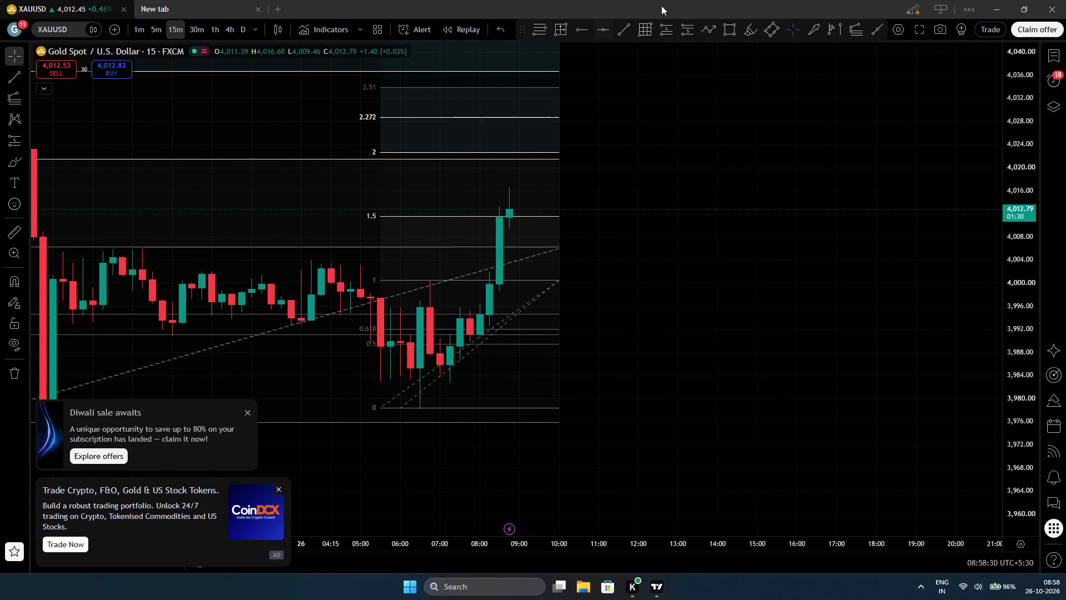
pyautogui.click(728, 29)
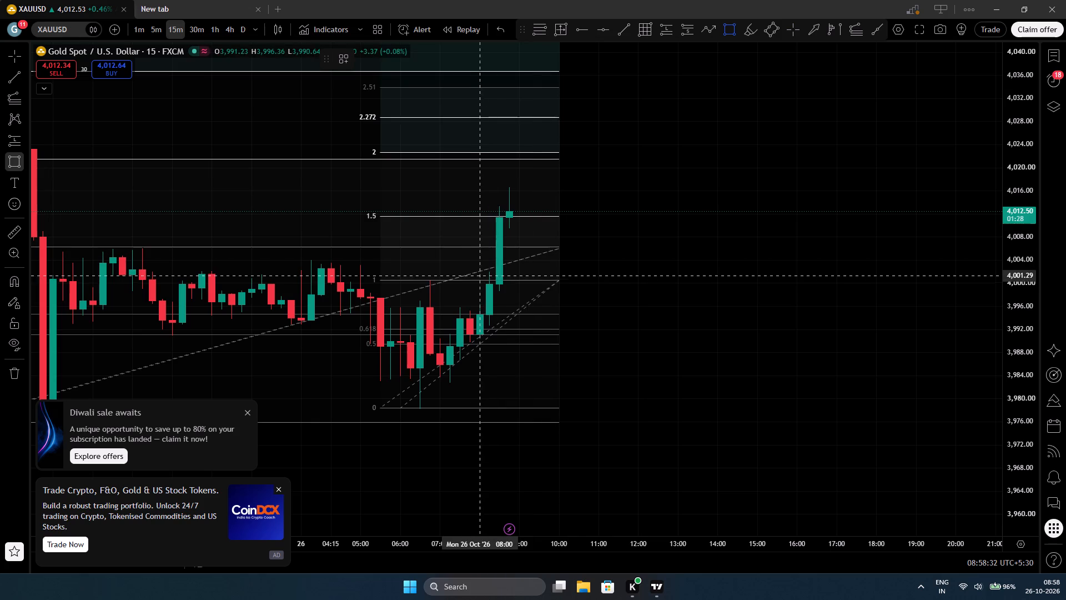
pyautogui.click(467, 304)
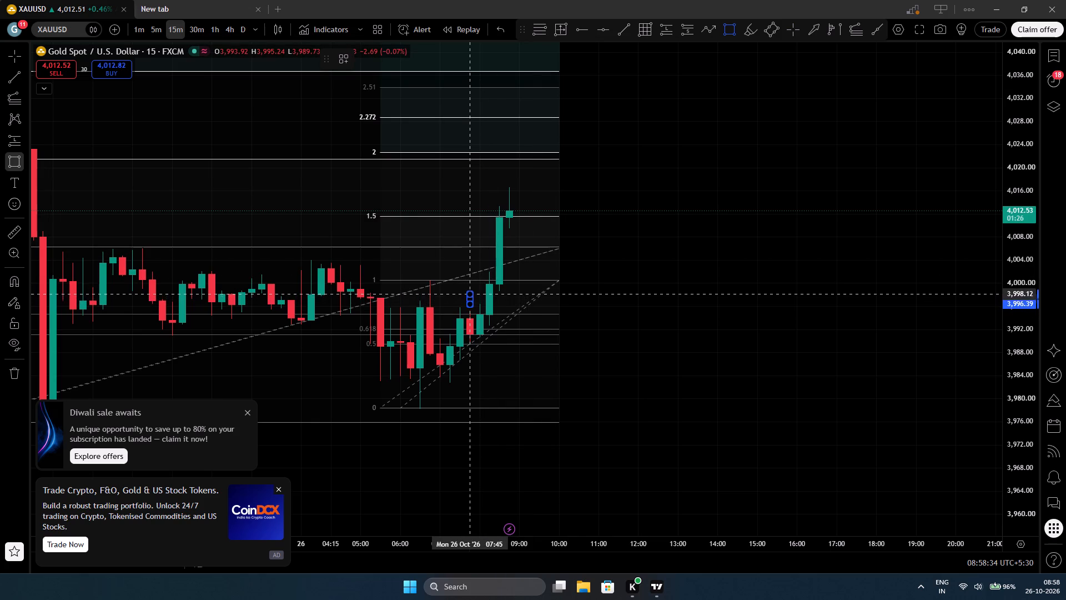
pyautogui.click(673, 291)
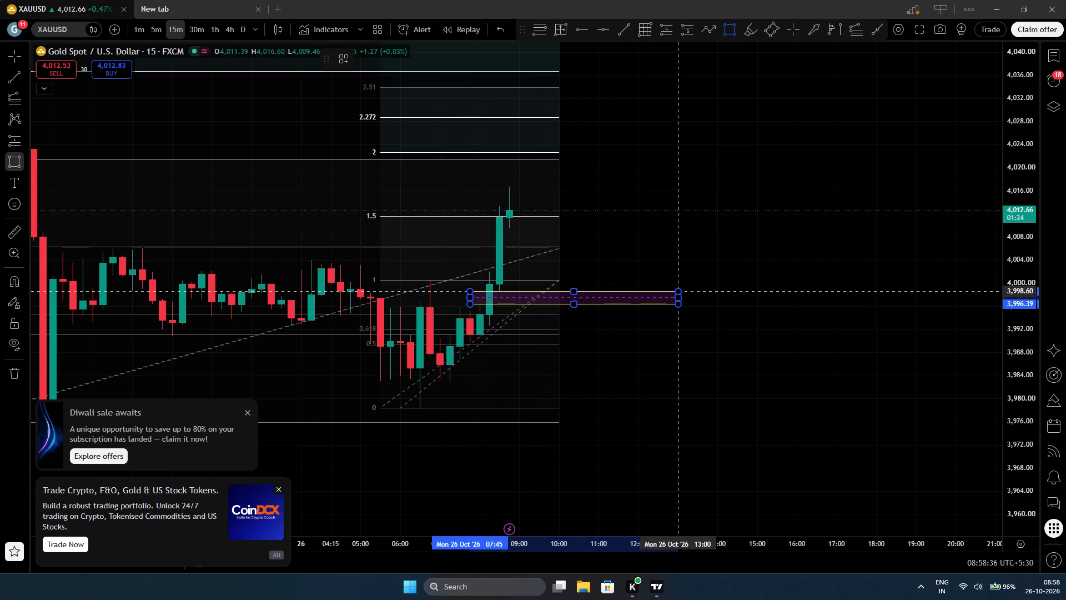
pyautogui.click(736, 265)
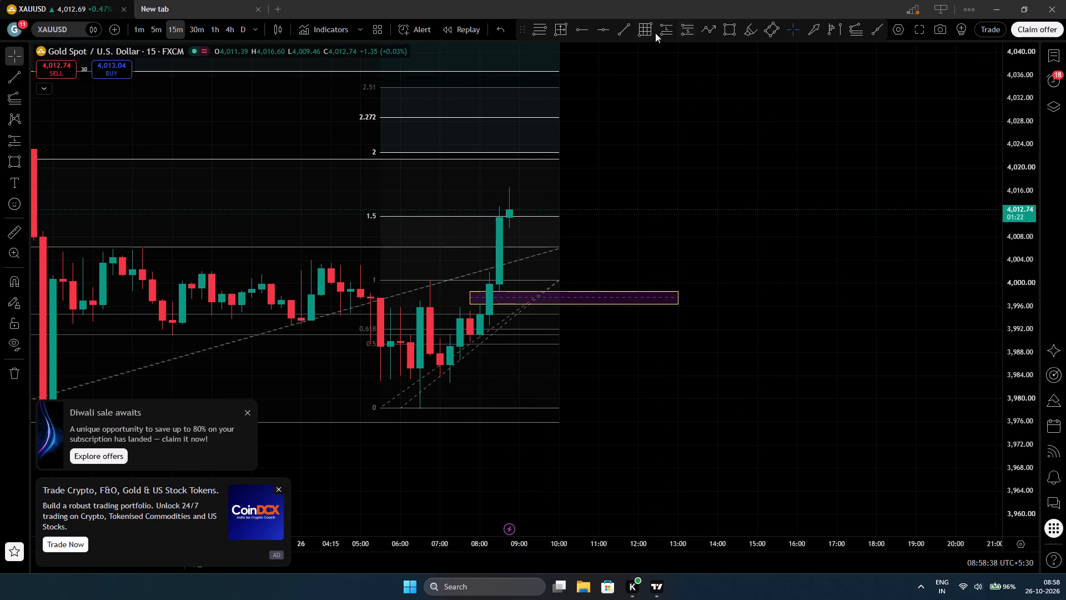
# Draw a larger rectangle zone above the first, from about 4,002 to 4,009, starting at 07:30 on 26 October.
pyautogui.click(733, 33)
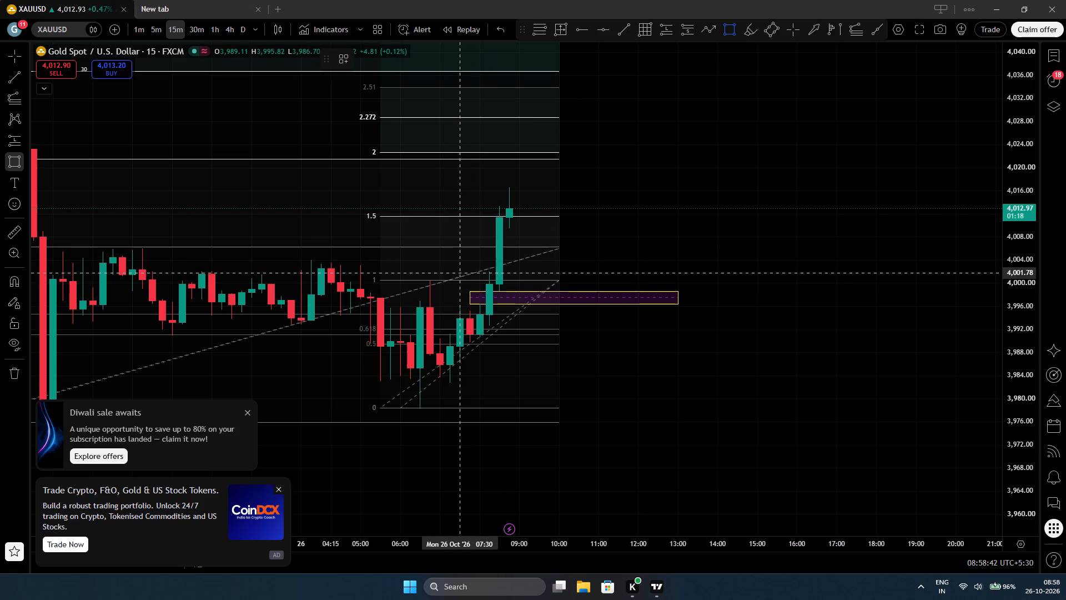
pyautogui.click(457, 272)
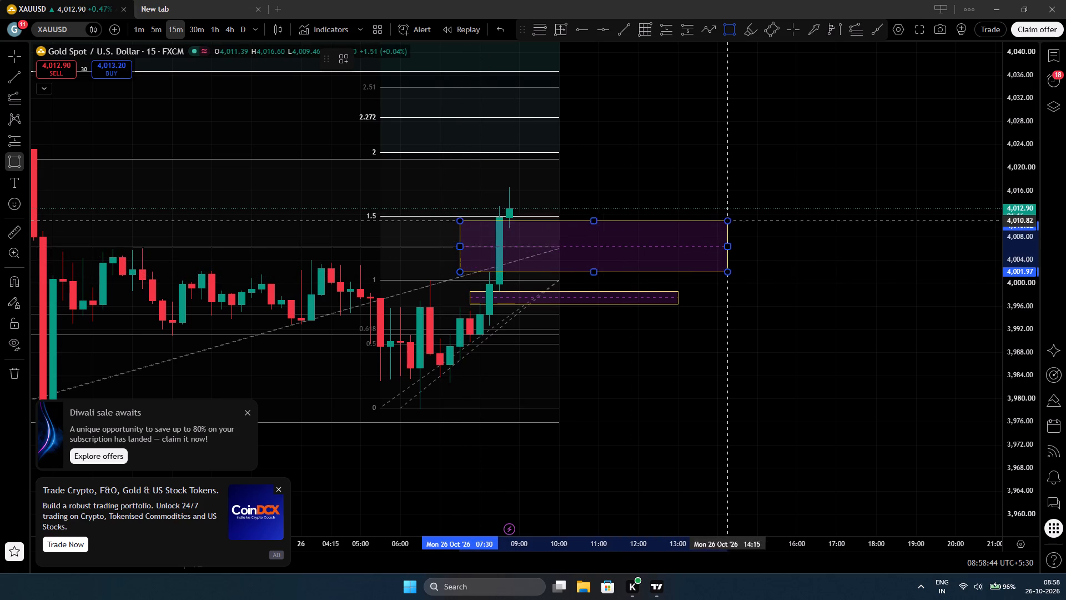
pyautogui.click(767, 229)
pyautogui.click(766, 186)
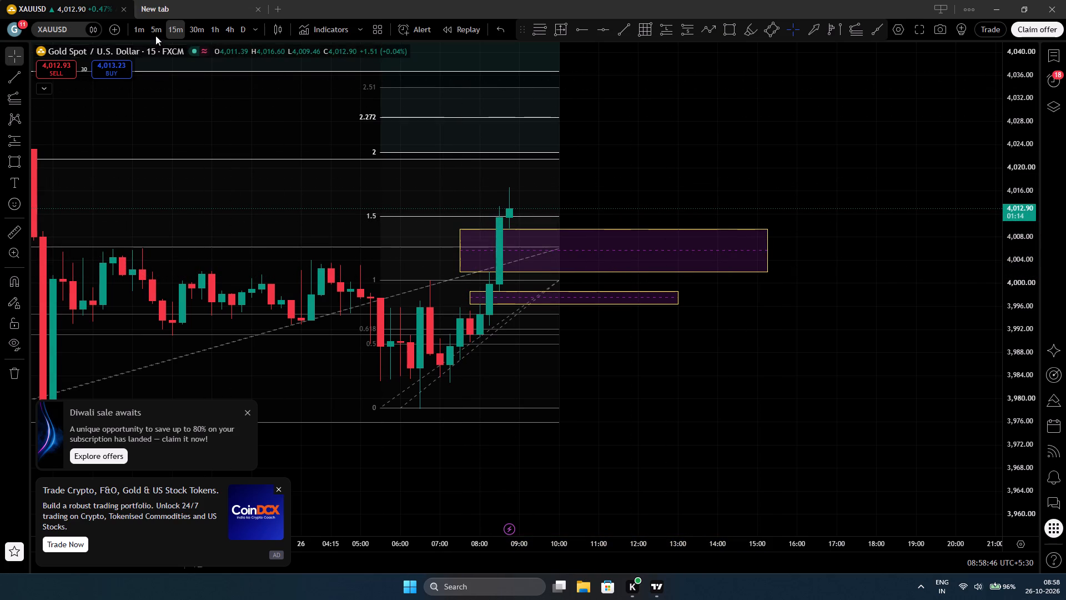
# Check the two marked zones against the price action on the 5-minute and 1-hour timeframes.
pyautogui.click(154, 33)
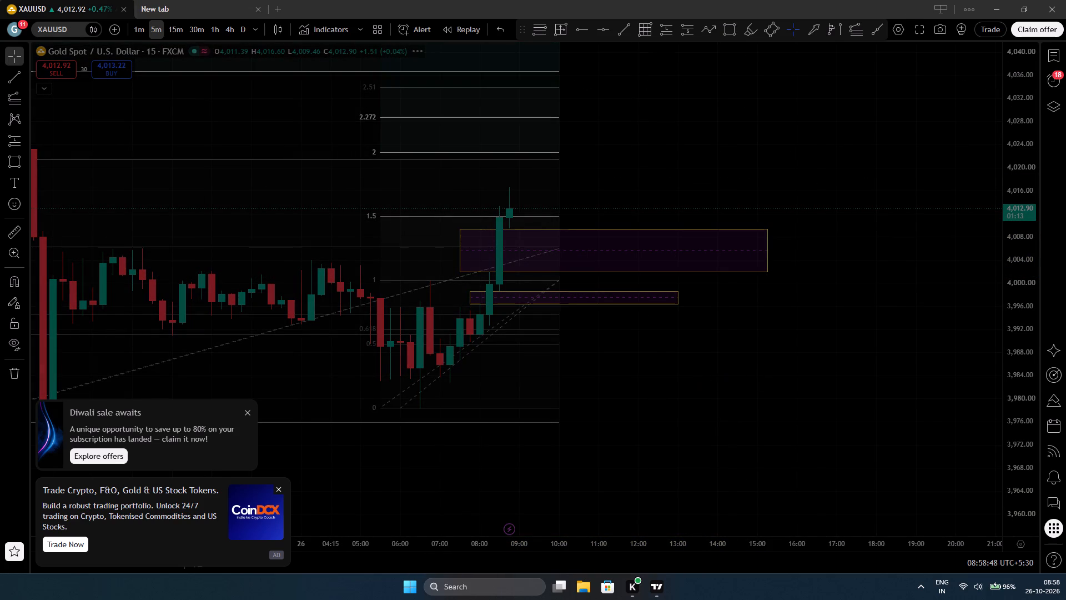
pyautogui.scroll(-7, 572, 436)
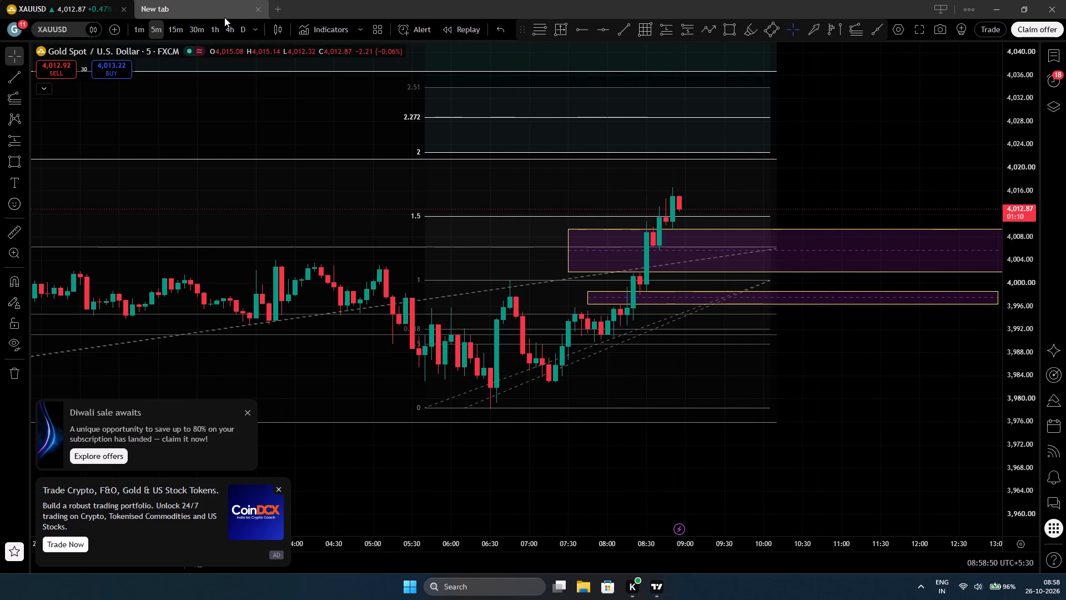
pyautogui.click(218, 30)
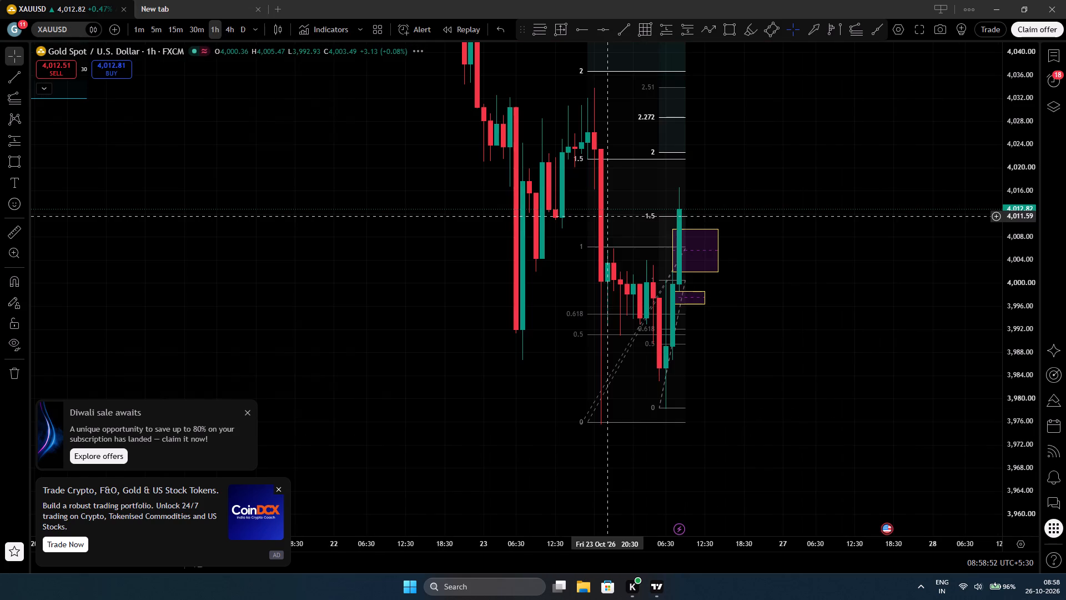
pyautogui.scroll(7, 520, 357)
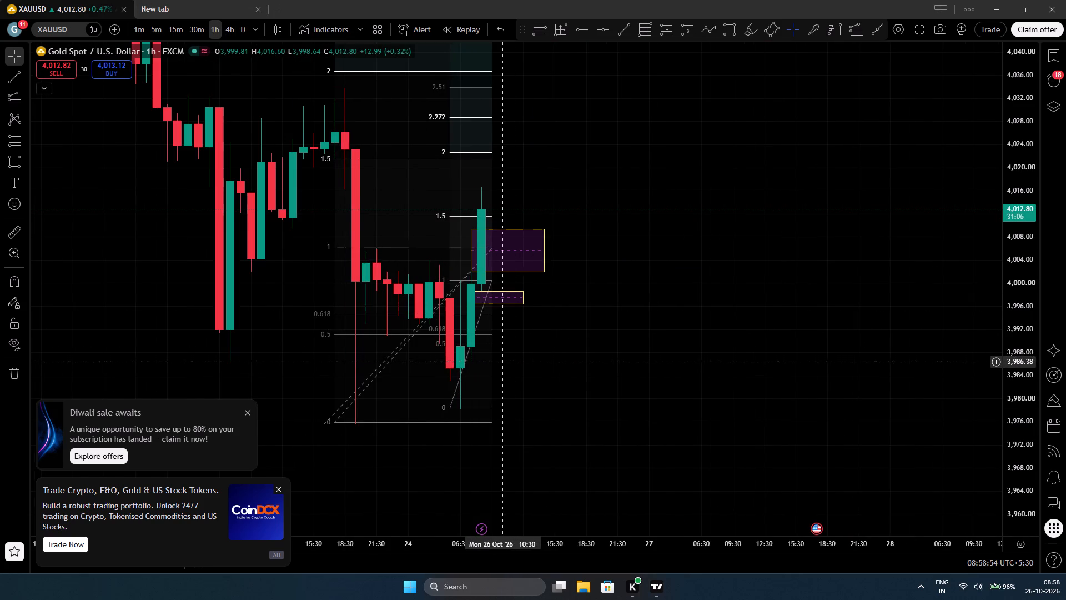
pyautogui.scroll(1, 500, 365)
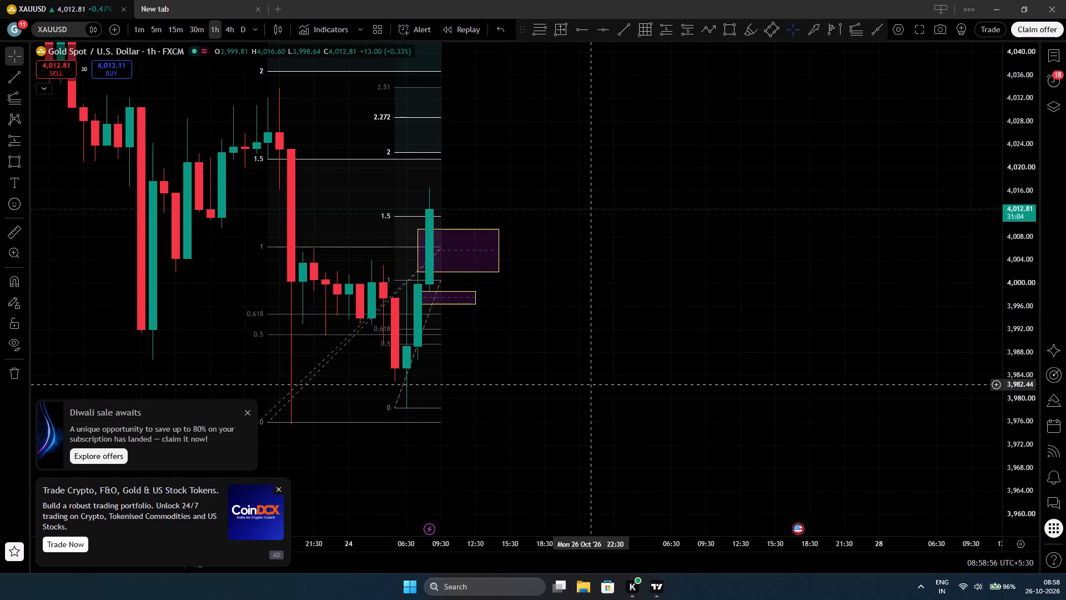
pyautogui.moveTo(621, 377); pyautogui.dragTo(660, 379)
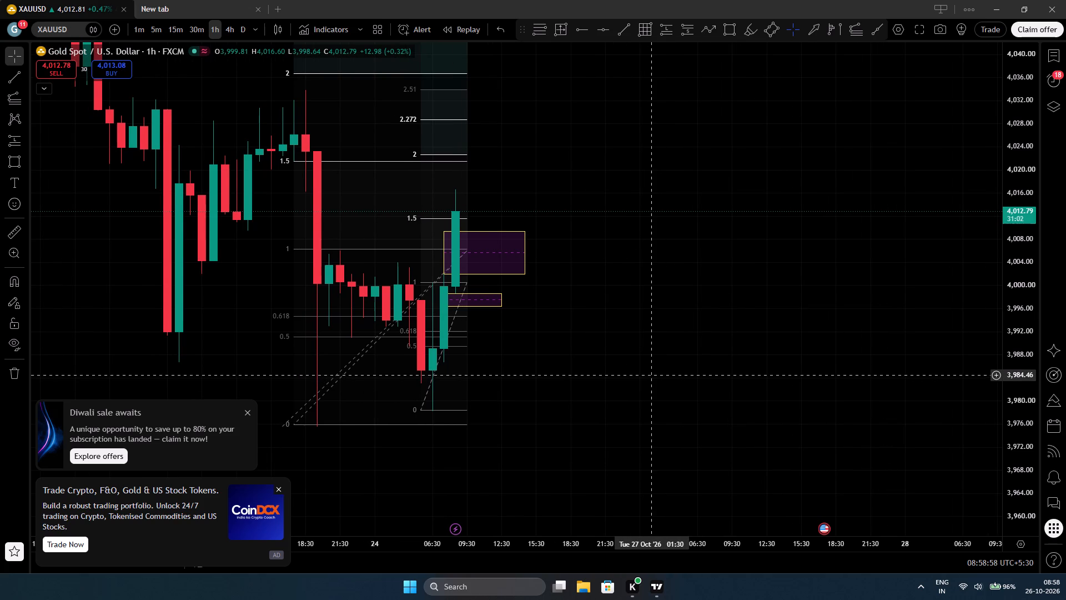
# Return to the 5-minute timeframe and examine the zones and both Fibonacci extensions against the 23 to 26 October swings.
pyautogui.click(157, 27)
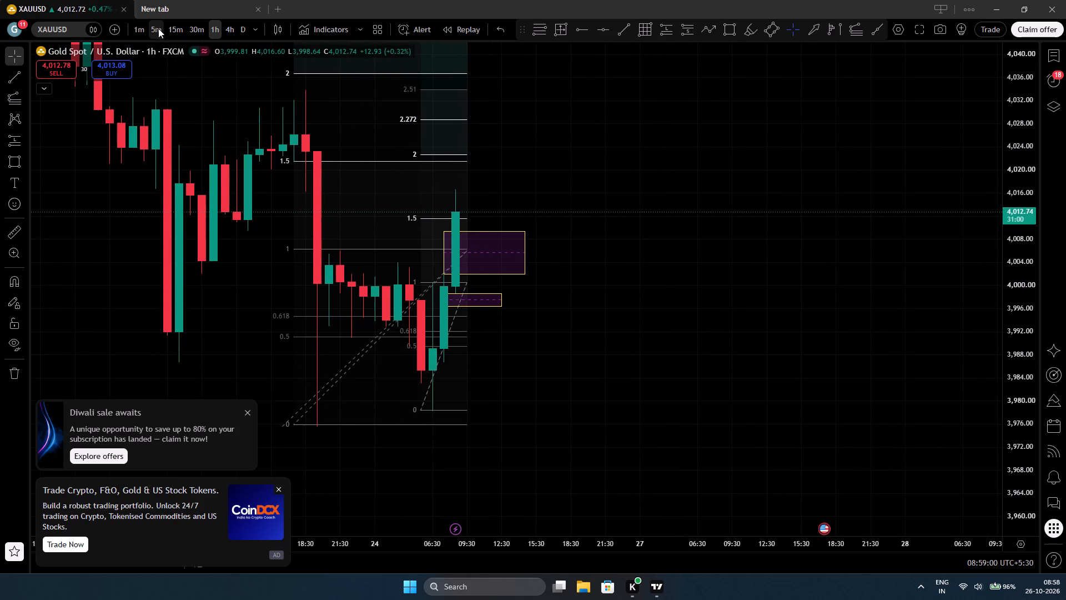
pyautogui.scroll(-13, 725, 407)
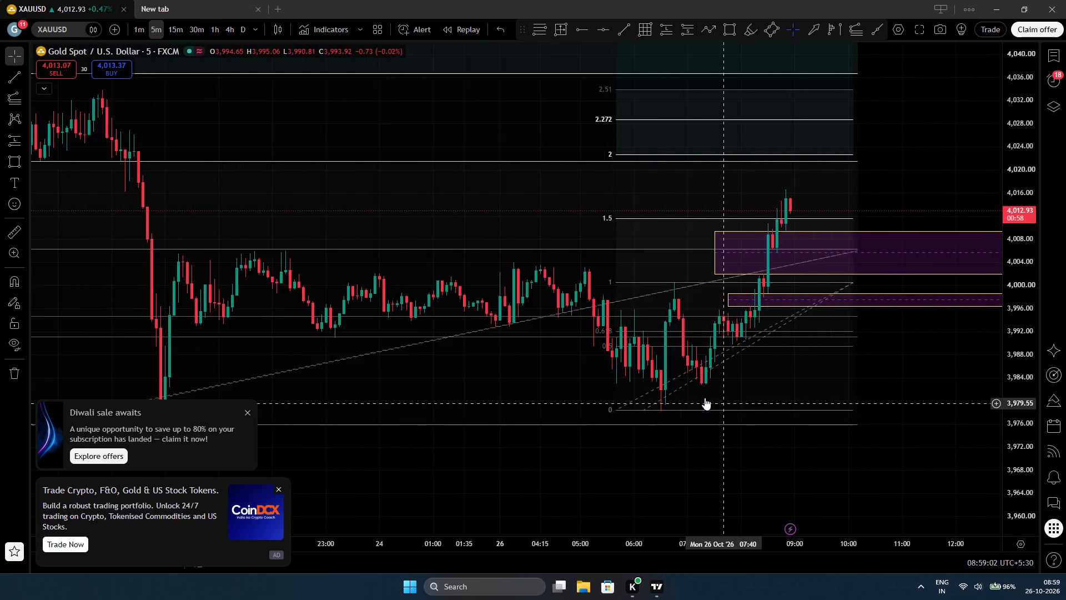
pyautogui.scroll(1, 538, 414)
pyautogui.scroll(-3, 537, 414)
pyautogui.moveTo(785, 480); pyautogui.dragTo(726, 448)
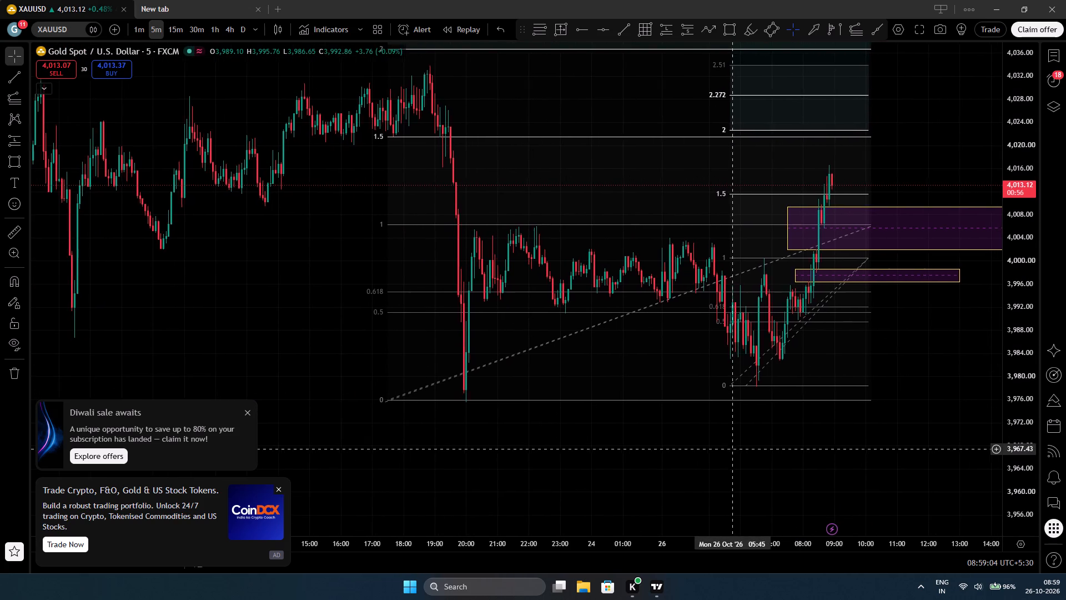
pyautogui.moveTo(726, 448); pyautogui.dragTo(725, 448)
pyautogui.scroll(6, 688, 418)
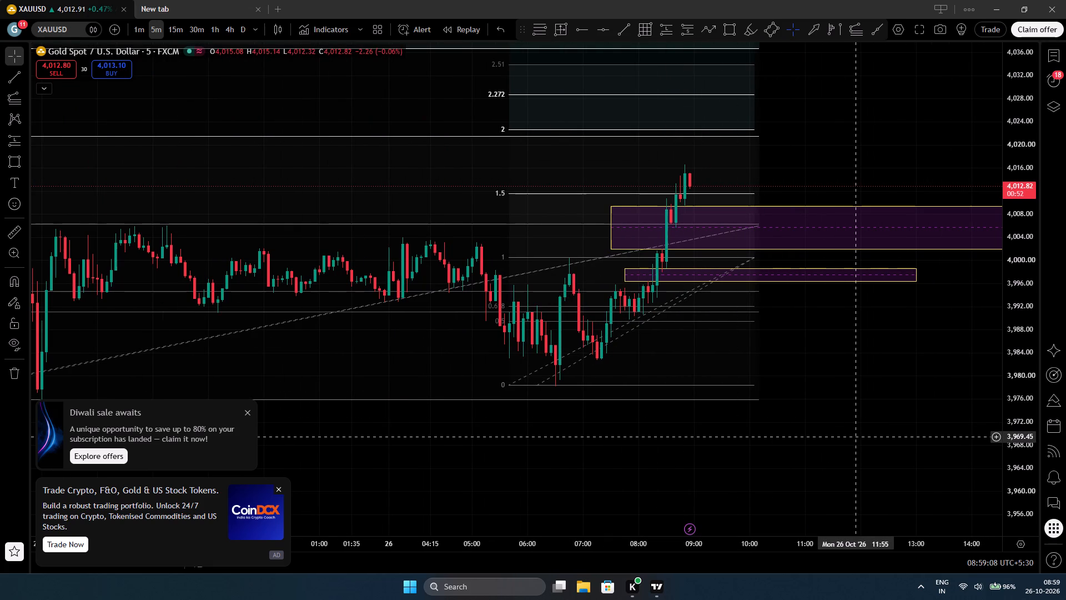
pyautogui.scroll(-8, 721, 408)
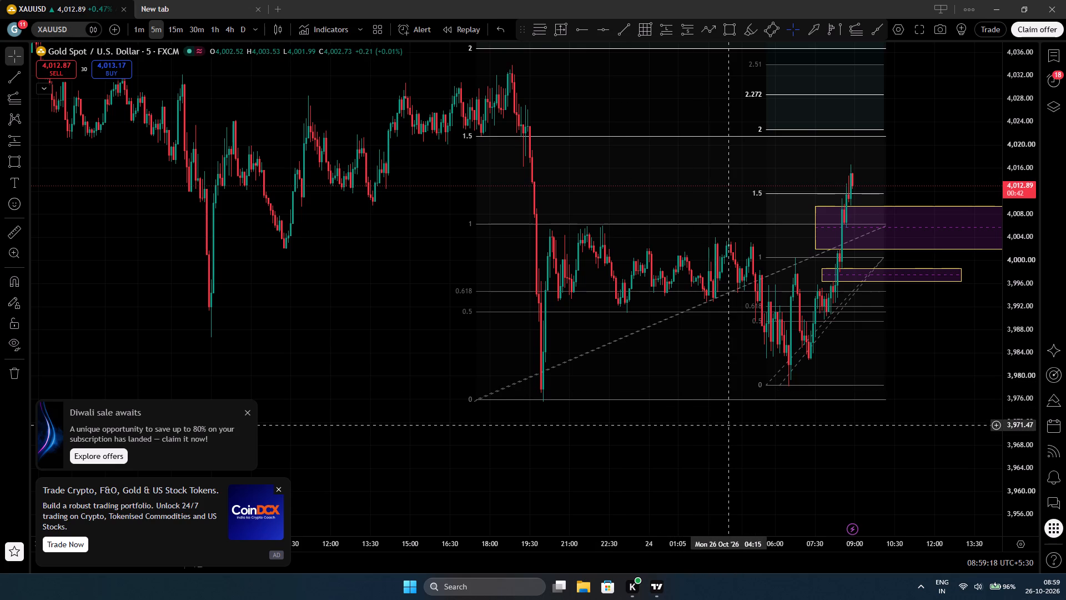
pyautogui.scroll(3, 730, 426)
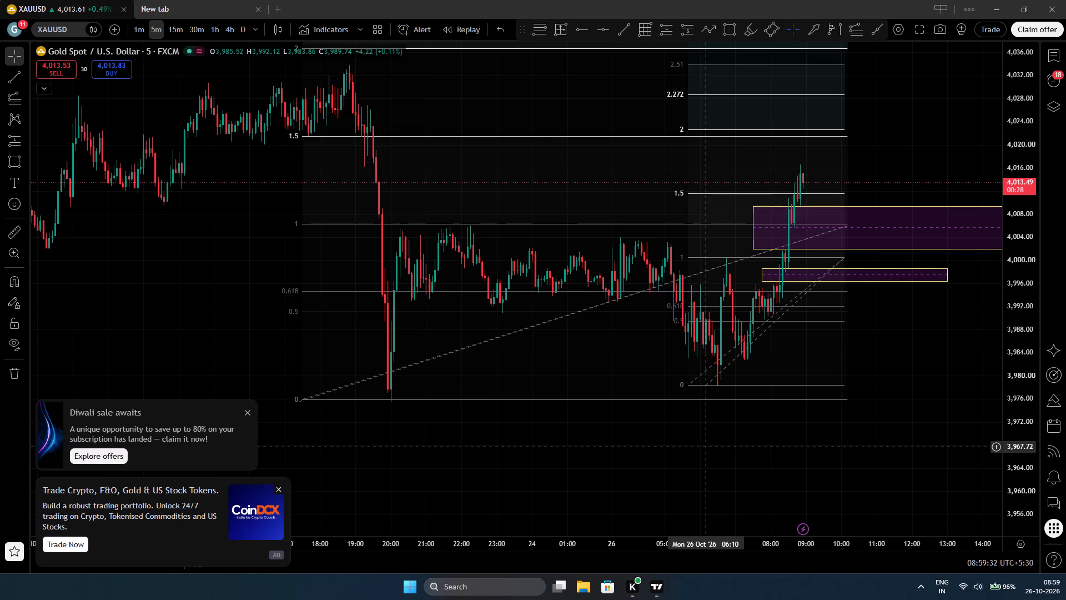
pyautogui.scroll(-5, 705, 447)
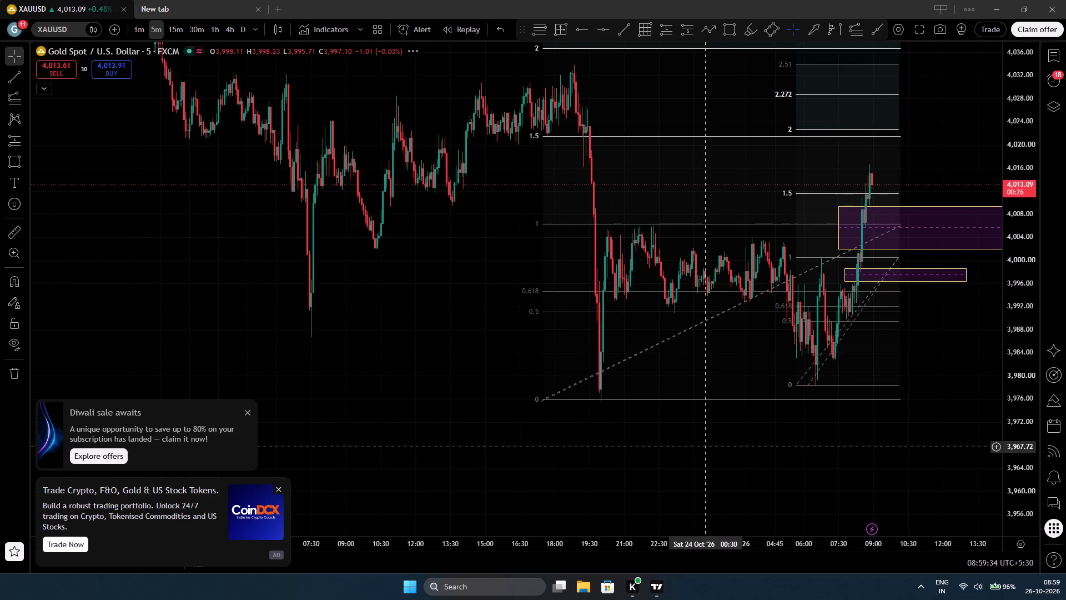
pyautogui.scroll(-2, 705, 447)
# Draw a rectangle zone between the larger Fibonacci extension's 2.272 and 2.51 levels, about 4,044 to 4,052, from 15:55 on 23 October to 12:55 on 26 October.
pyautogui.moveTo(1024, 171); pyautogui.dragTo(1022, 256)
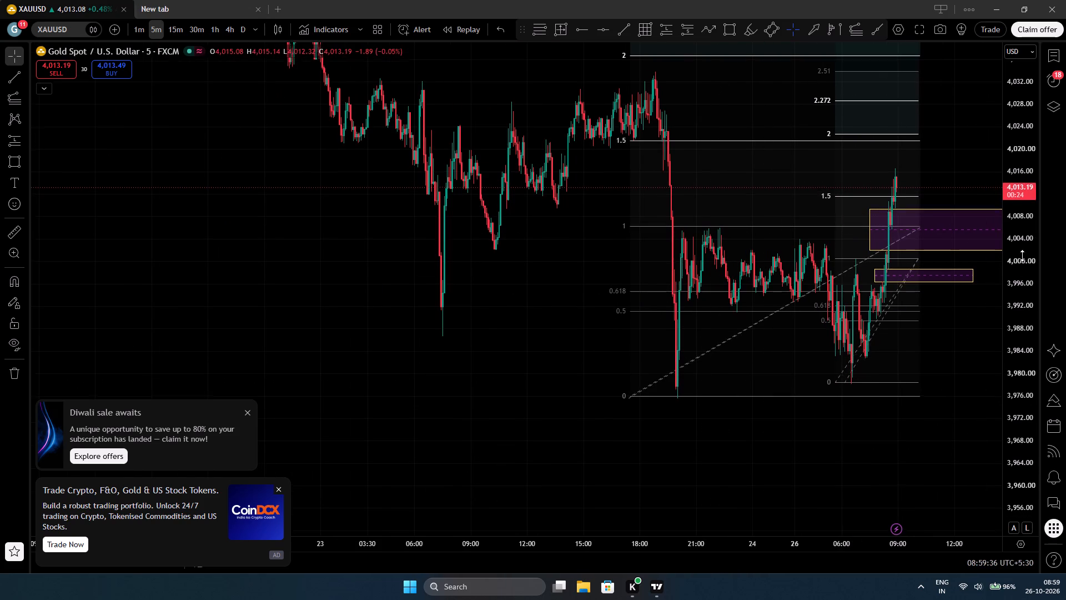
pyautogui.moveTo(1022, 256); pyautogui.dragTo(1018, 308)
pyautogui.moveTo(831, 432); pyautogui.dragTo(792, 517)
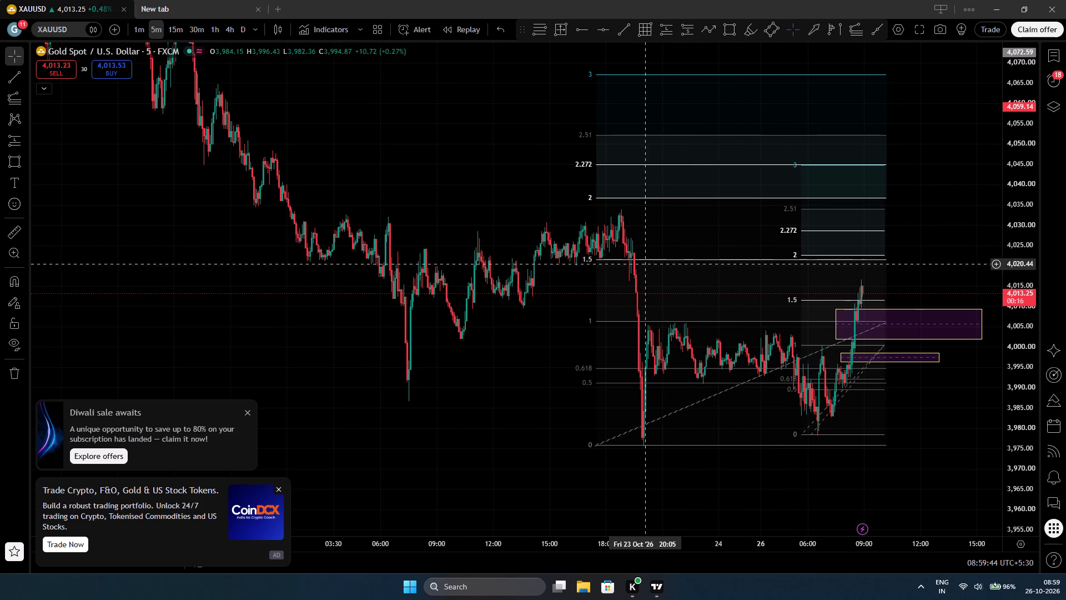
pyautogui.moveTo(524, 374); pyautogui.dragTo(563, 431)
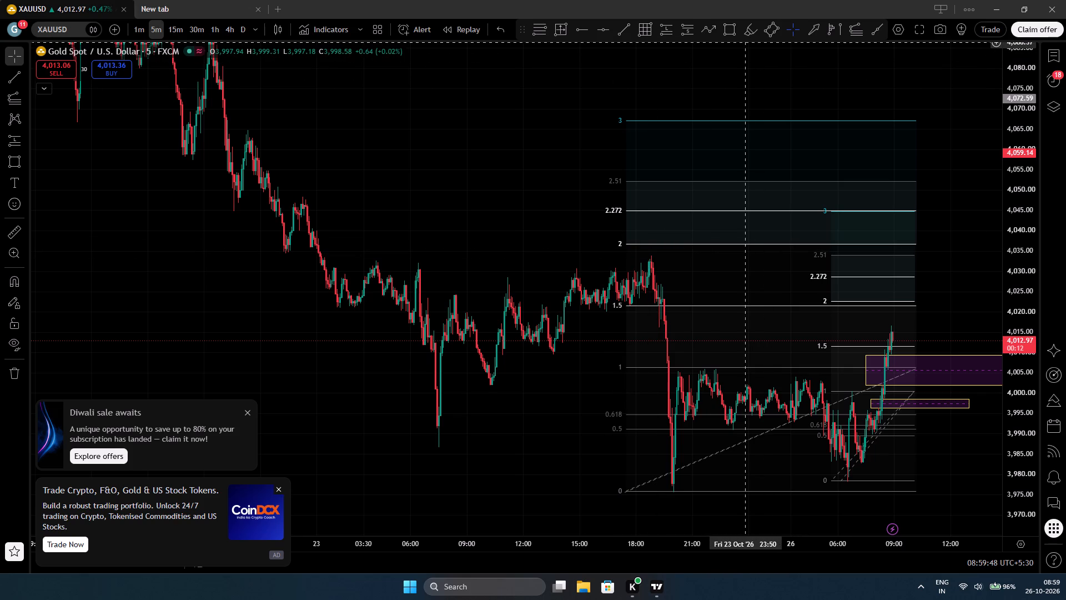
pyautogui.click(728, 33)
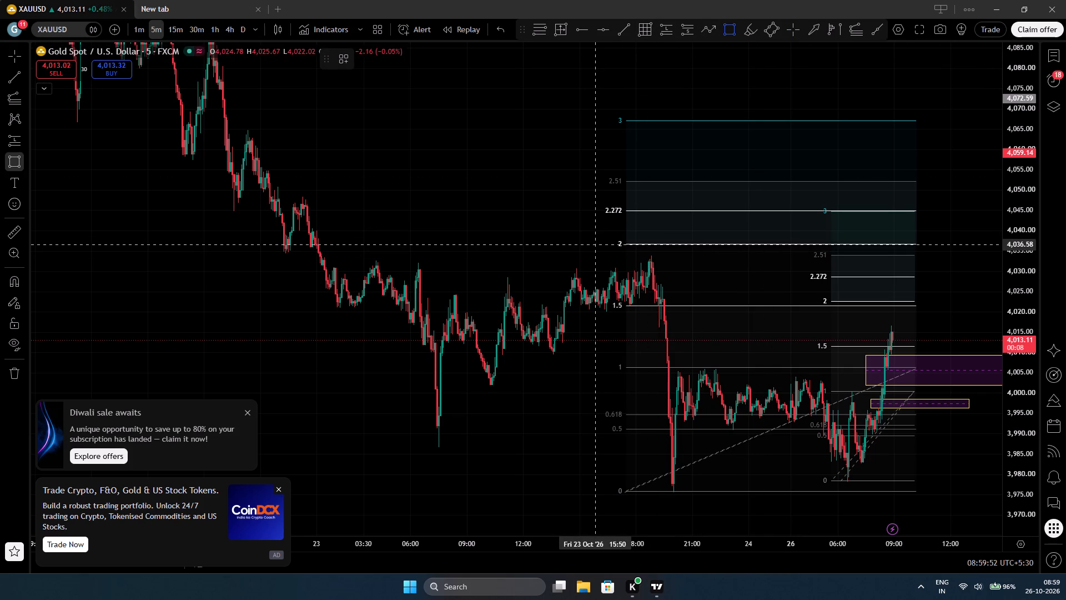
pyautogui.click(597, 211)
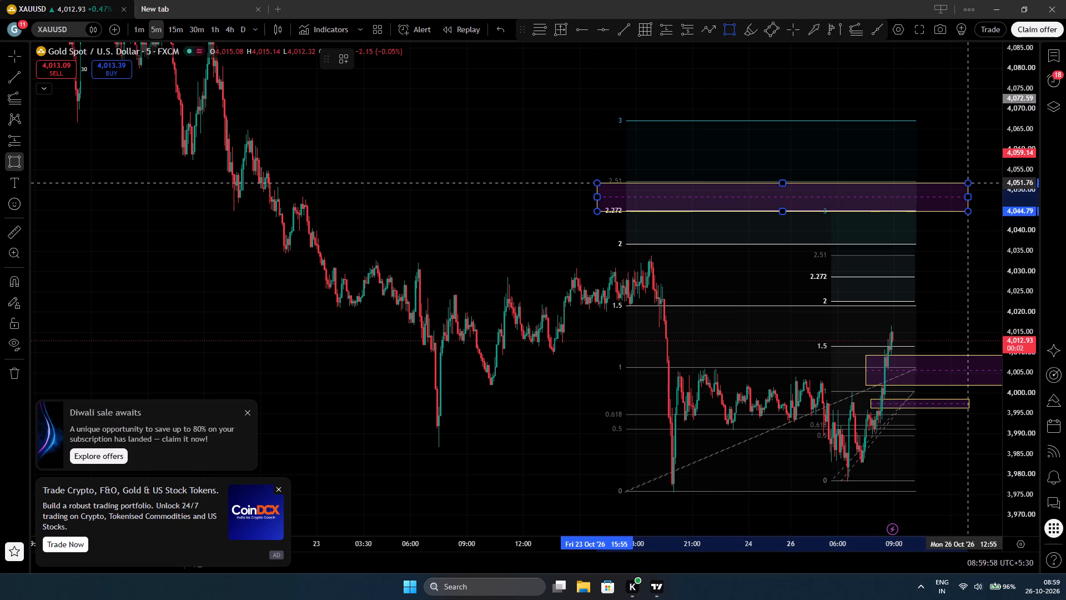
pyautogui.click(967, 181)
pyautogui.click(537, 127)
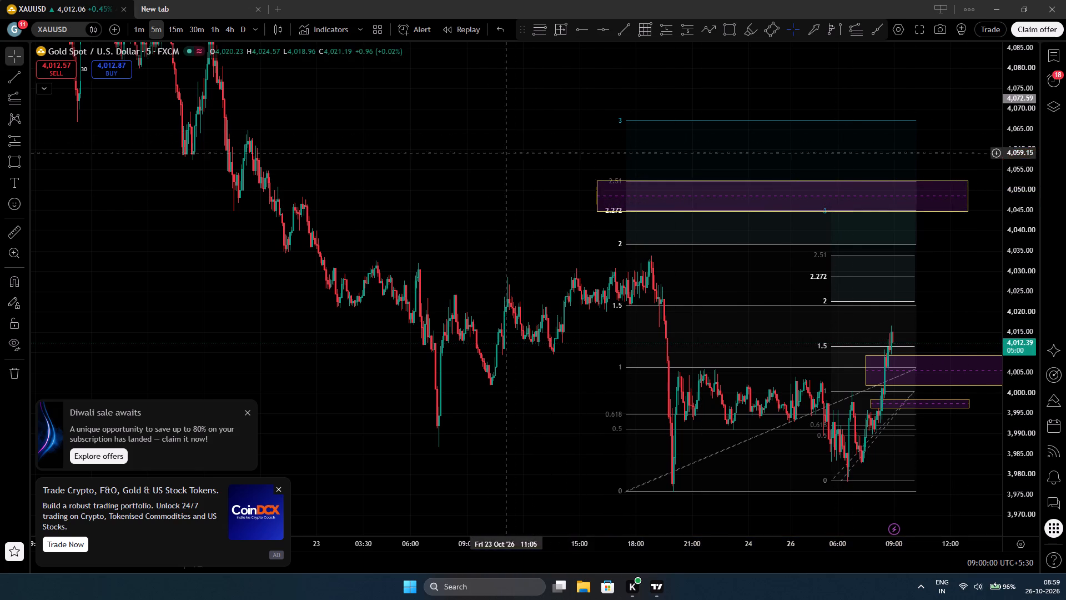
pyautogui.click(785, 212)
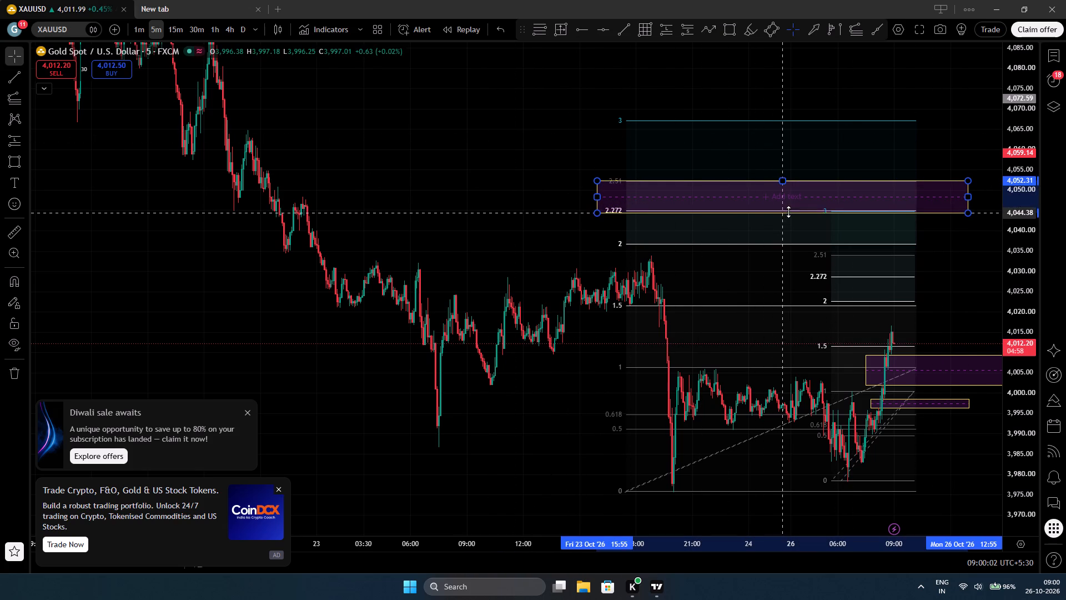
pyautogui.click(526, 227)
# Examine the 26 October rally on the 5-minute timeframe against the three marked zones and both Fibonacci extensions.
pyautogui.moveTo(527, 228); pyautogui.dragTo(476, 213)
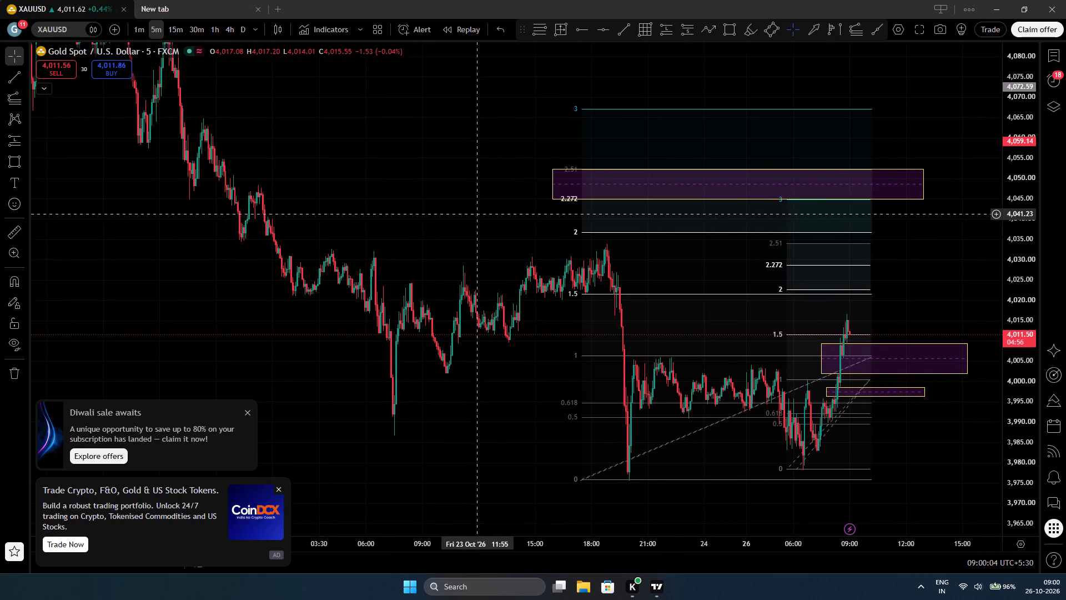
pyautogui.moveTo(476, 213); pyautogui.dragTo(477, 213)
pyautogui.click(933, 277)
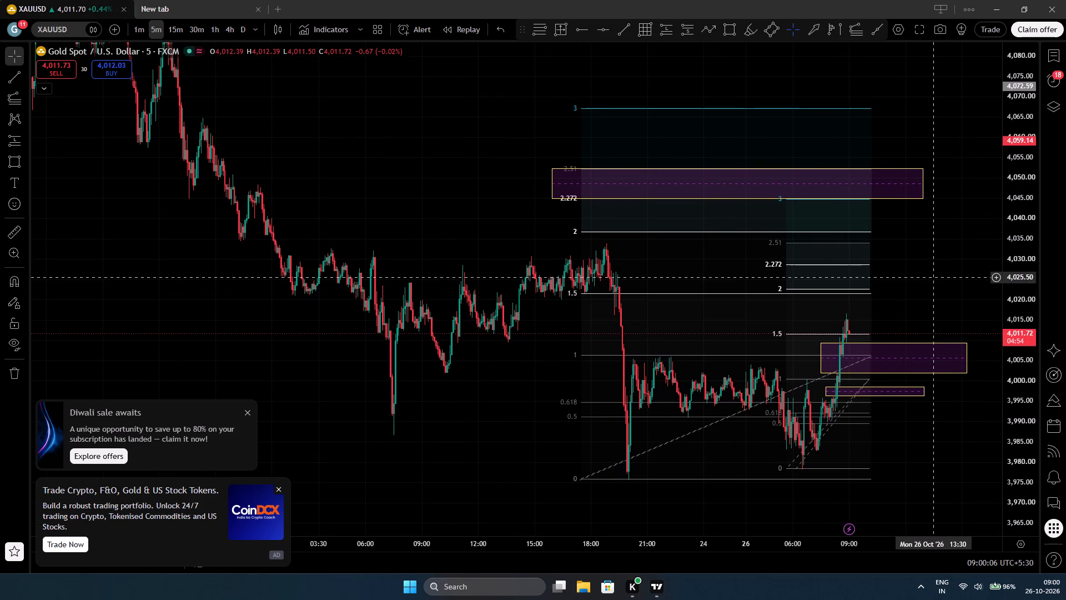
pyautogui.scroll(7, 845, 350)
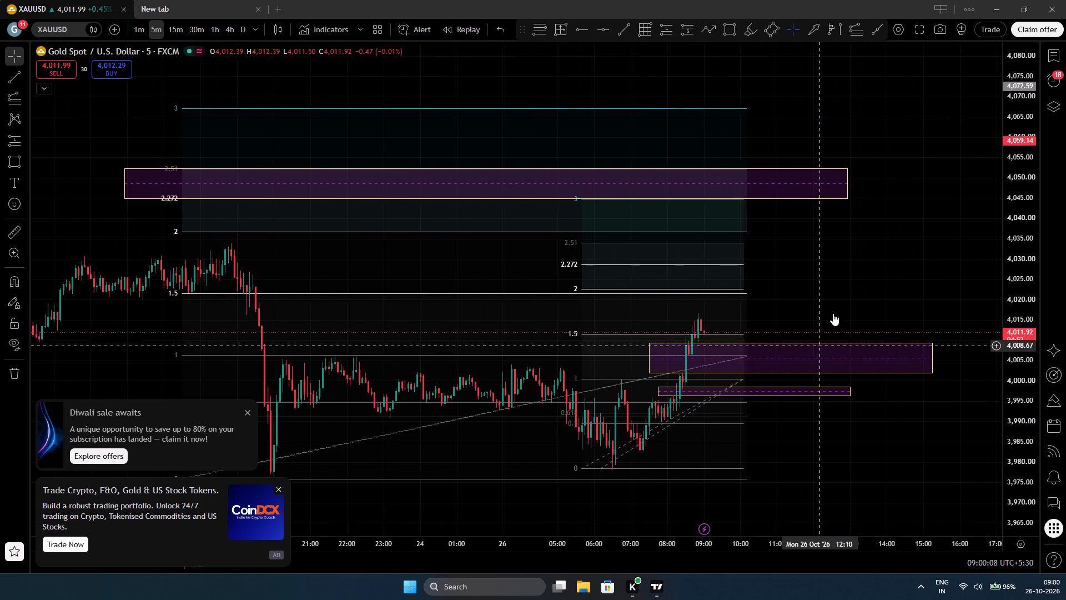
pyautogui.moveTo(859, 291); pyautogui.dragTo(888, 267)
pyautogui.moveTo(1032, 426); pyautogui.dragTo(971, 231)
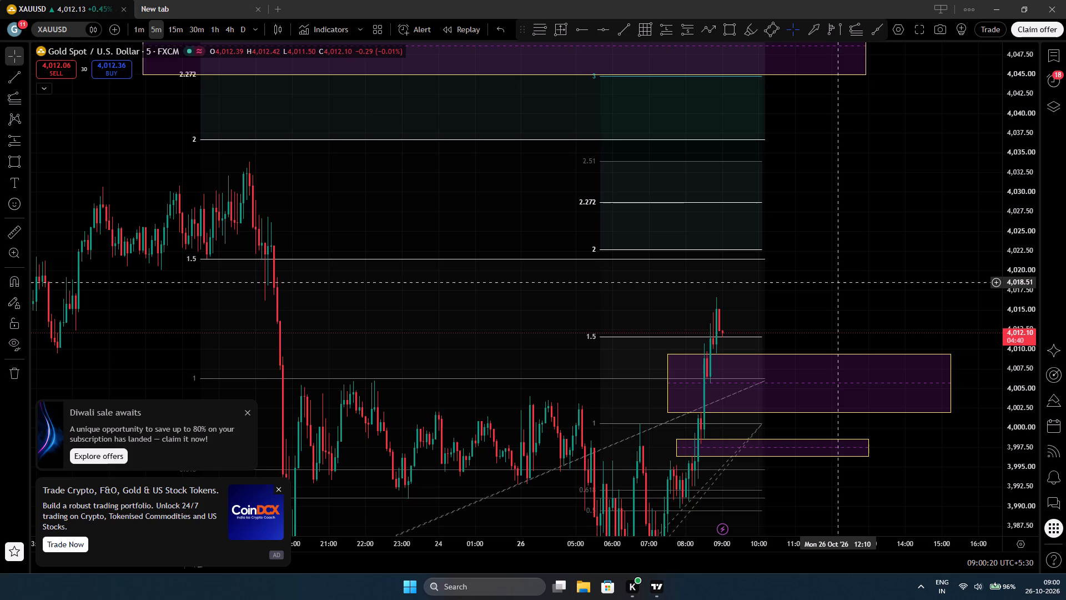
pyautogui.moveTo(839, 314); pyautogui.dragTo(858, 201)
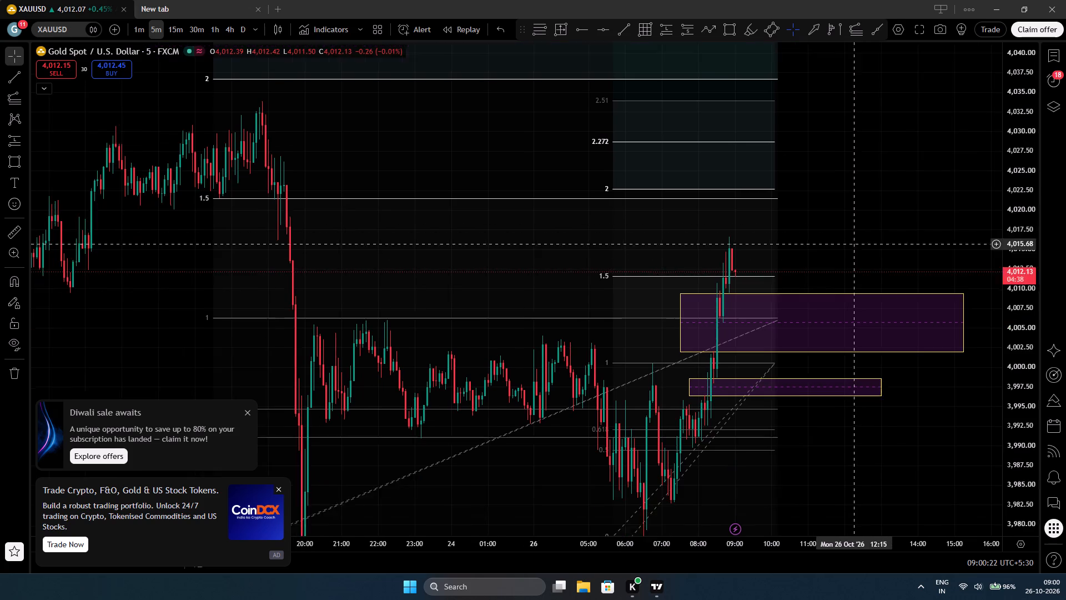
pyautogui.moveTo(858, 201); pyautogui.dragTo(861, 169)
pyautogui.scroll(3, 591, 446)
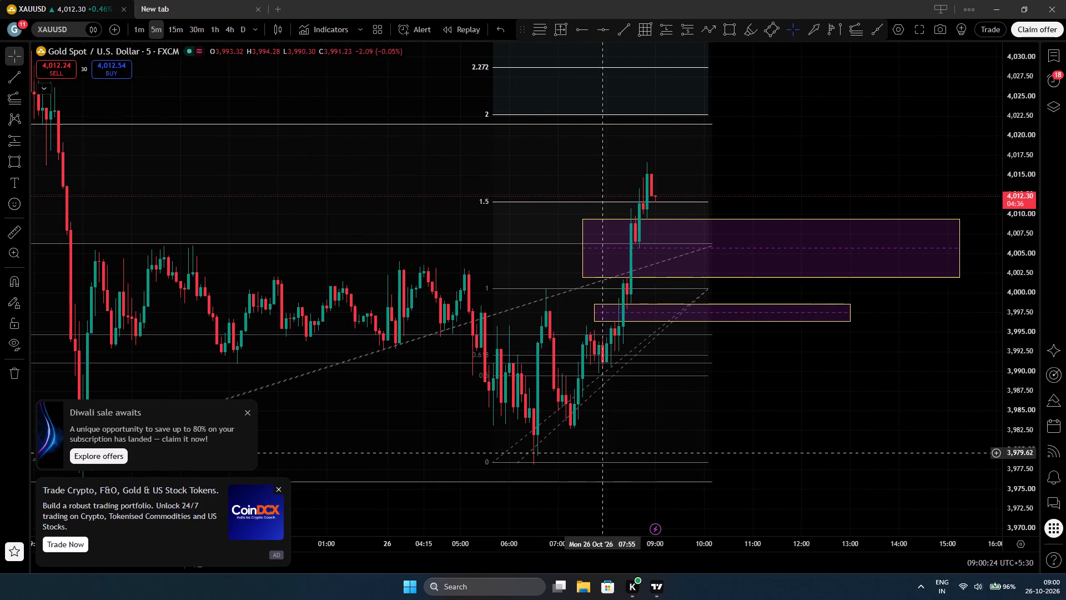
pyautogui.scroll(3, 821, 502)
pyautogui.moveTo(749, 496); pyautogui.dragTo(967, 482)
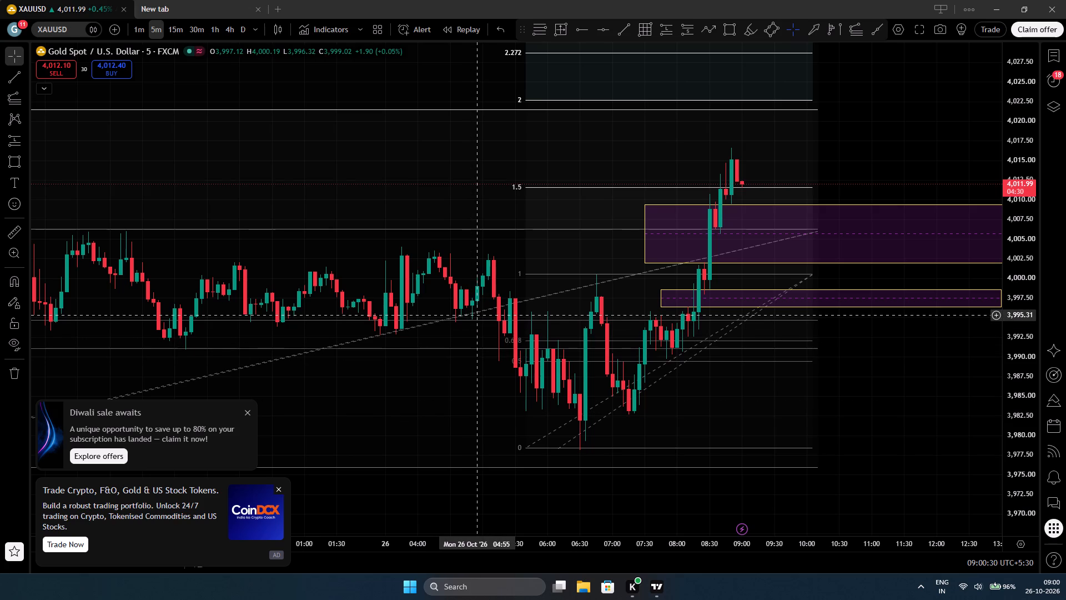
# Draw a Gann box with 0, 0.25, 0.5, 0.75 and 1 levels from 05:30 on 26 October, about 3,995.6 down to 3,970.
pyautogui.click(646, 32)
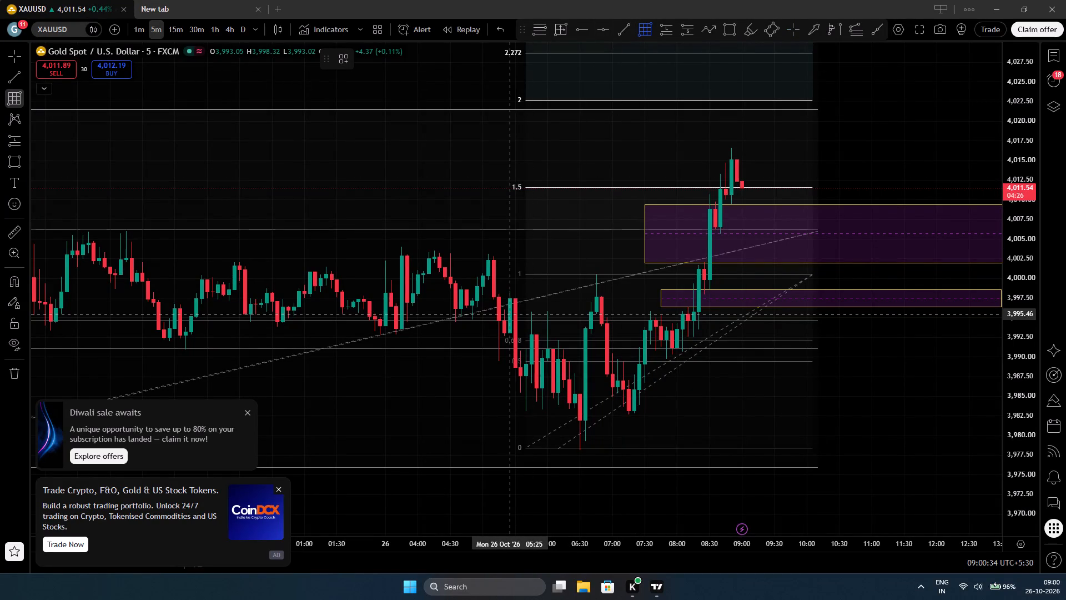
pyautogui.click(513, 313)
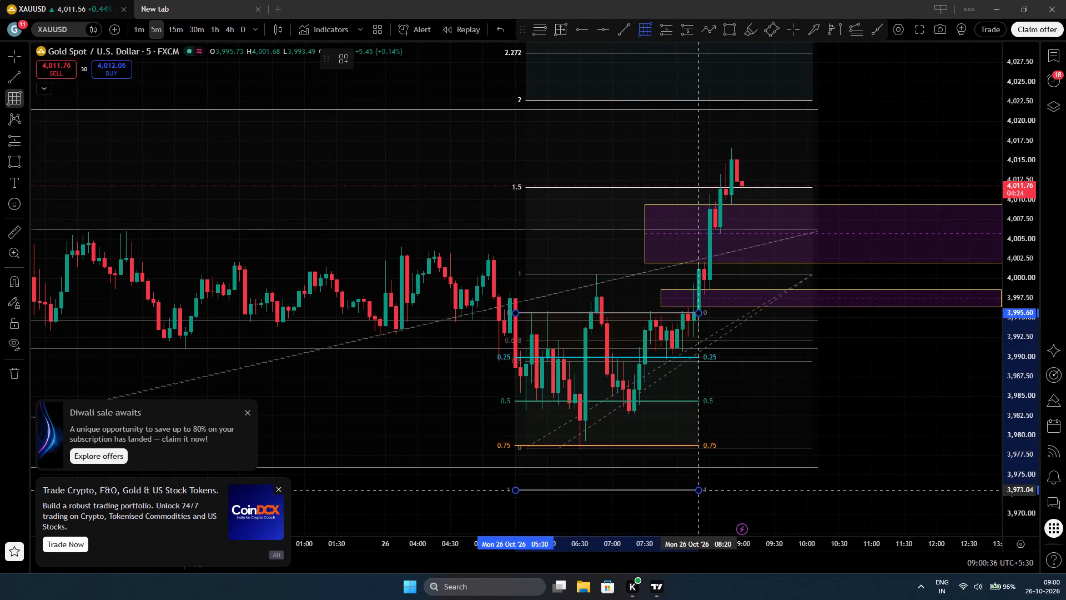
pyautogui.click(717, 510)
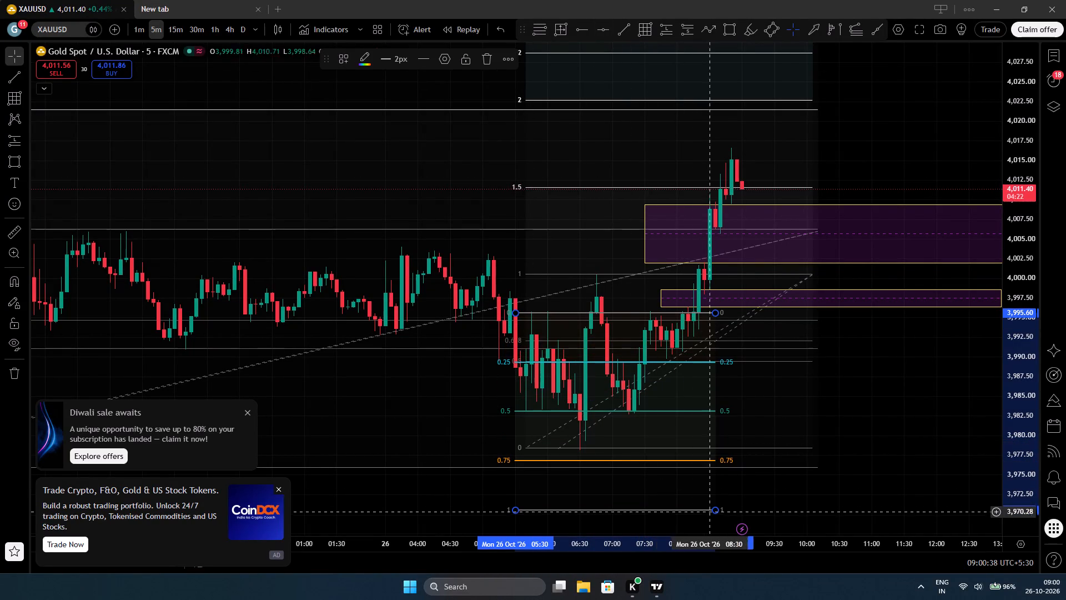
# Reduce the Gann box's height and move it over the 26 October rally, spanning about 3,993 to 4,017 from 07:35 to 10:50.
pyautogui.moveTo(559, 411); pyautogui.dragTo(660, 274)
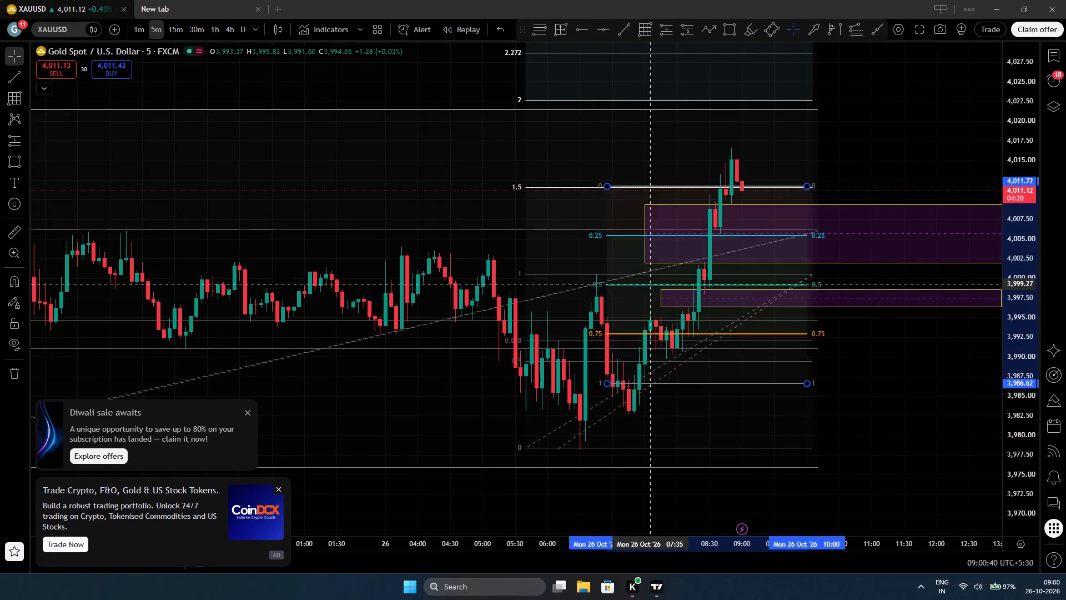
pyautogui.moveTo(660, 274); pyautogui.dragTo(591, 374)
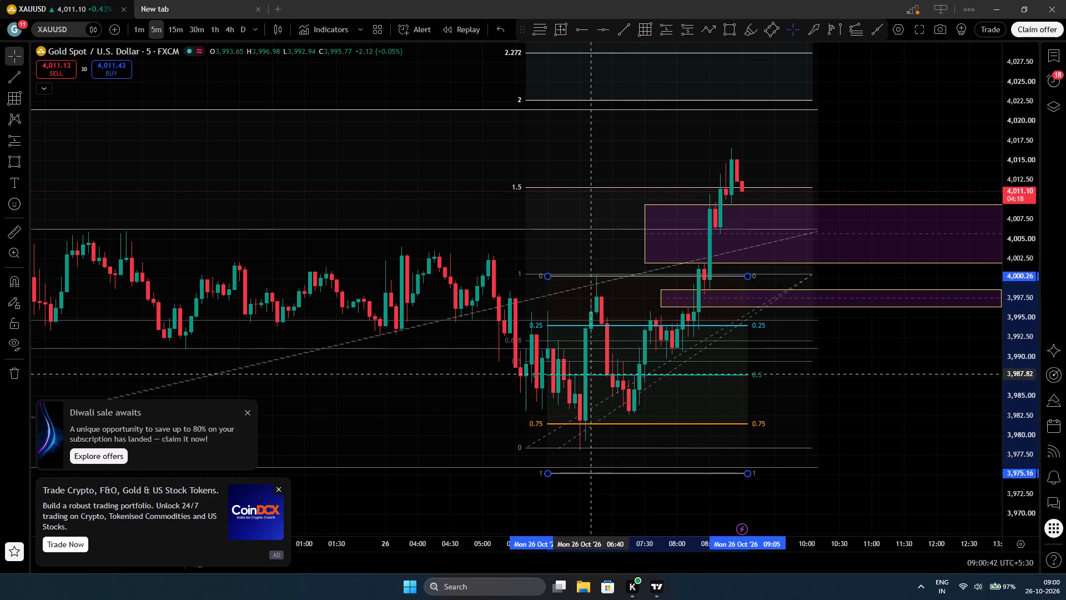
pyautogui.moveTo(591, 374); pyautogui.dragTo(586, 372)
pyautogui.moveTo(744, 473); pyautogui.dragTo(749, 463)
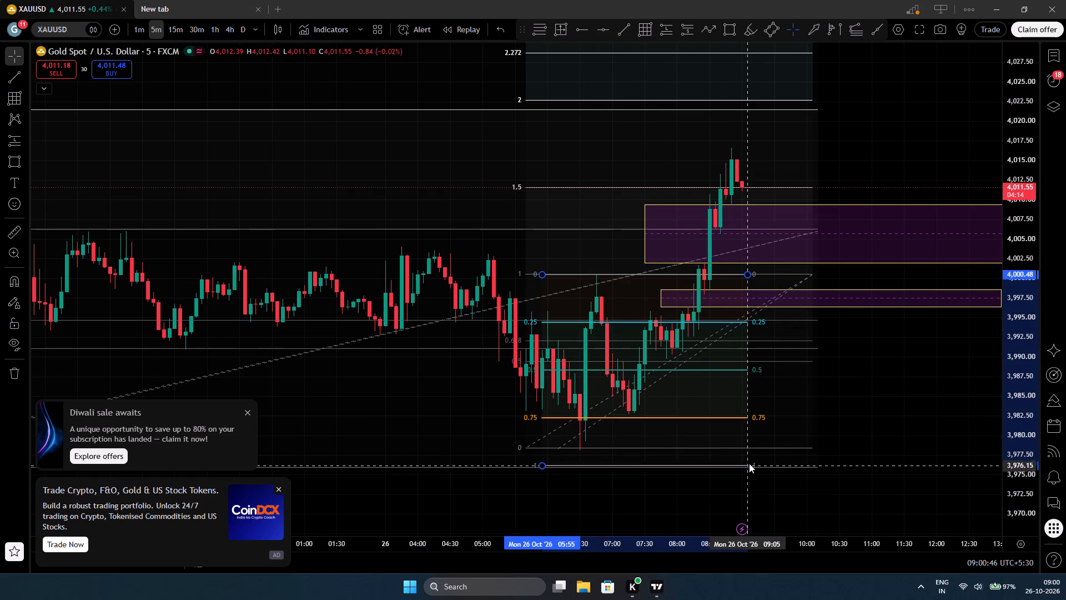
pyautogui.moveTo(749, 463); pyautogui.dragTo(752, 461)
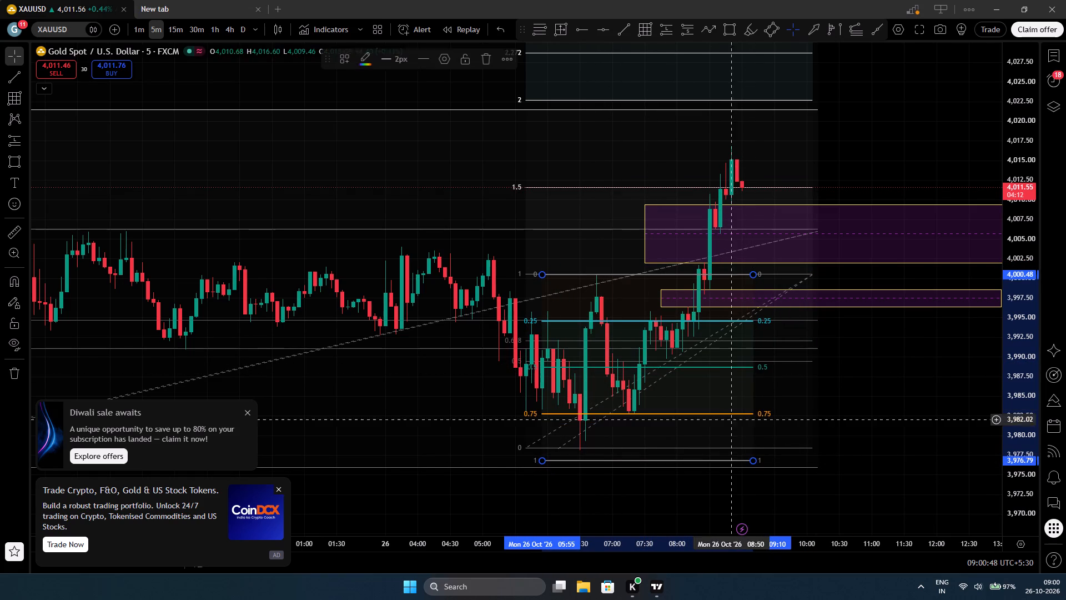
pyautogui.moveTo(725, 415); pyautogui.dragTo(771, 456)
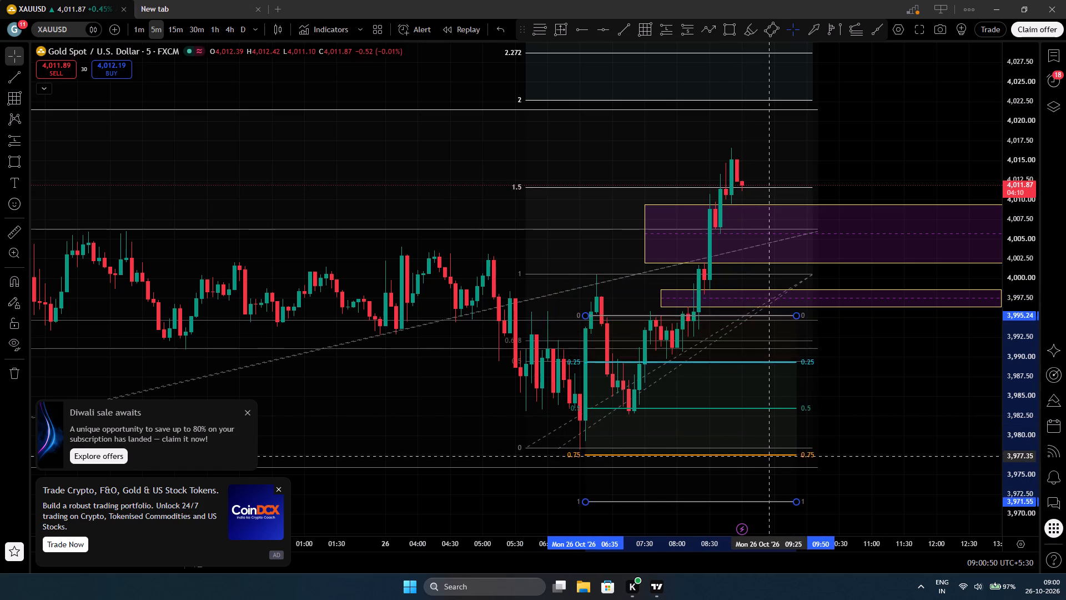
pyautogui.moveTo(771, 456); pyautogui.dragTo(830, 286)
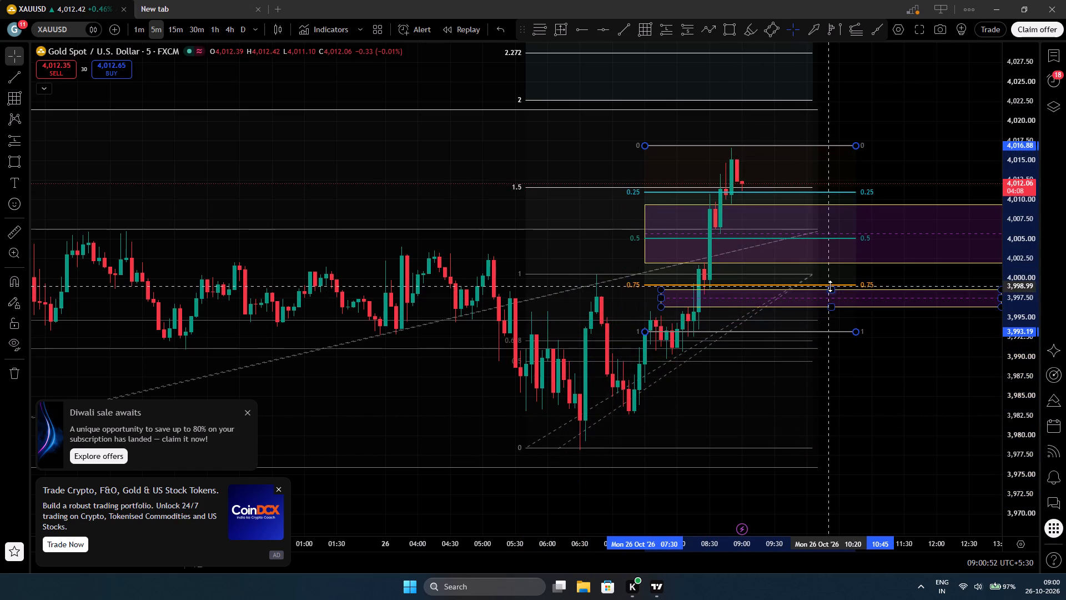
pyautogui.moveTo(830, 286); pyautogui.dragTo(834, 288)
pyautogui.click(941, 384)
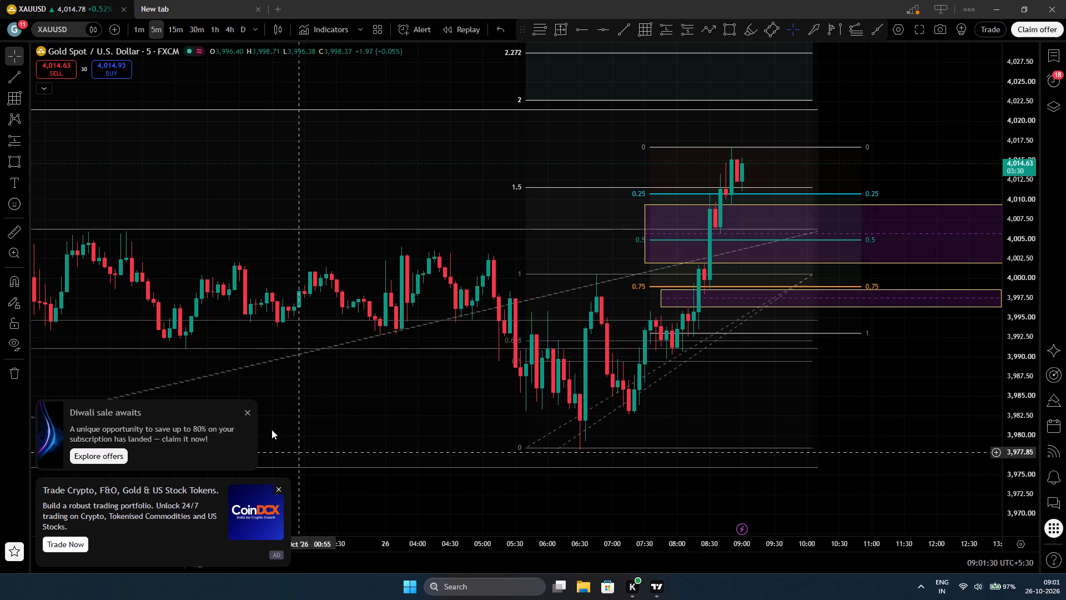
# Dismiss the Diwali sale and CoinDCX promotional pop-ups covering the chart.
pyautogui.click(245, 412)
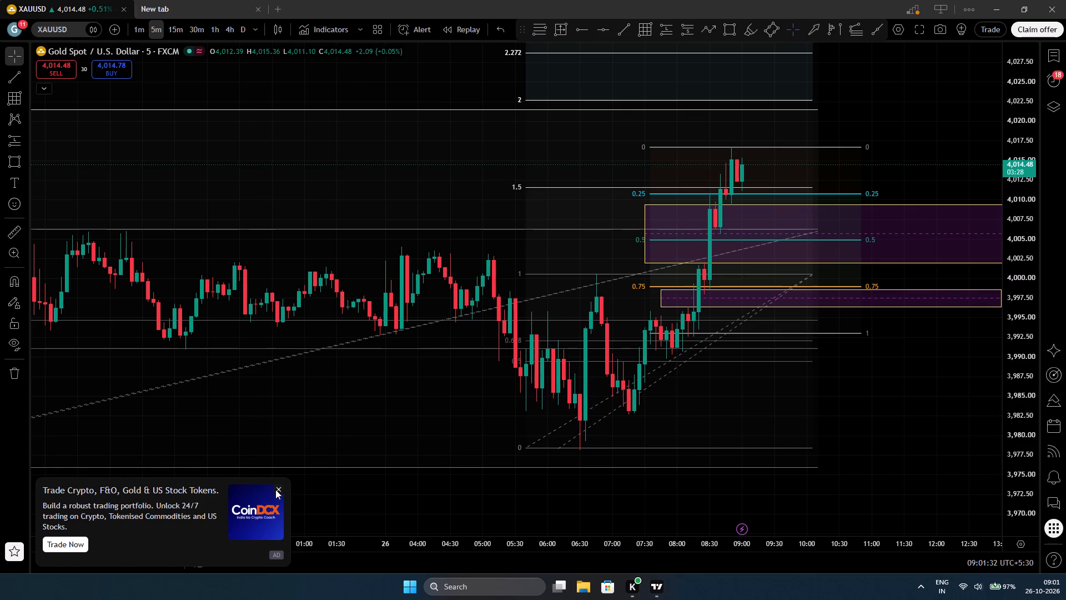
pyautogui.click(276, 489)
pyautogui.click(423, 481)
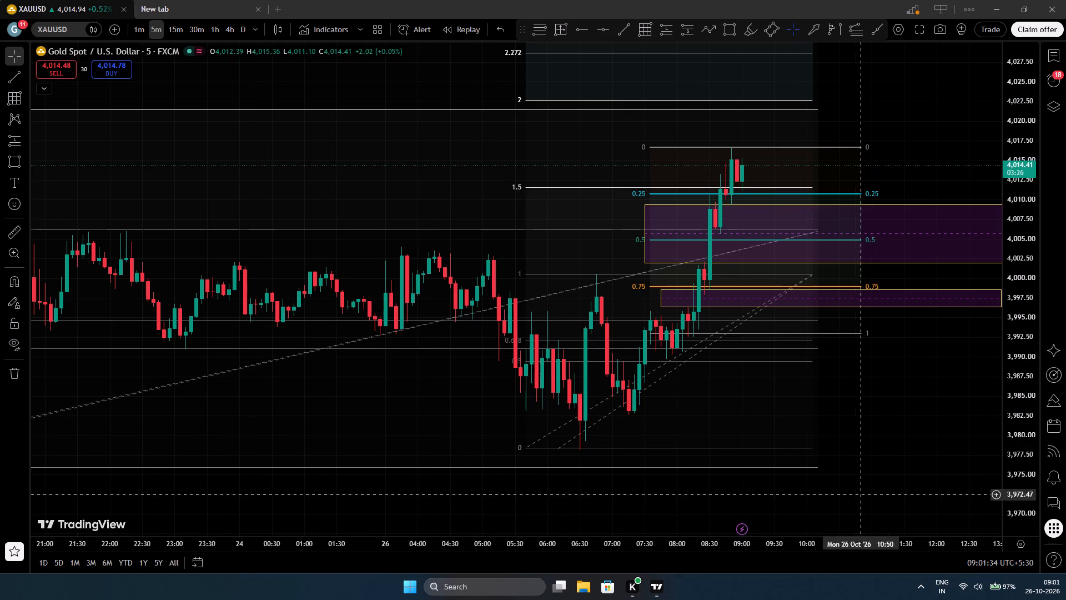
# Examine the wider 5-minute price history back through the 23 October swings and earlier, comparing it with the marked zones and levels.
pyautogui.moveTo(917, 465); pyautogui.dragTo(890, 433)
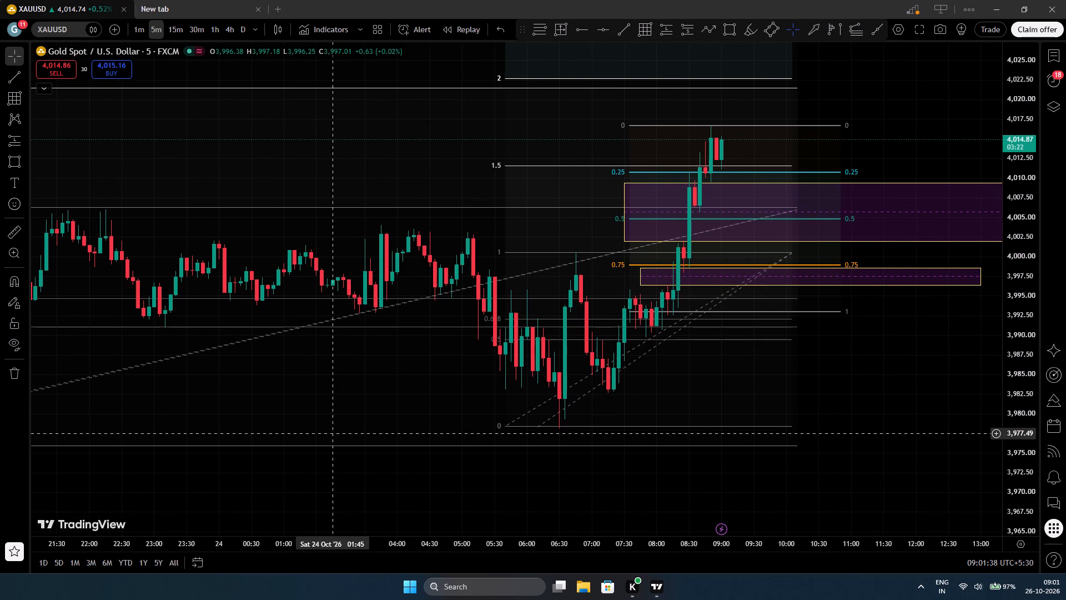
pyautogui.scroll(-7, 346, 414)
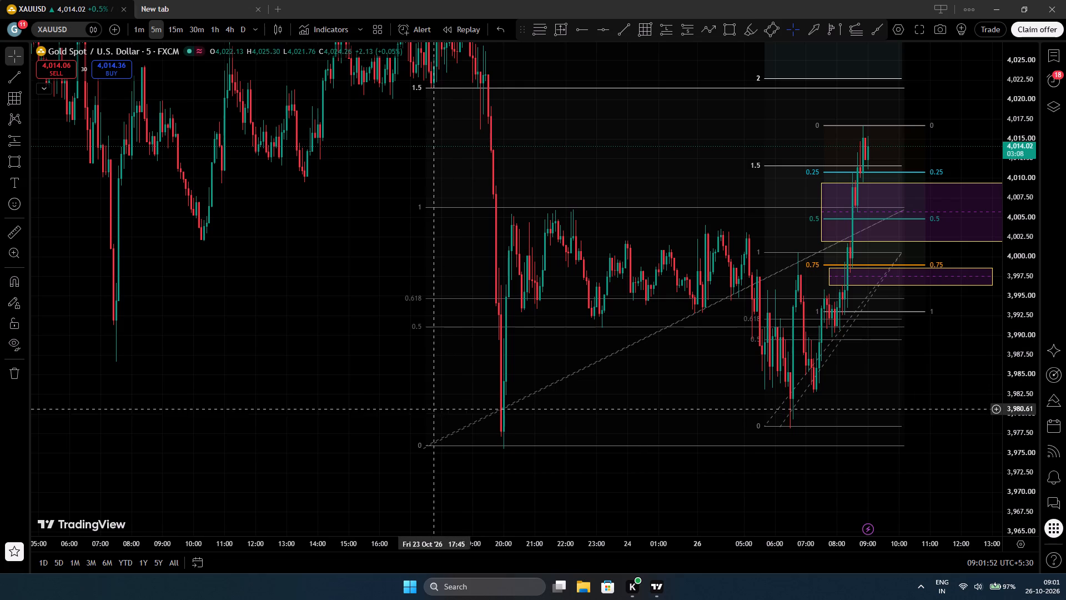
pyautogui.scroll(-3, 421, 423)
pyautogui.scroll(1, 421, 423)
pyautogui.scroll(-7, 421, 423)
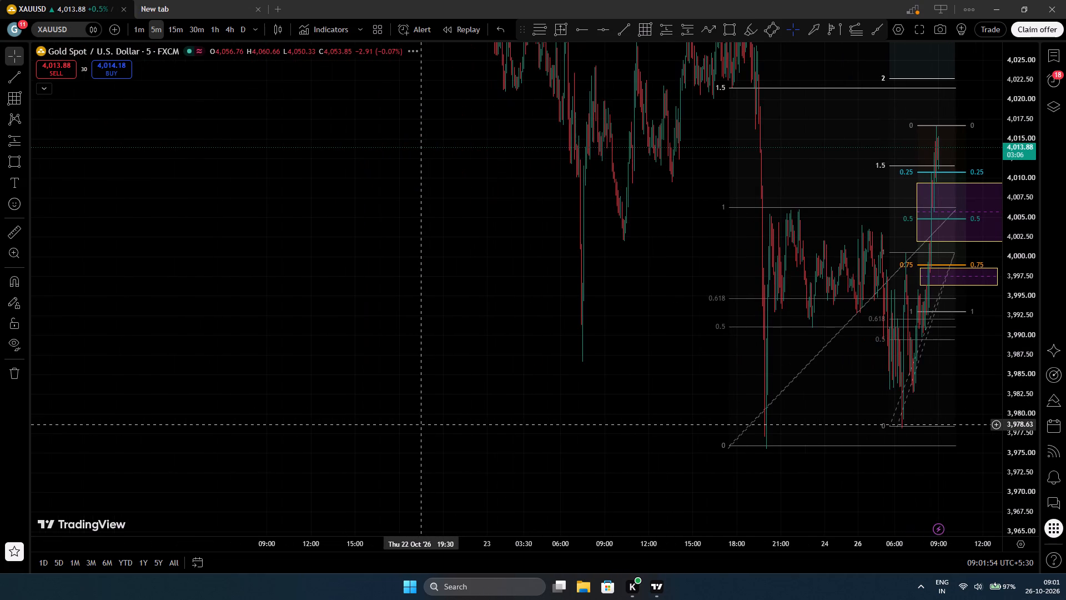
pyautogui.scroll(-3, 421, 424)
pyautogui.scroll(8, 580, 422)
pyautogui.scroll(-1, 580, 422)
pyautogui.scroll(2, 580, 422)
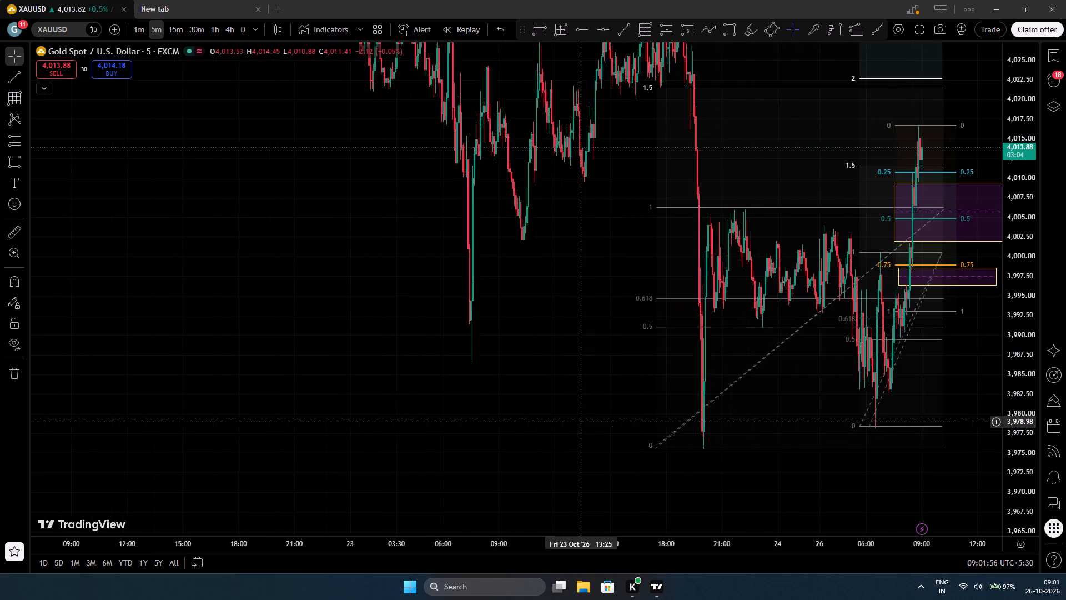
pyautogui.scroll(3, 580, 422)
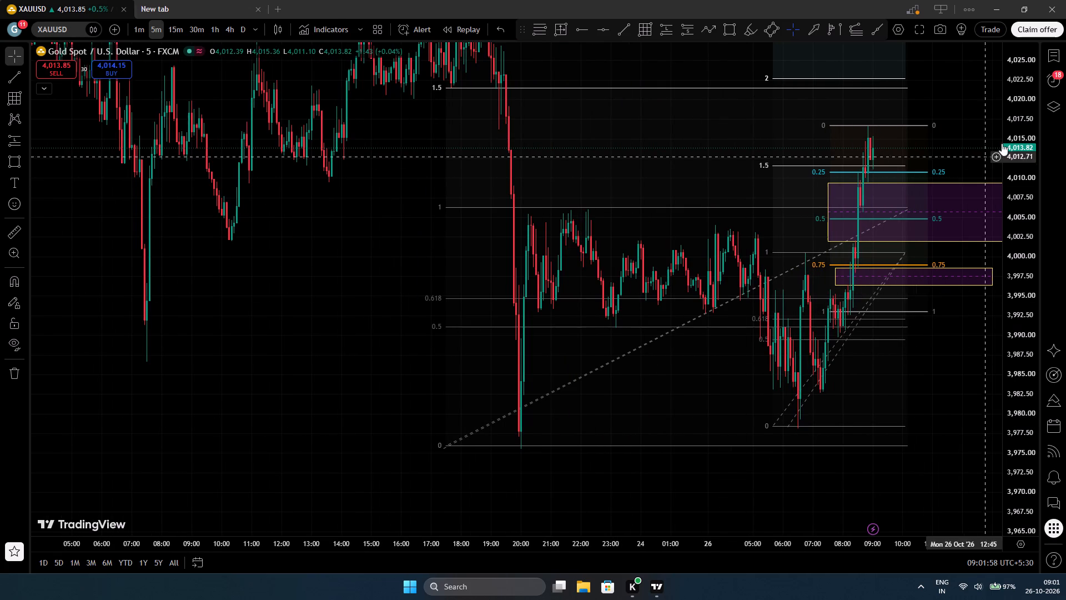
pyautogui.moveTo(1020, 121); pyautogui.dragTo(974, 416)
pyautogui.scroll(-5, 620, 449)
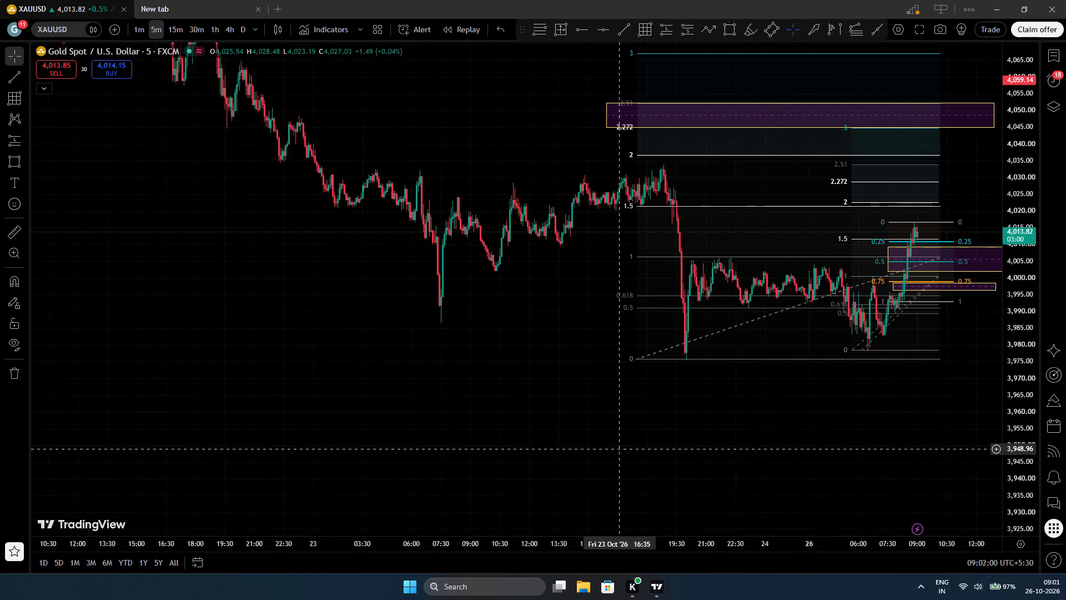
pyautogui.scroll(-12, 619, 449)
pyautogui.scroll(1, 618, 446)
pyautogui.scroll(-17, 618, 446)
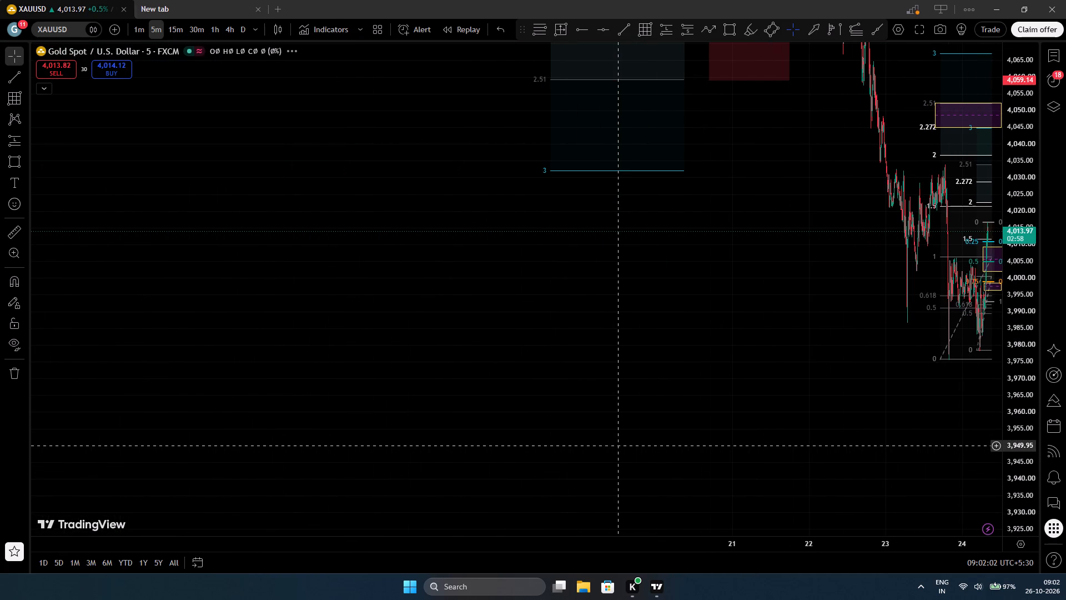
pyautogui.scroll(-2, 618, 446)
# On the 4-hour chart, draw a rectangle zone under the June–July 2026 lows, about 3,942 to 3,959, from 11 June 2026 to 5 January 2027.
pyautogui.click(225, 30)
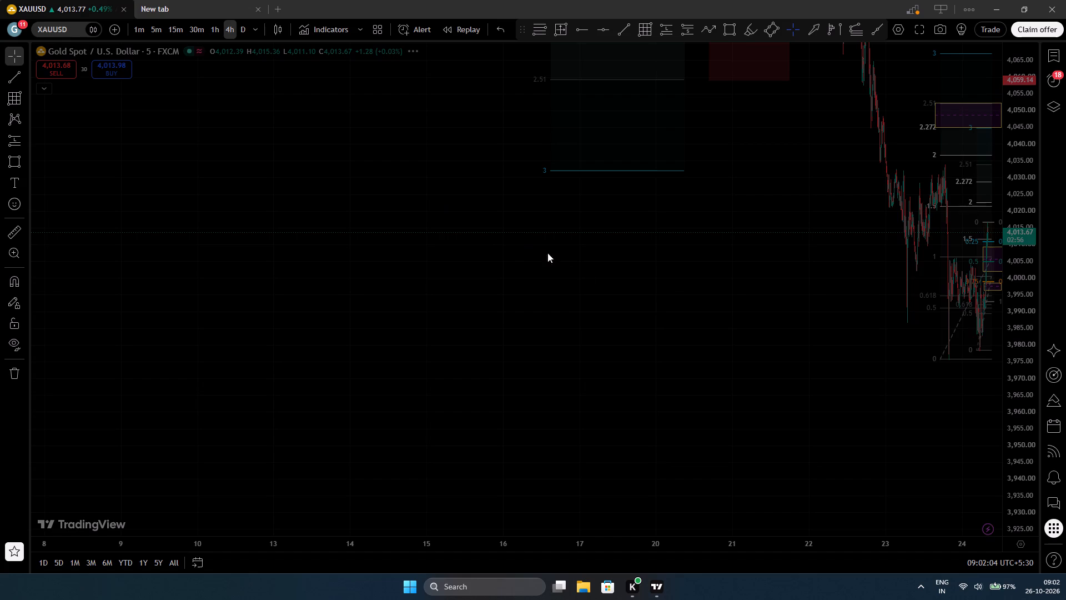
pyautogui.moveTo(1020, 138); pyautogui.dragTo(971, 379)
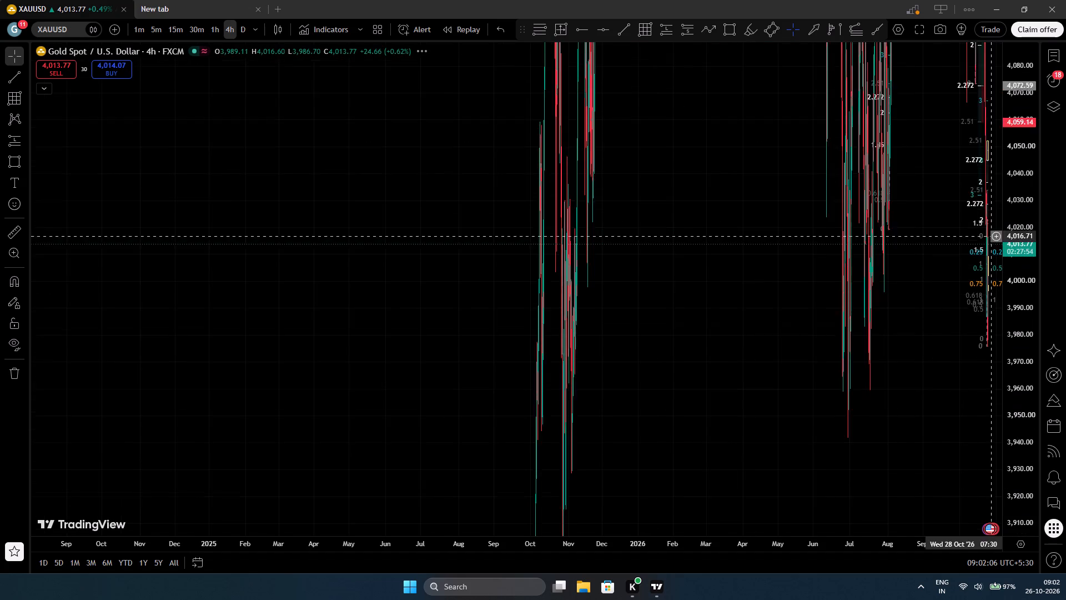
pyautogui.moveTo(971, 379); pyautogui.dragTo(958, 483)
pyautogui.moveTo(874, 437); pyautogui.dragTo(680, 398)
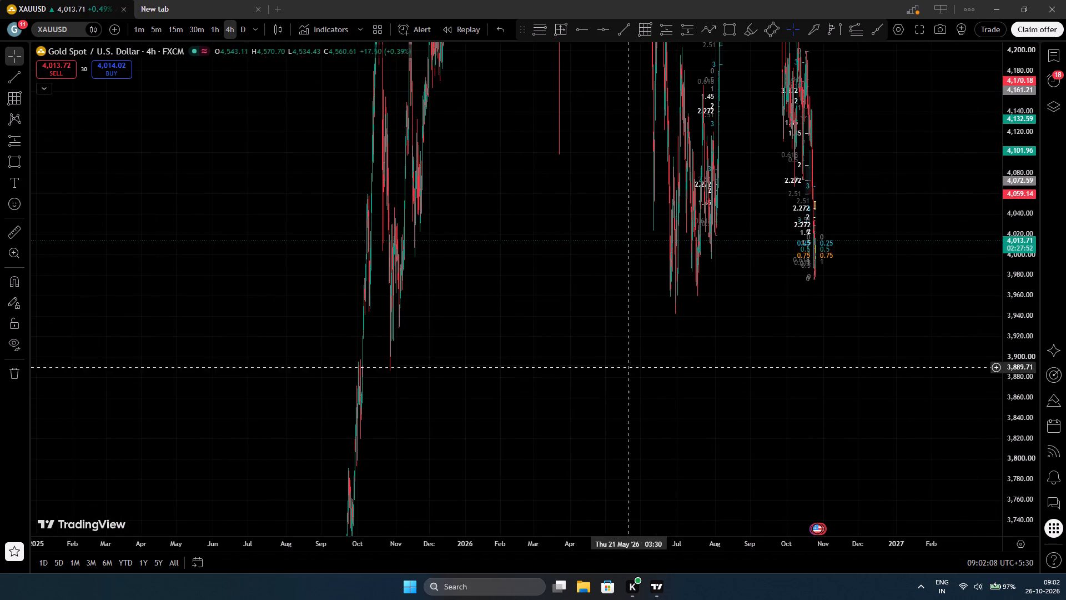
pyautogui.scroll(4, 403, 359)
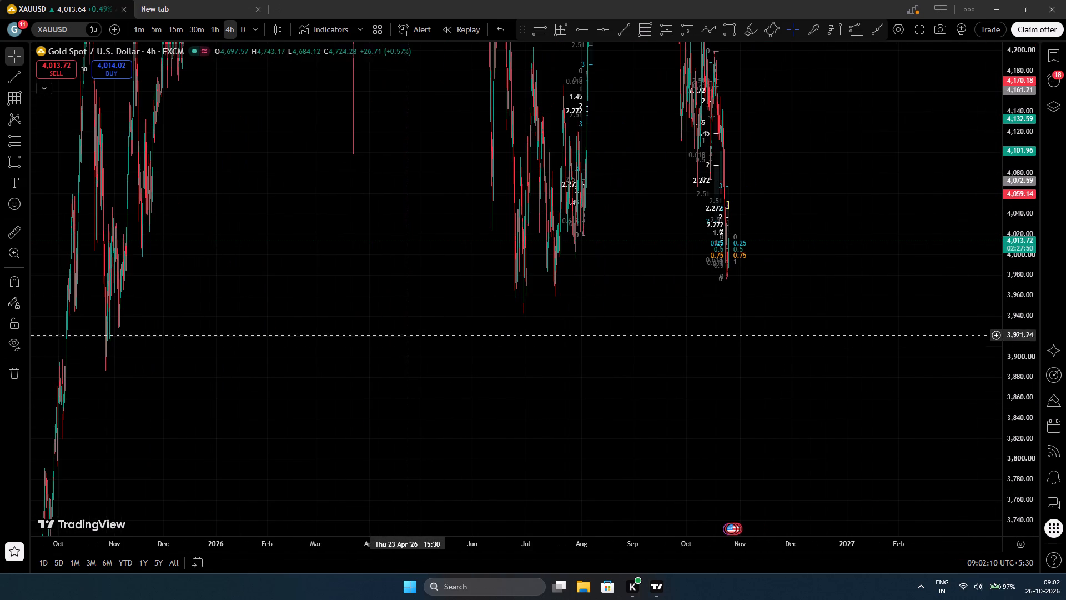
pyautogui.click(728, 31)
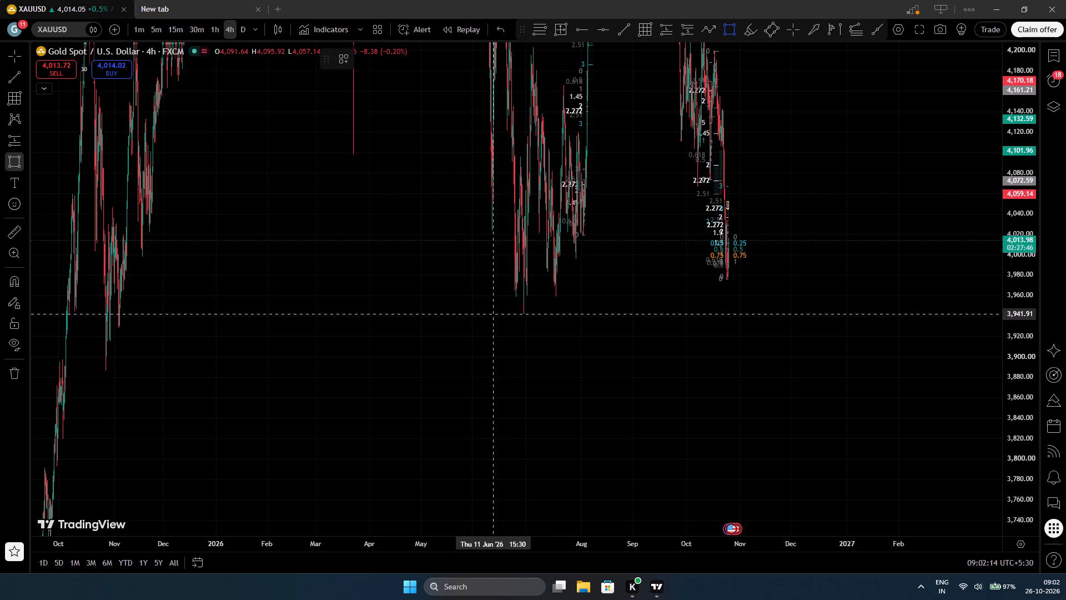
pyautogui.click(493, 313)
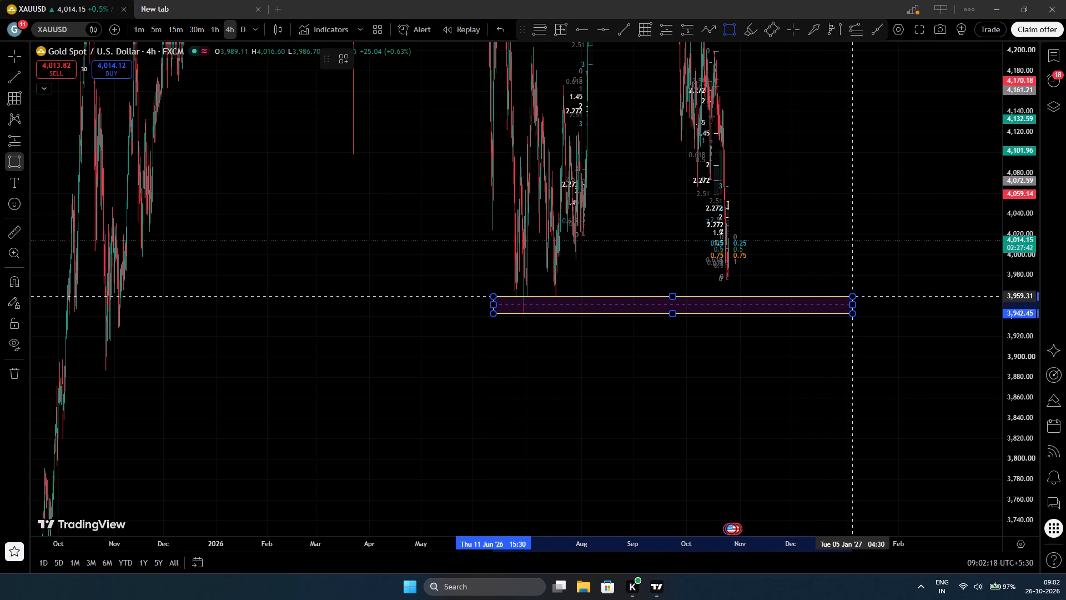
pyautogui.click(852, 296)
pyautogui.click(701, 354)
# Draw a second rectangle zone at the October 2025 low, about 3,887 to 3,914, from 22 October 2025 and extend it to early February 2027.
pyautogui.moveTo(585, 396); pyautogui.dragTo(640, 357)
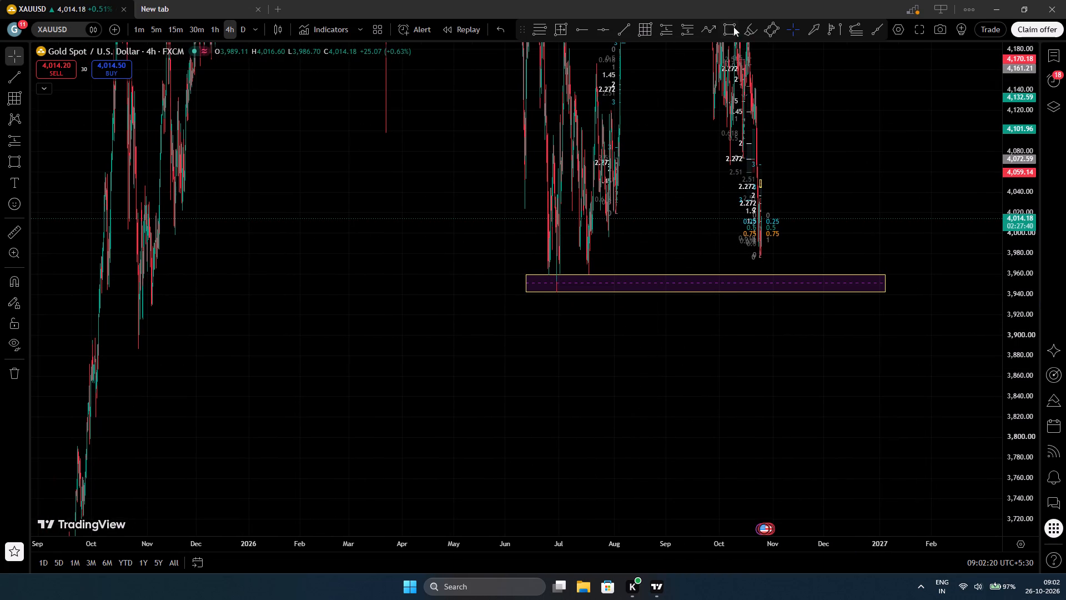
pyautogui.click(723, 28)
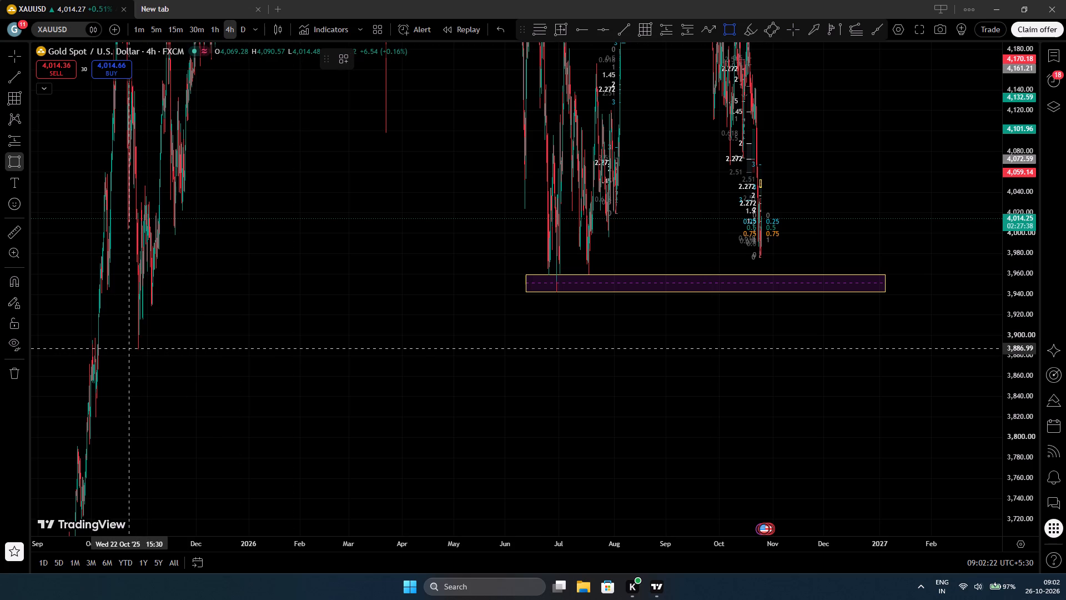
pyautogui.click(129, 348)
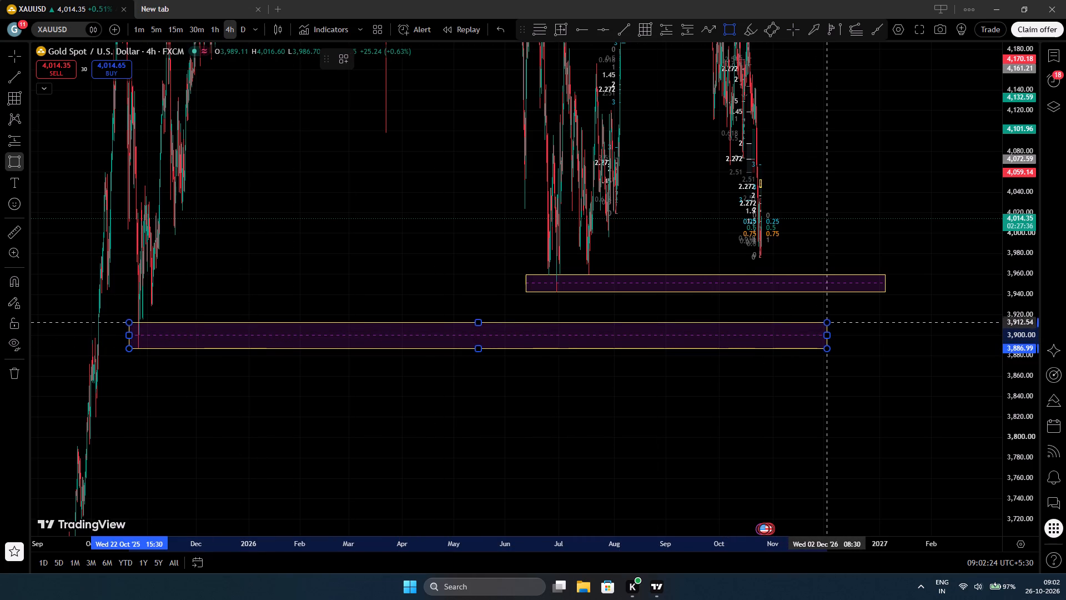
pyautogui.click(827, 321)
pyautogui.moveTo(748, 380); pyautogui.dragTo(758, 377)
pyautogui.moveTo(826, 333); pyautogui.dragTo(882, 329)
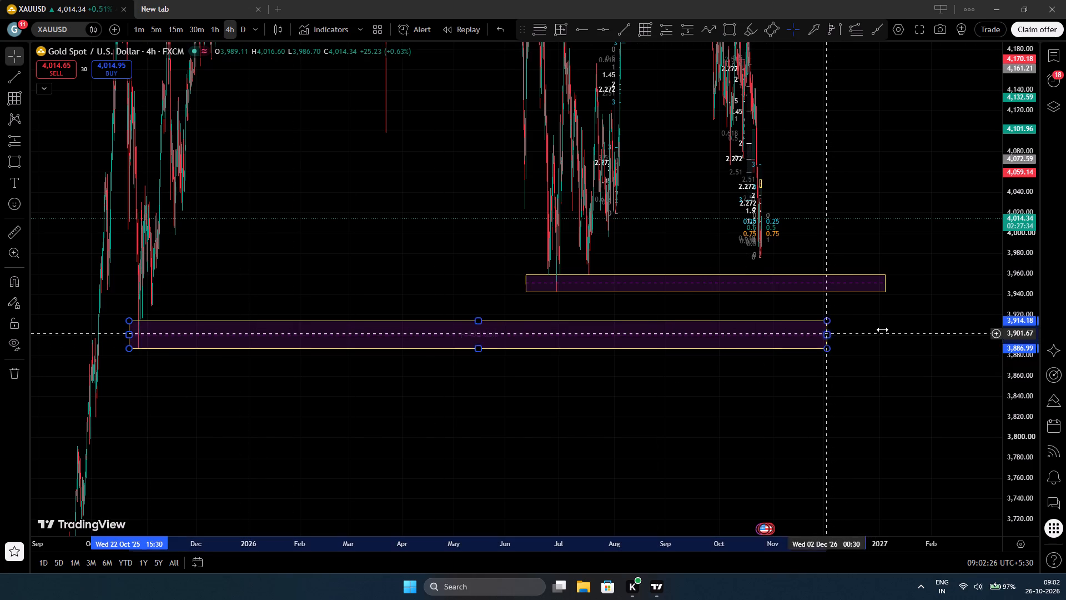
pyautogui.moveTo(882, 329); pyautogui.dragTo(937, 326)
pyautogui.click(748, 415)
pyautogui.click(635, 455)
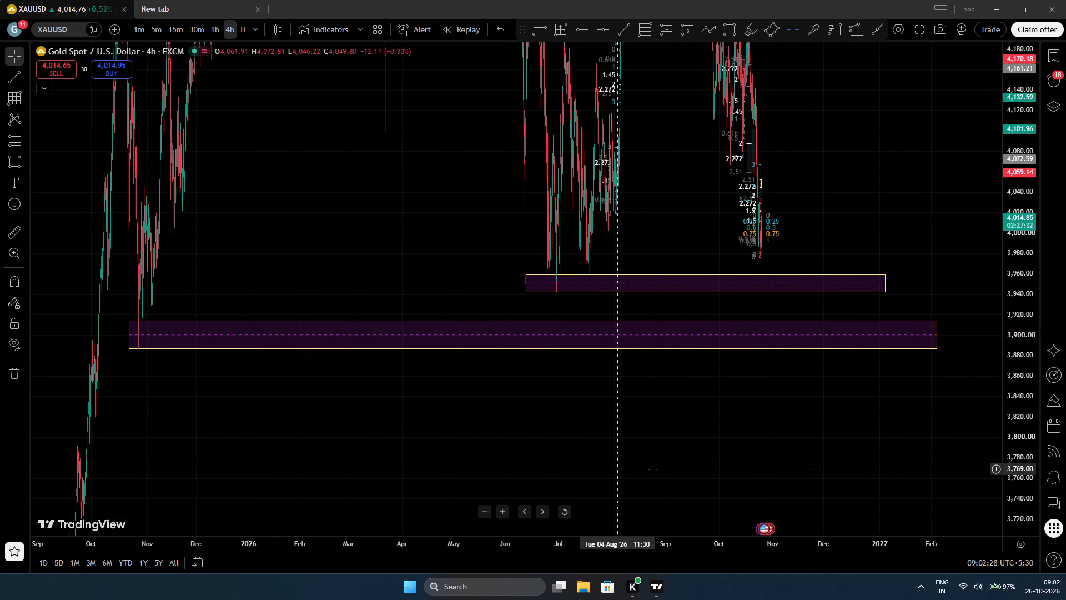
# Examine the 4-hour candles from mid-October to 26 October 2026 against the two lower zones and the Fibonacci levels.
pyautogui.moveTo(677, 438); pyautogui.dragTo(680, 509)
pyautogui.scroll(6, 698, 266)
pyautogui.scroll(6, 656, 284)
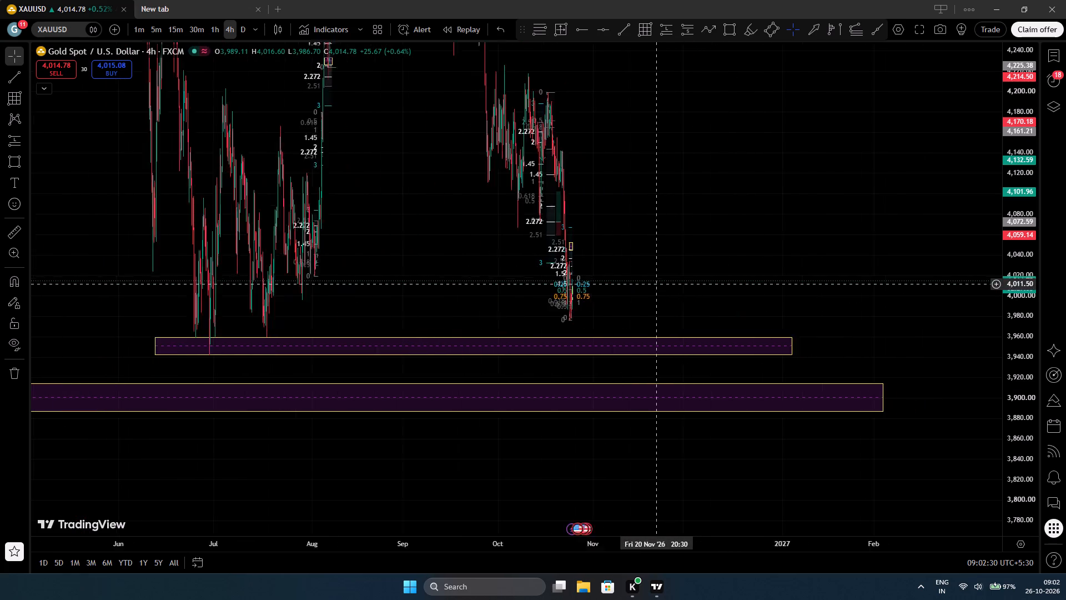
pyautogui.scroll(4, 536, 281)
pyautogui.scroll(4, 353, 266)
pyautogui.scroll(3, 239, 247)
pyautogui.scroll(1, 187, 246)
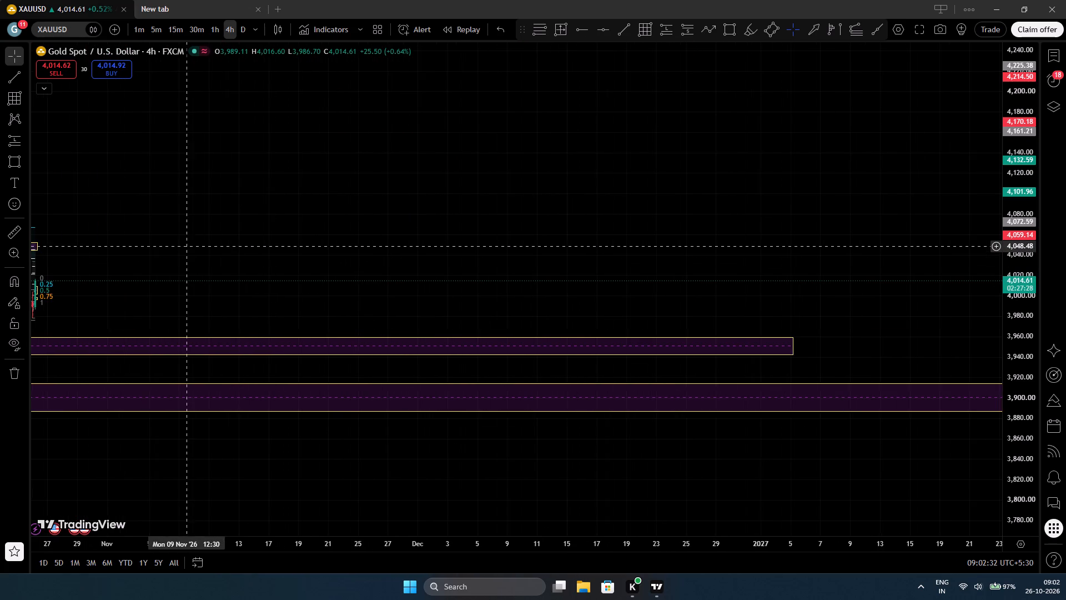
pyautogui.scroll(6, 187, 246)
pyautogui.scroll(-1, 169, 246)
pyautogui.scroll(14, 169, 246)
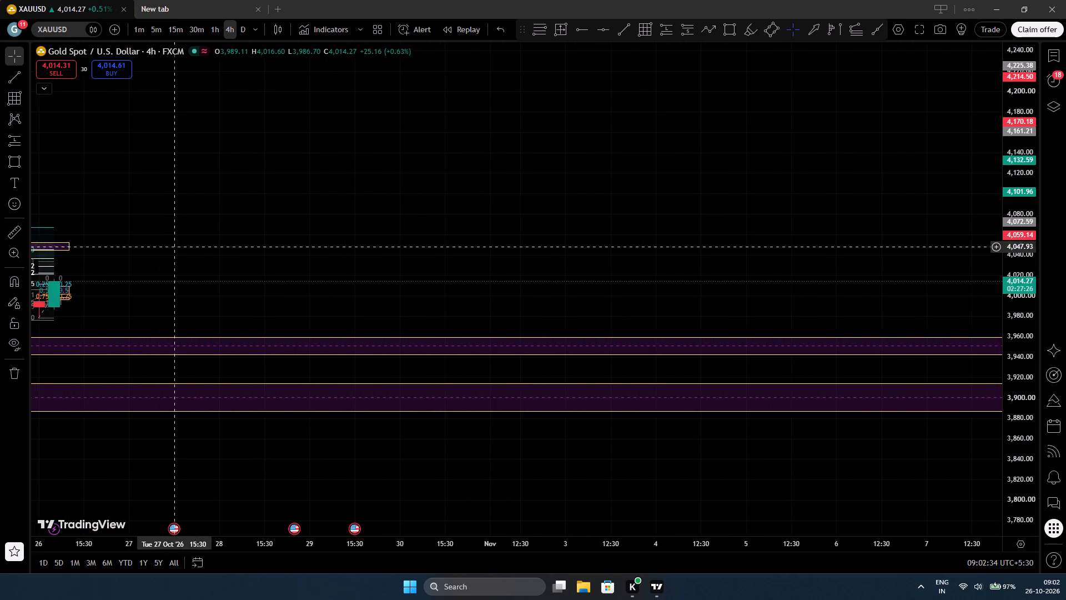
pyautogui.moveTo(165, 231); pyautogui.dragTo(712, 267)
pyautogui.scroll(-2, 709, 288)
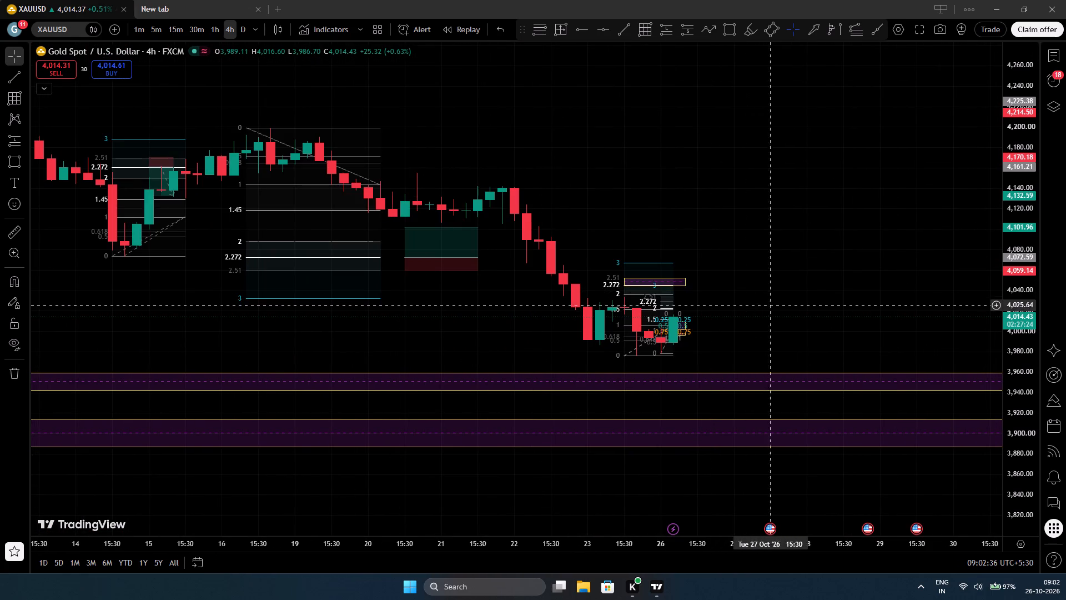
pyautogui.moveTo(1012, 385); pyautogui.dragTo(984, 176)
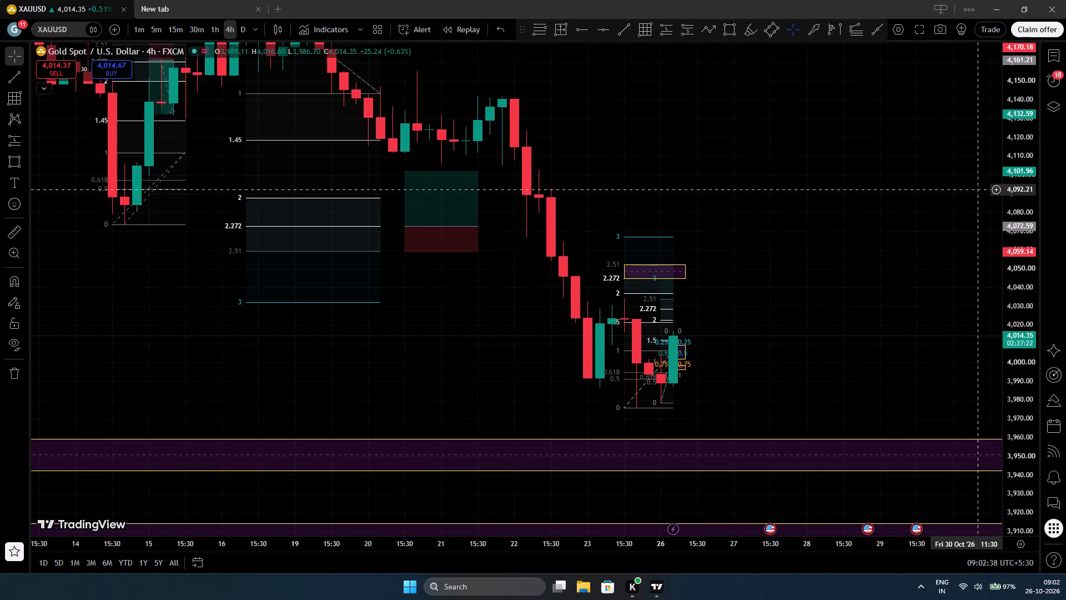
pyautogui.moveTo(1010, 403); pyautogui.dragTo(966, 269)
pyautogui.moveTo(821, 406); pyautogui.dragTo(831, 318)
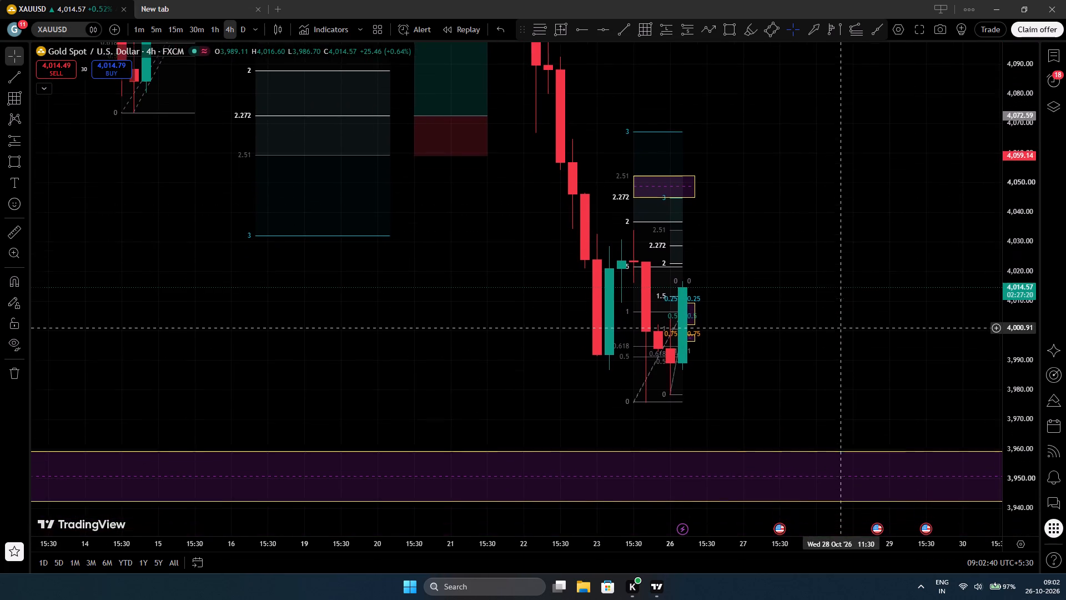
pyautogui.moveTo(831, 318); pyautogui.dragTo(830, 317)
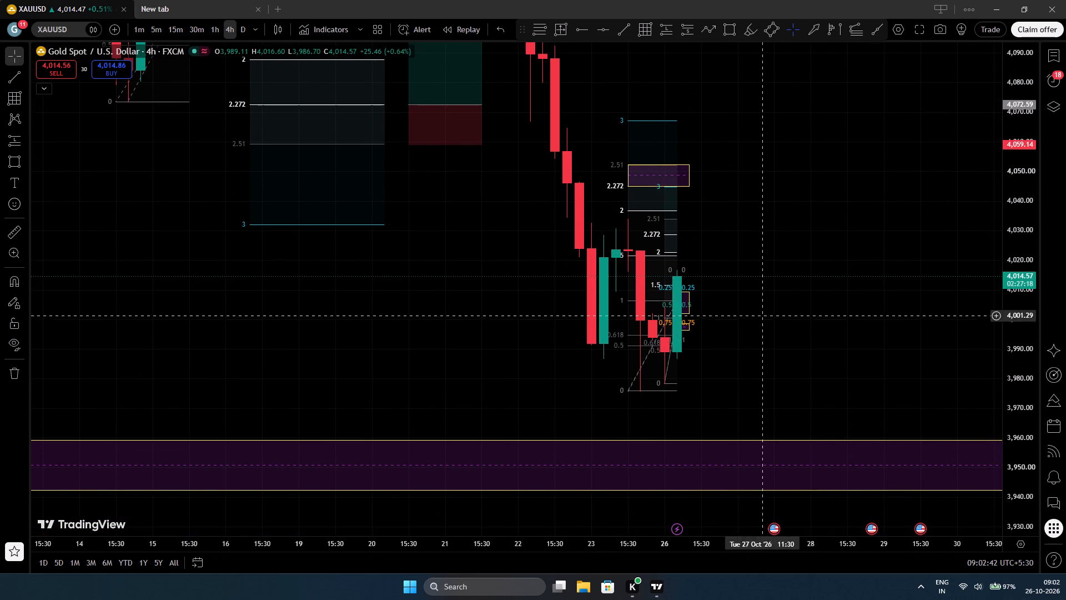
pyautogui.moveTo(838, 356); pyautogui.dragTo(827, 249)
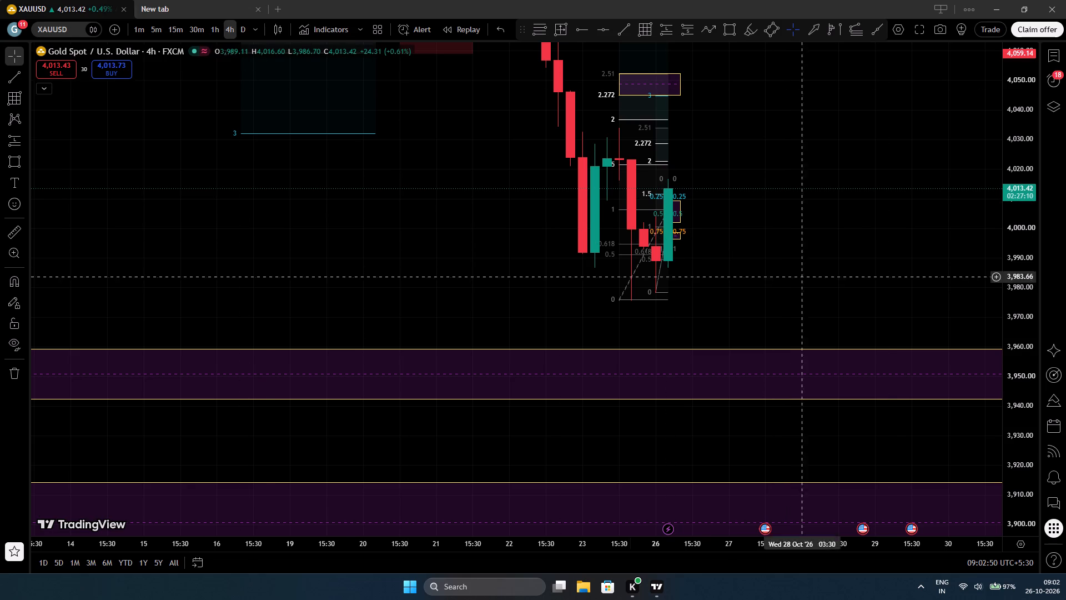
pyautogui.moveTo(1025, 189); pyautogui.dragTo(1000, 344)
pyautogui.scroll(-2, 710, 298)
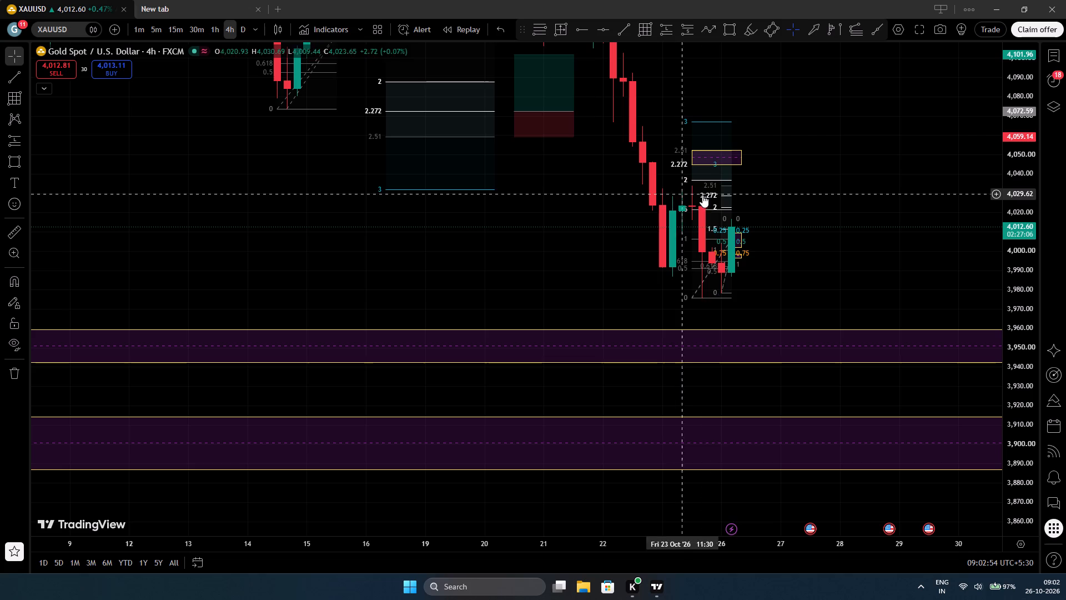
pyautogui.click(860, 254)
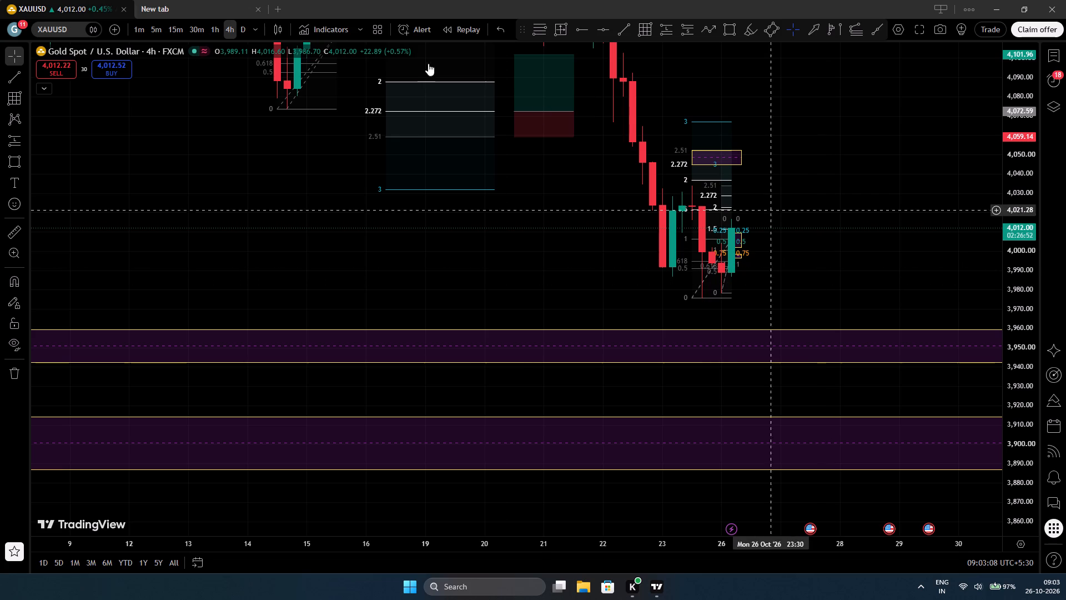
# Return to the 5-minute chart, reset its view and examine the 26 October rally against the Gann box and zones.
pyautogui.click(155, 30)
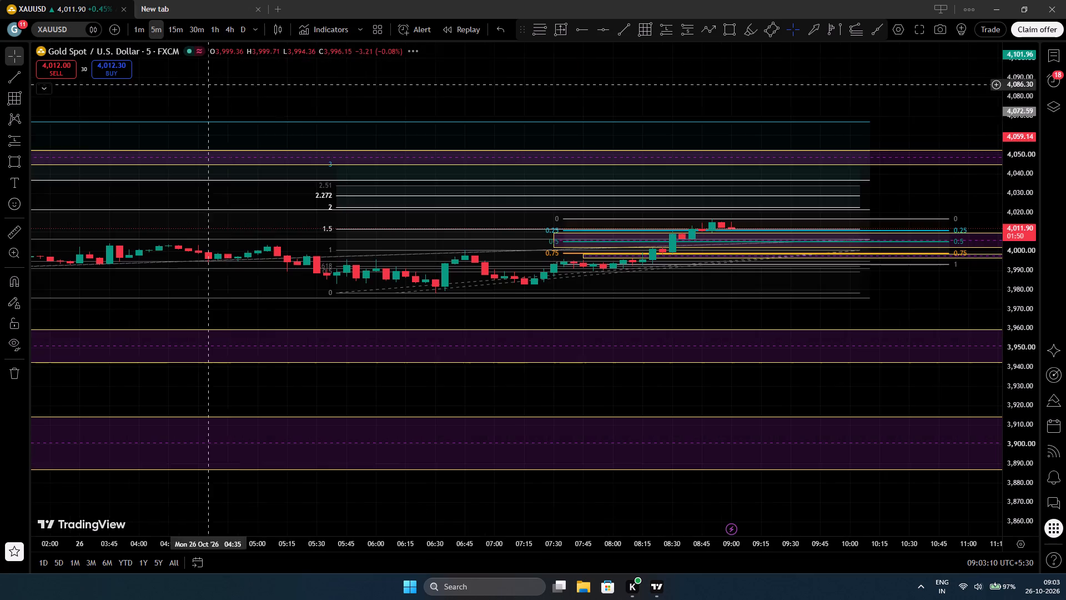
pyautogui.rightClick(907, 309)
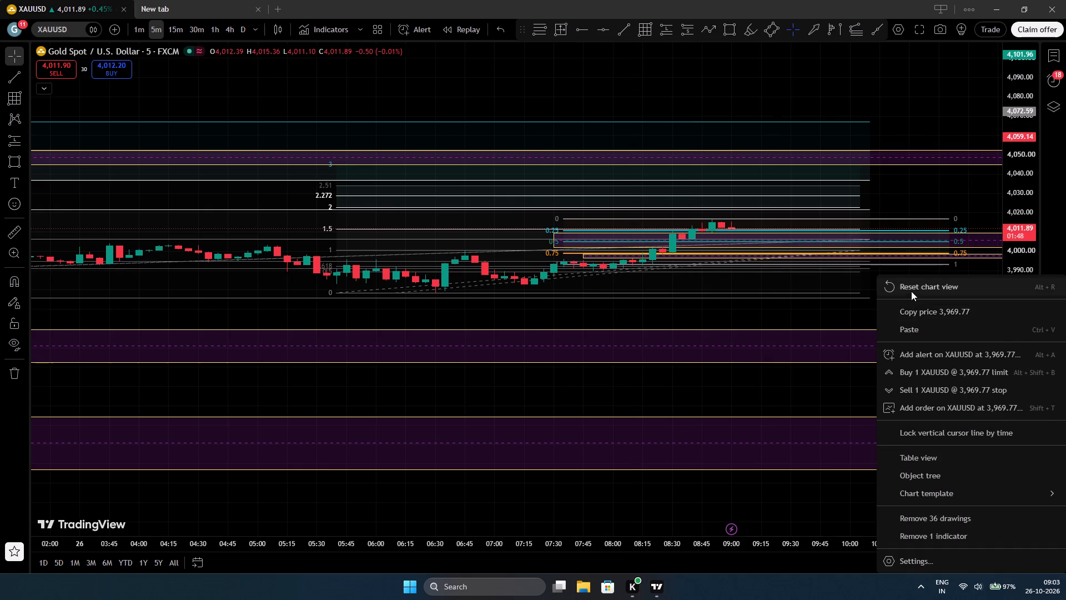
pyautogui.click(911, 291)
pyautogui.scroll(-1, 682, 324)
pyautogui.scroll(5, 665, 329)
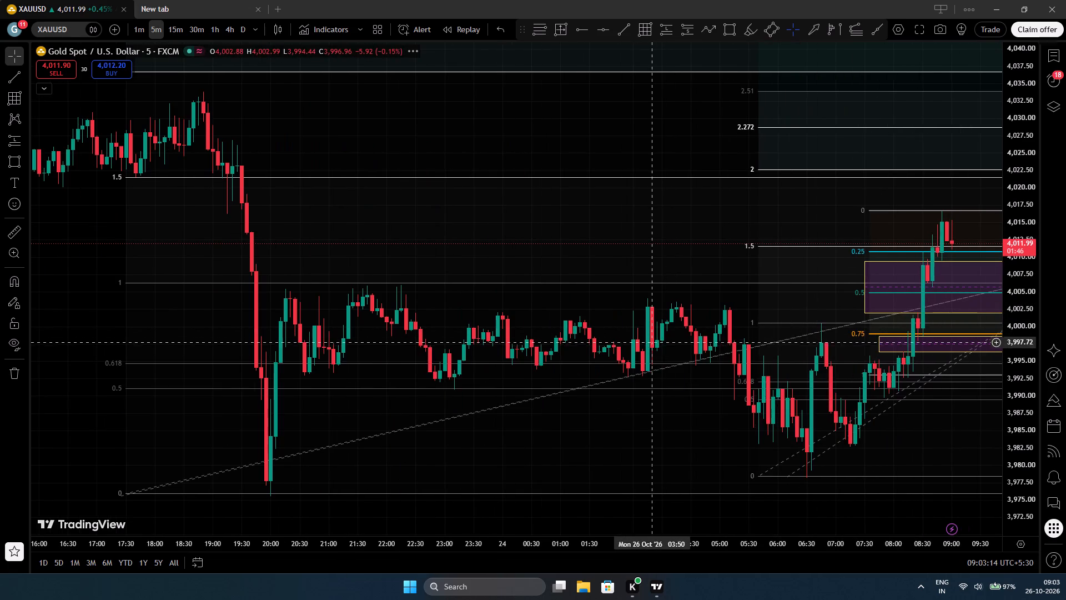
pyautogui.moveTo(949, 447); pyautogui.dragTo(716, 459)
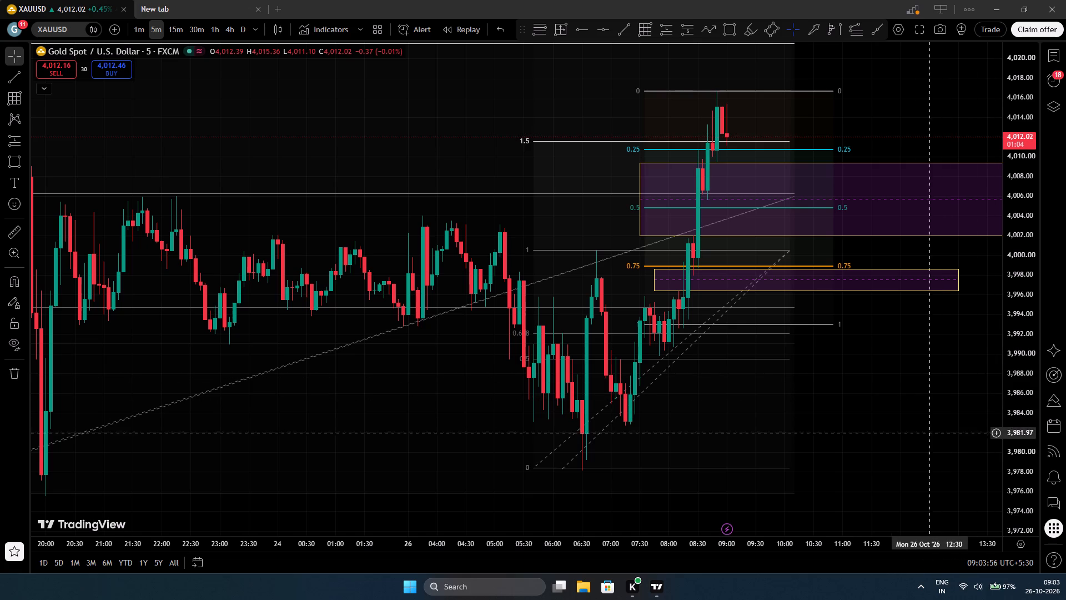
pyautogui.moveTo(909, 448); pyautogui.dragTo(978, 361)
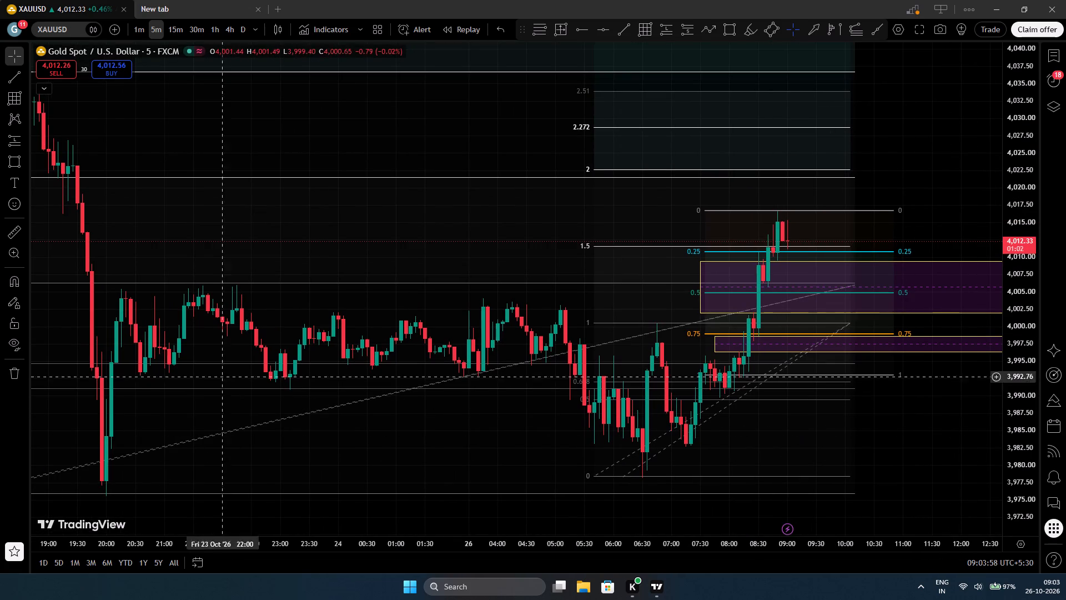
# On the 15-minute chart, show the VWAP Stdev Bands v2 Mod indicator to compare its bands with price, and hide it again.
pyautogui.click(168, 30)
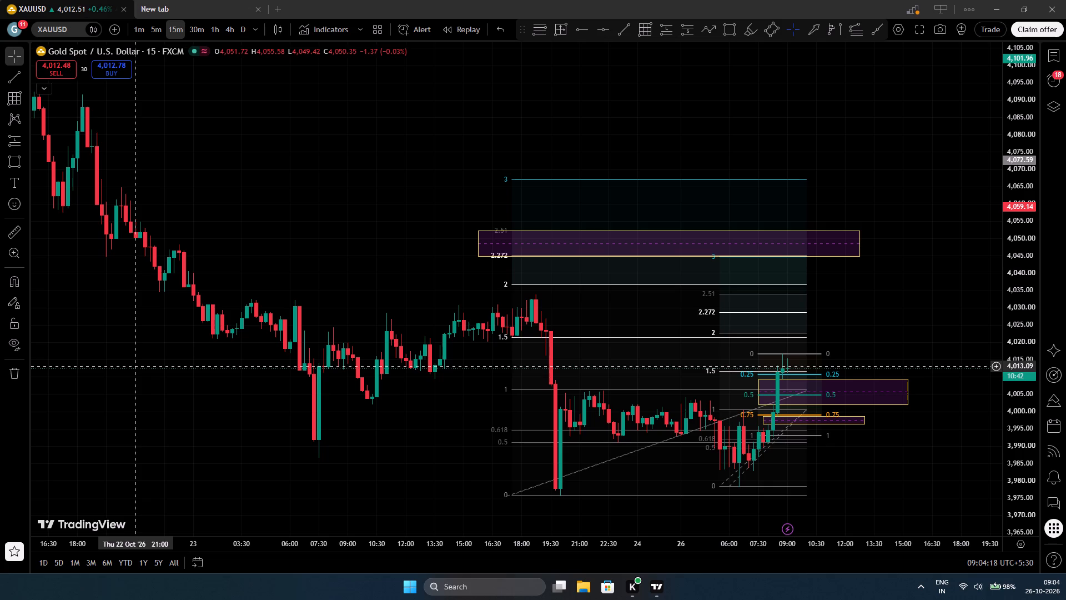
pyautogui.click(48, 90)
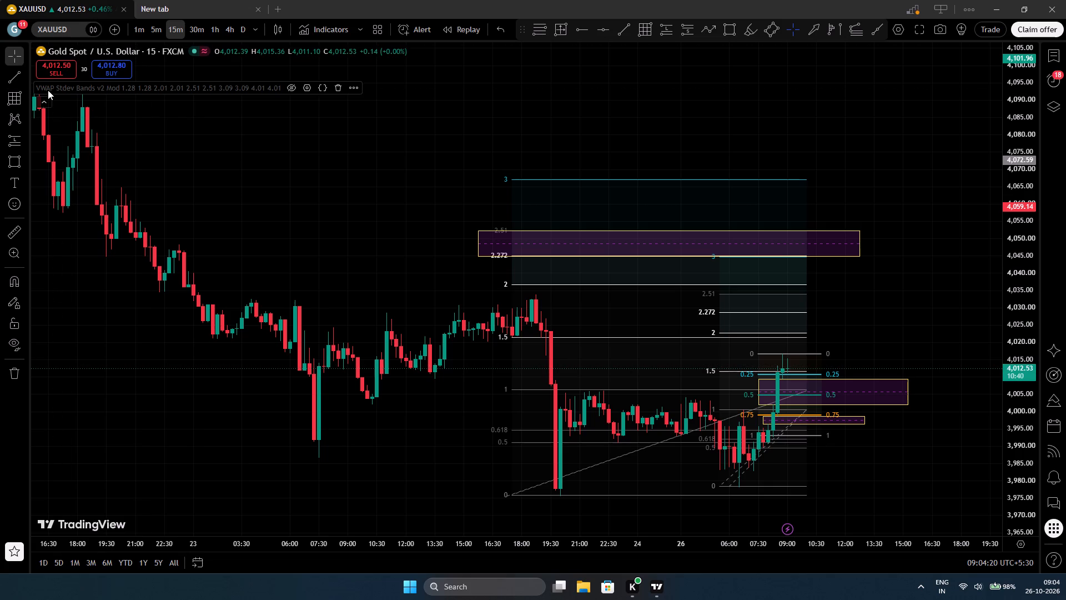
pyautogui.click(43, 103)
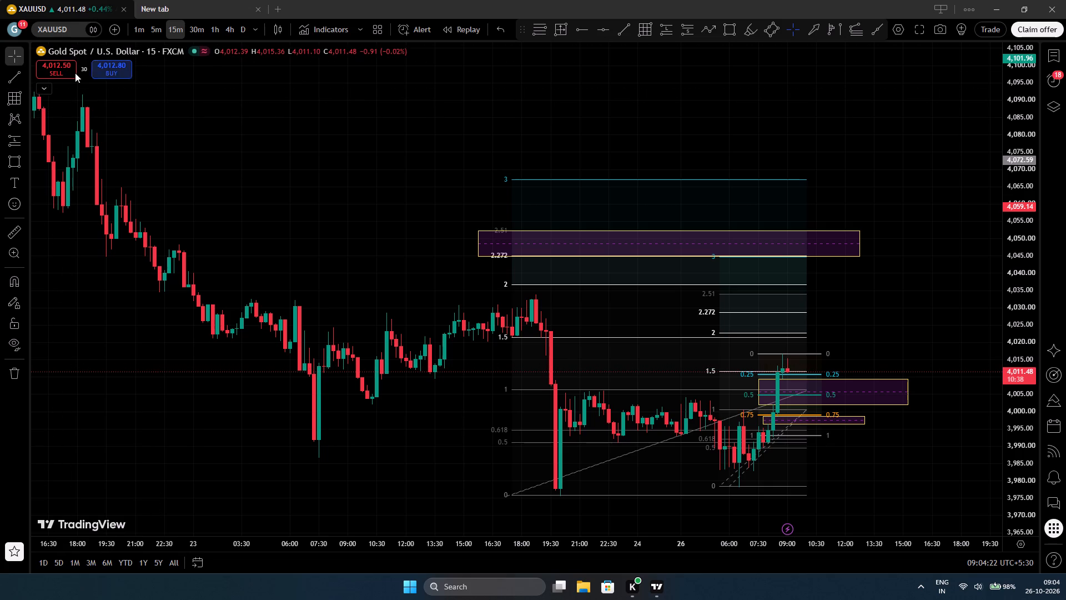
pyautogui.click(42, 86)
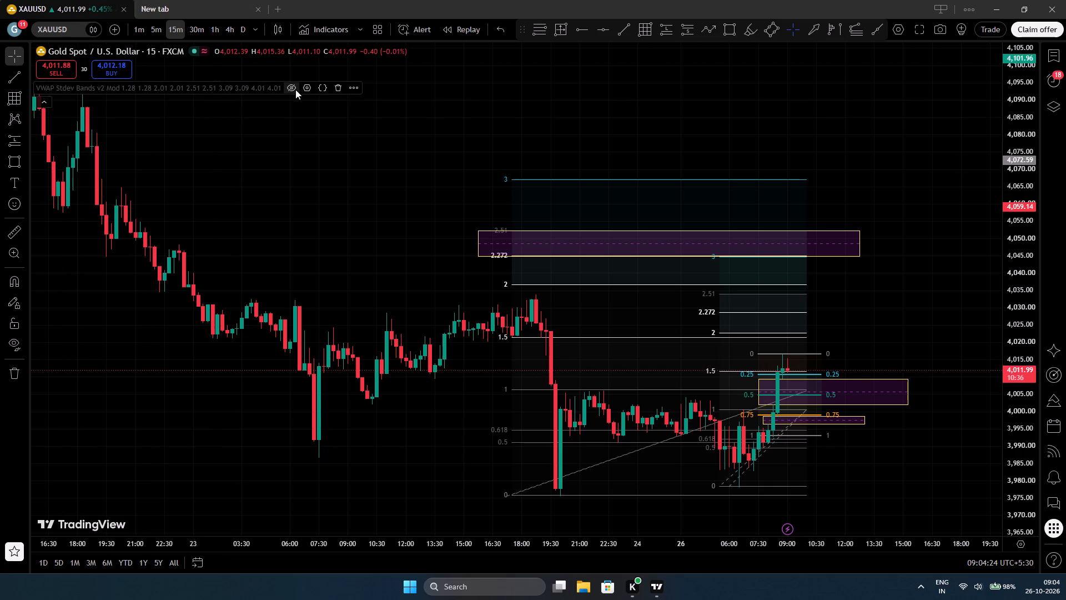
pyautogui.click(291, 89)
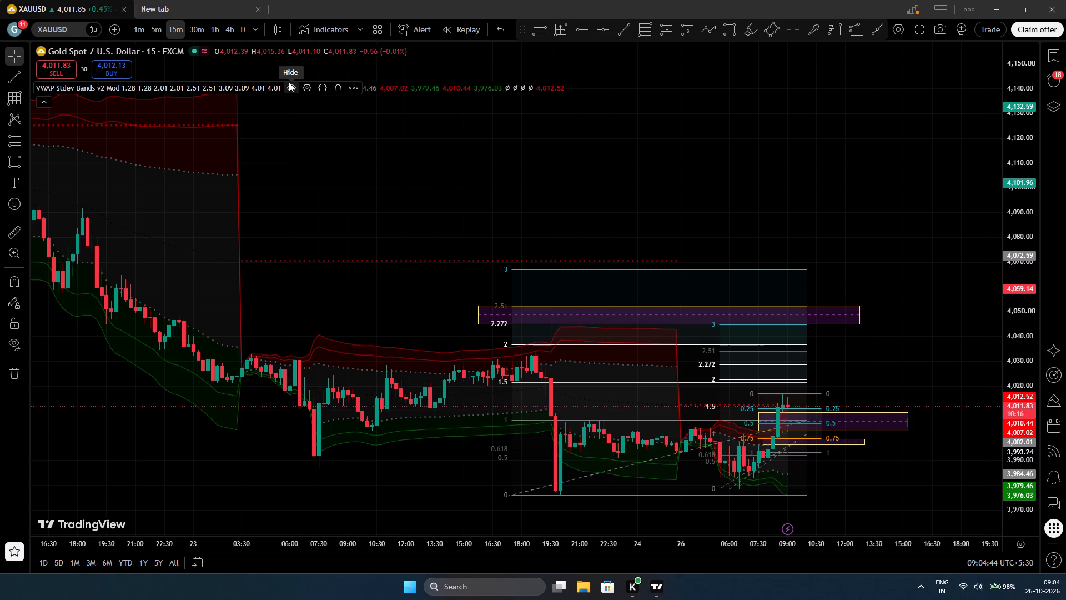
pyautogui.click(290, 87)
pyautogui.click(421, 95)
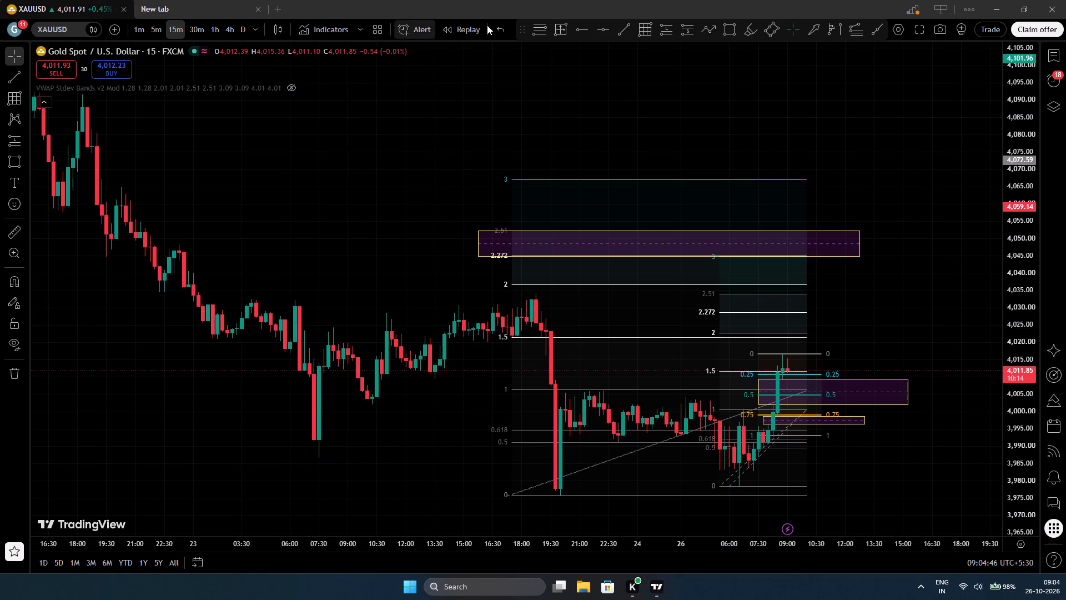
# Add the built-in technical indicator Volume to the 15-minute gold chart, finding it by searching for "volu".
pyautogui.click(309, 27)
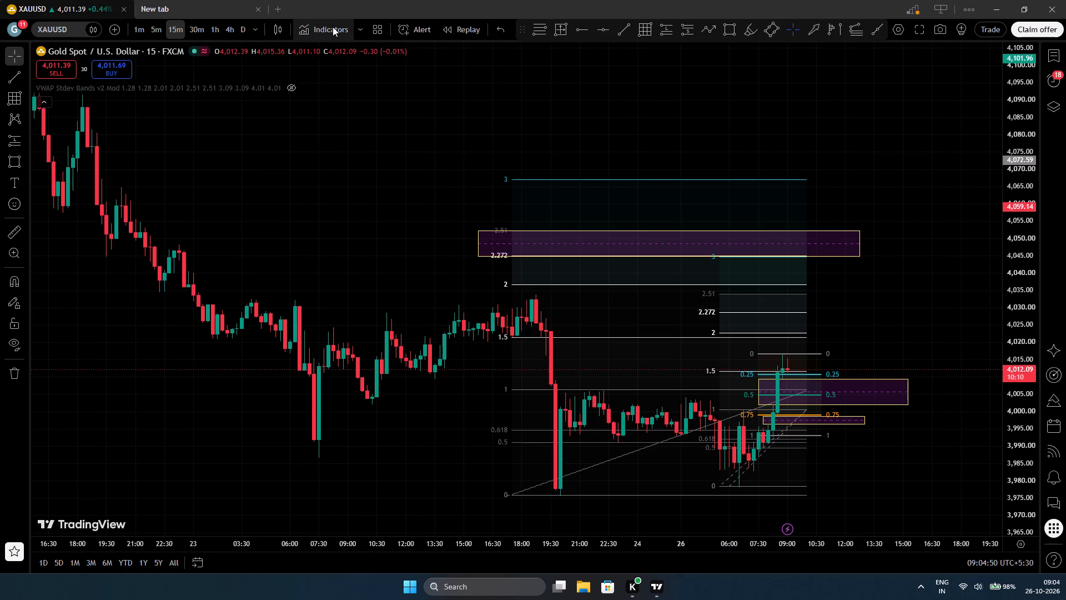
pyautogui.click(328, 29)
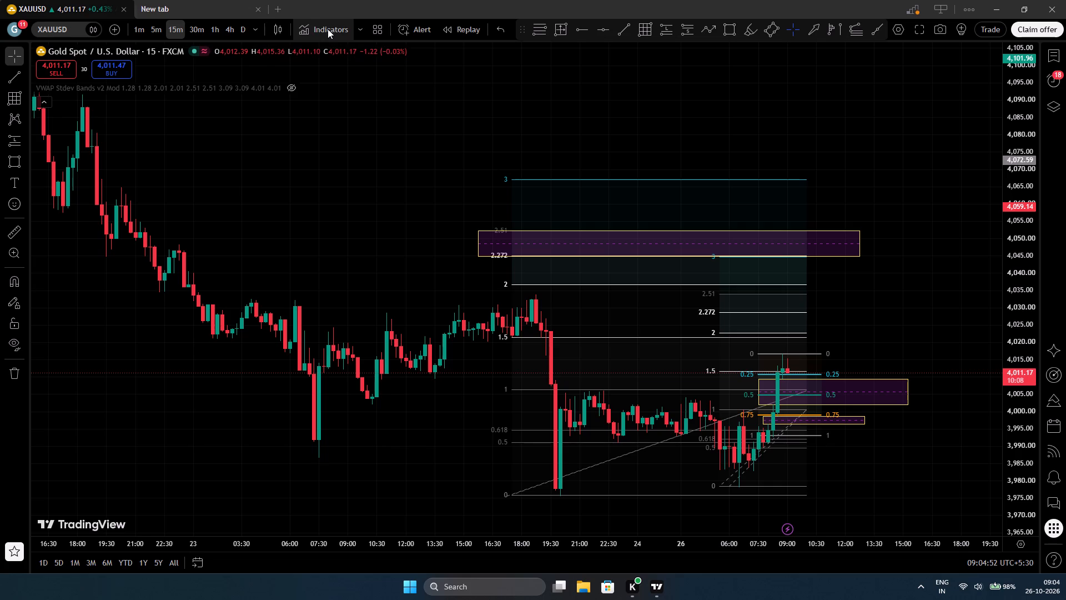
pyautogui.click(357, 31)
pyautogui.click(333, 33)
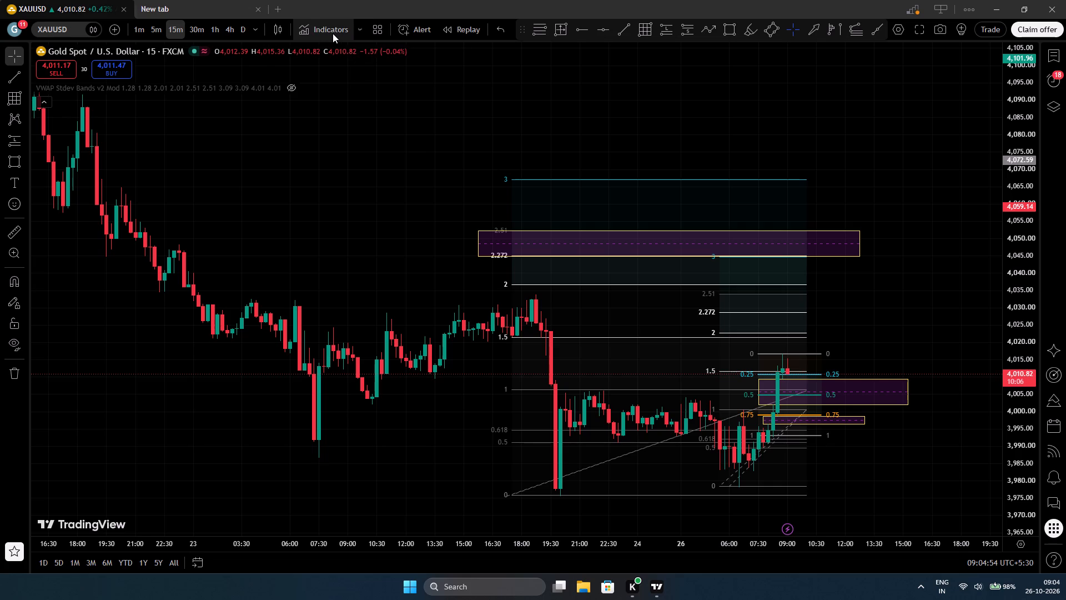
pyautogui.click(331, 33)
pyautogui.doubleClick(328, 31)
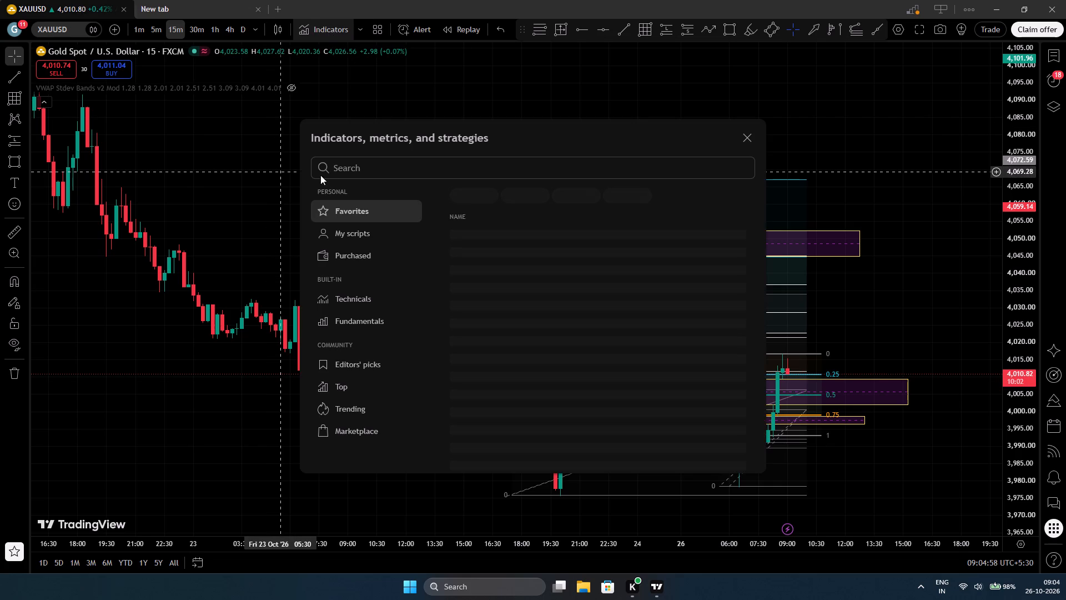
pyautogui.click(381, 172)
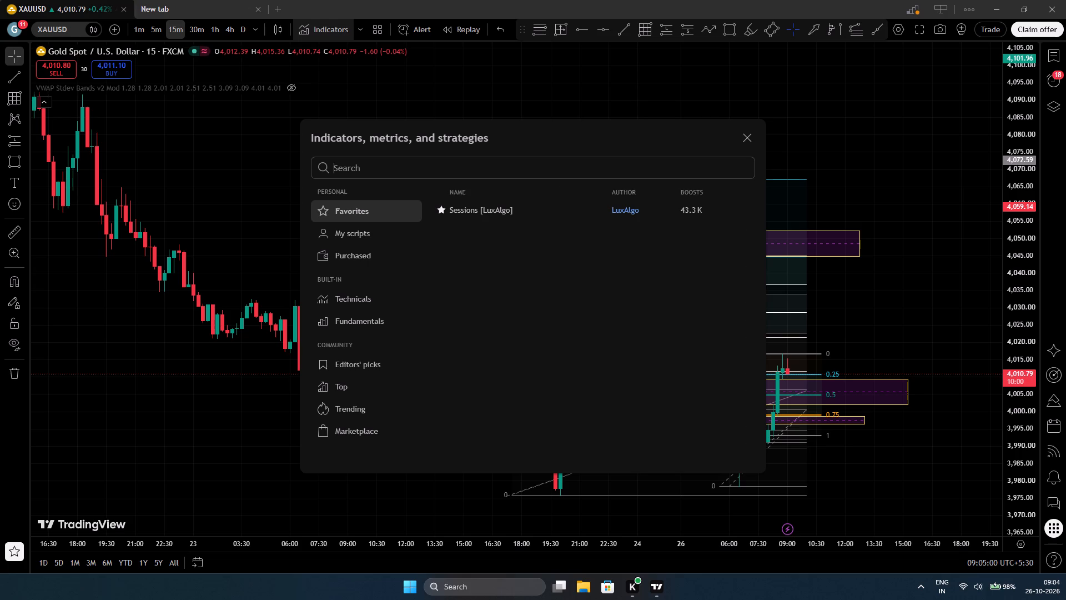
pyautogui.write('volu')
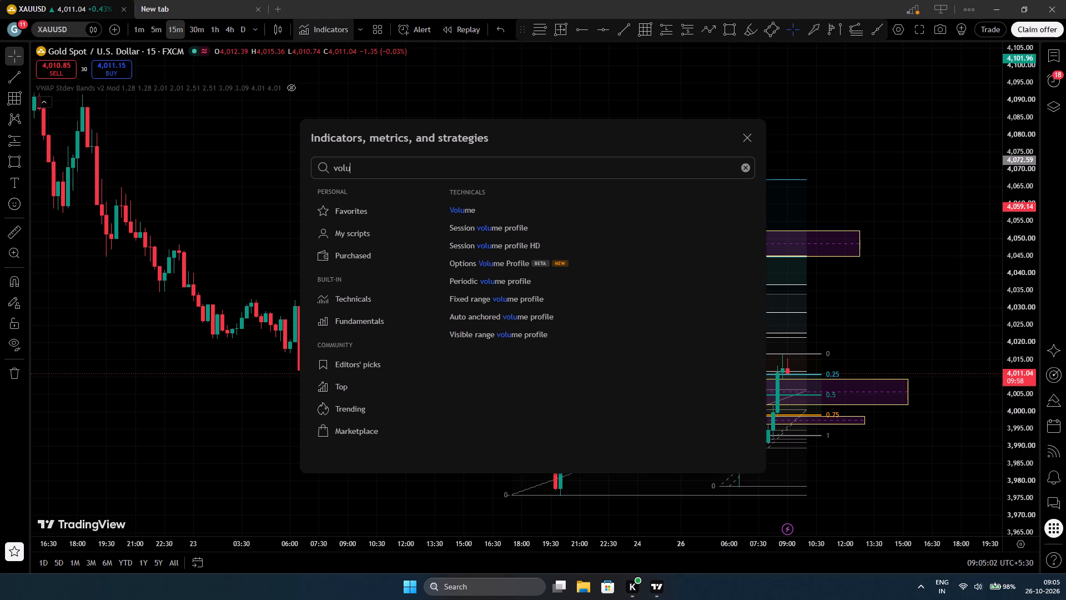
pyautogui.click(490, 214)
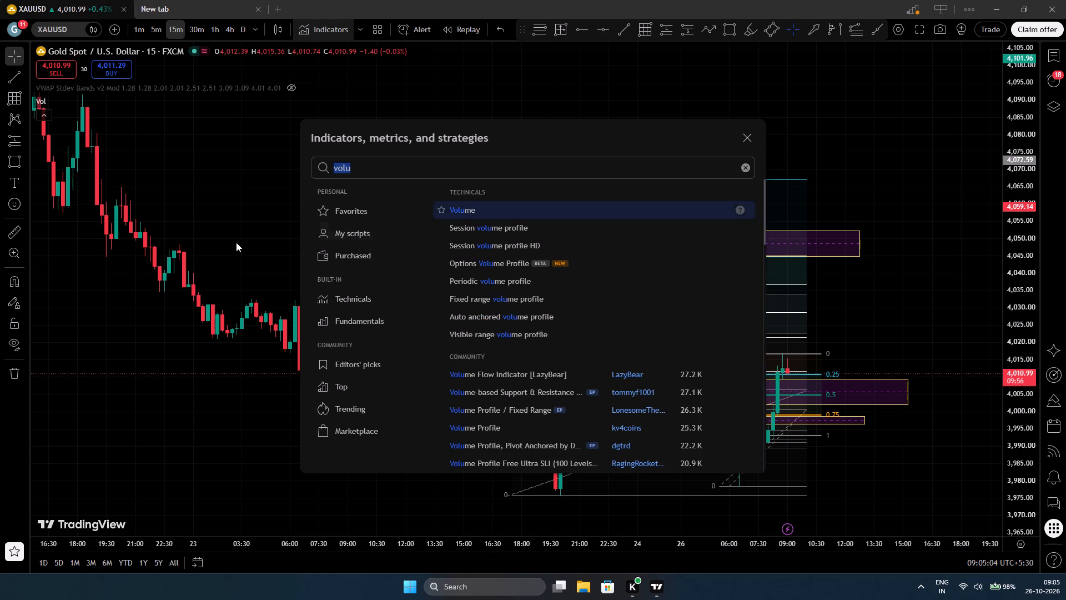
pyautogui.click(242, 174)
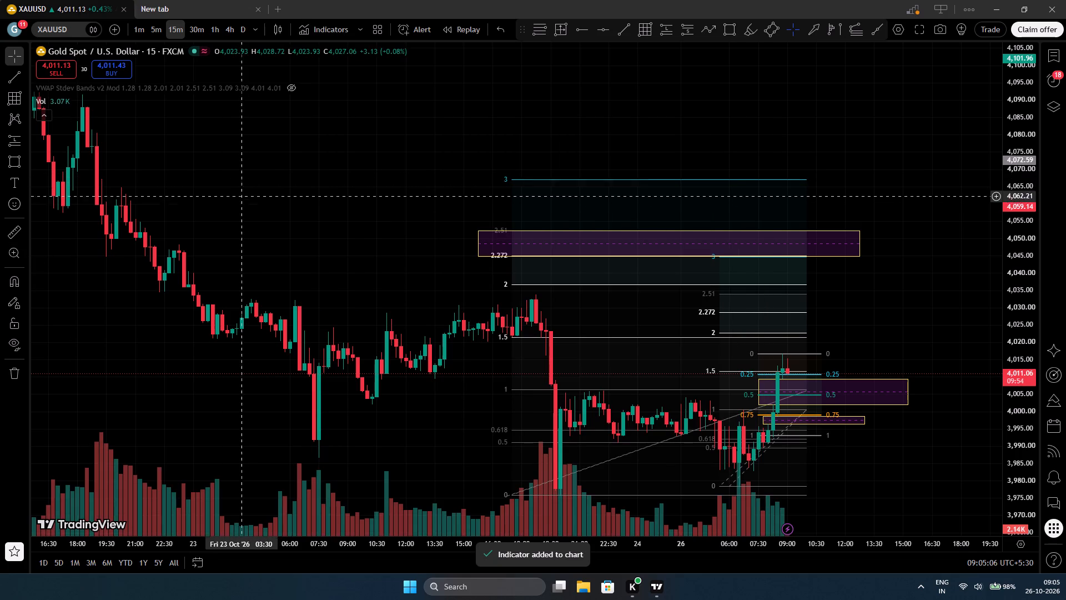
# Examine the volume bars against the price zones and Fibonacci levels on the 15-minute chart and on the 5-minute chart.
pyautogui.moveTo(320, 213); pyautogui.dragTo(327, 75)
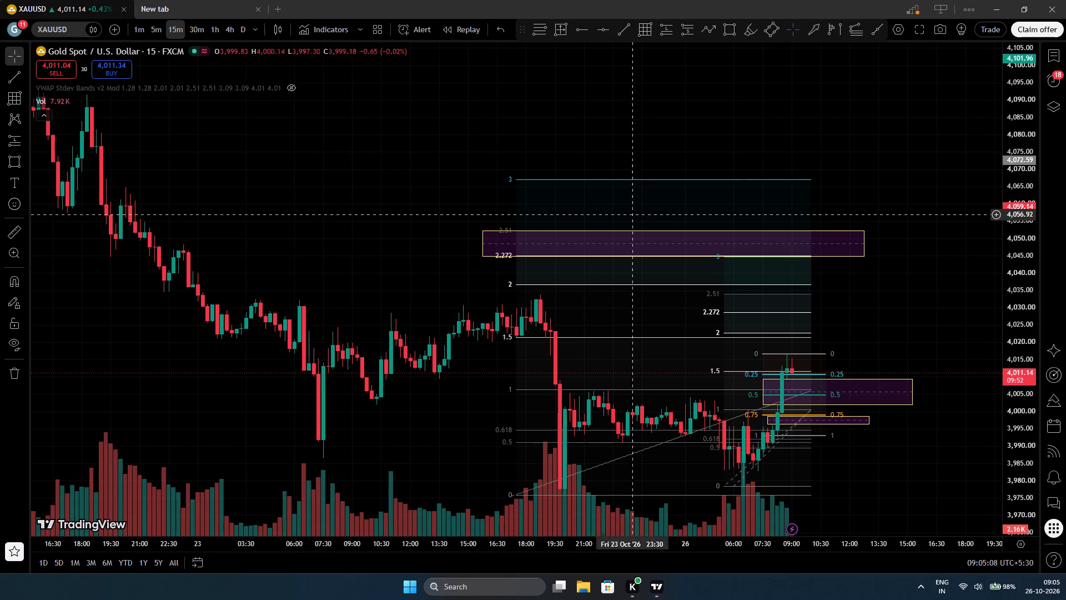
pyautogui.moveTo(1017, 328); pyautogui.dragTo(1019, 349)
pyautogui.moveTo(991, 411); pyautogui.dragTo(959, 288)
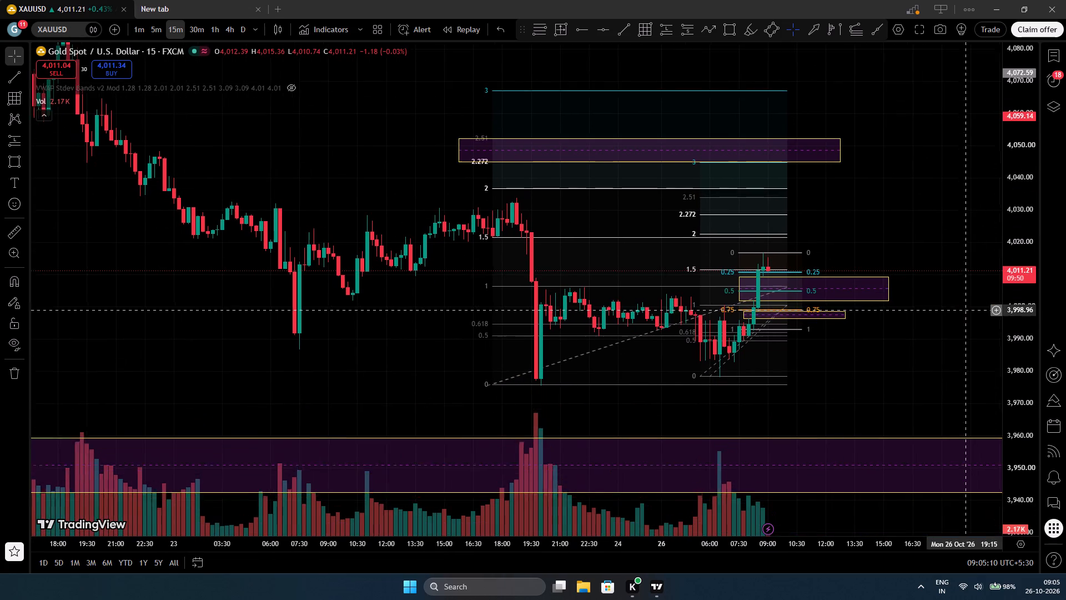
pyautogui.moveTo(959, 288); pyautogui.dragTo(959, 286)
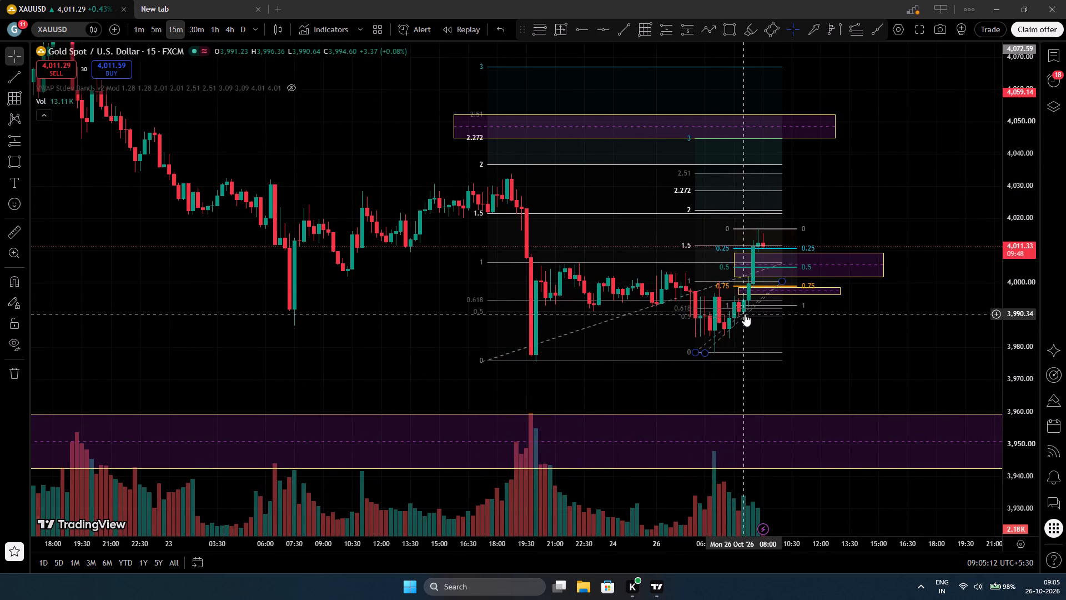
pyautogui.click(911, 341)
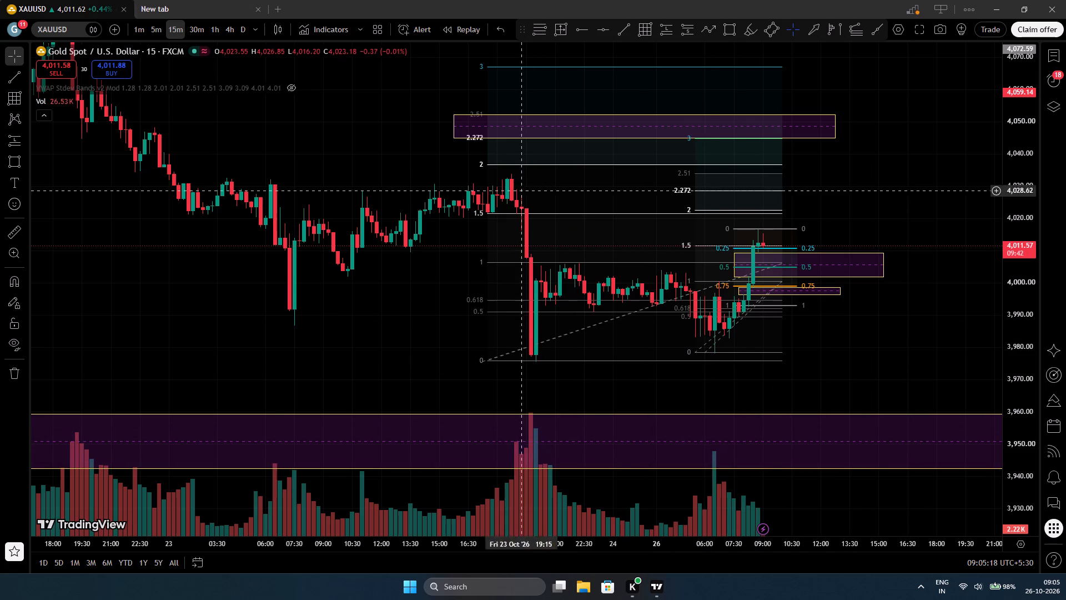
pyautogui.click(154, 29)
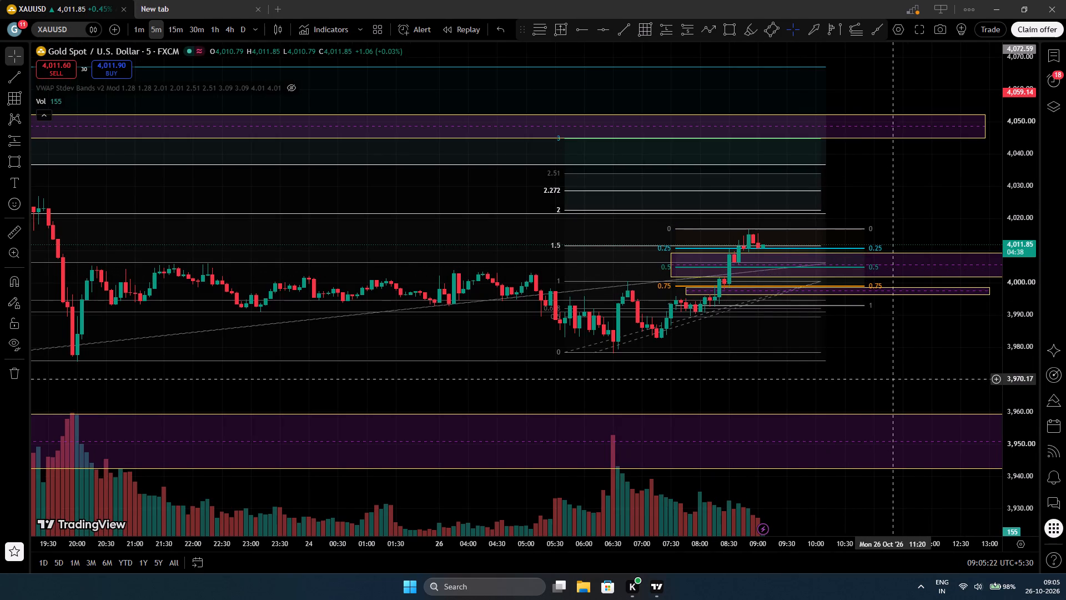
pyautogui.scroll(2, 877, 374)
pyautogui.moveTo(855, 380); pyautogui.dragTo(883, 325)
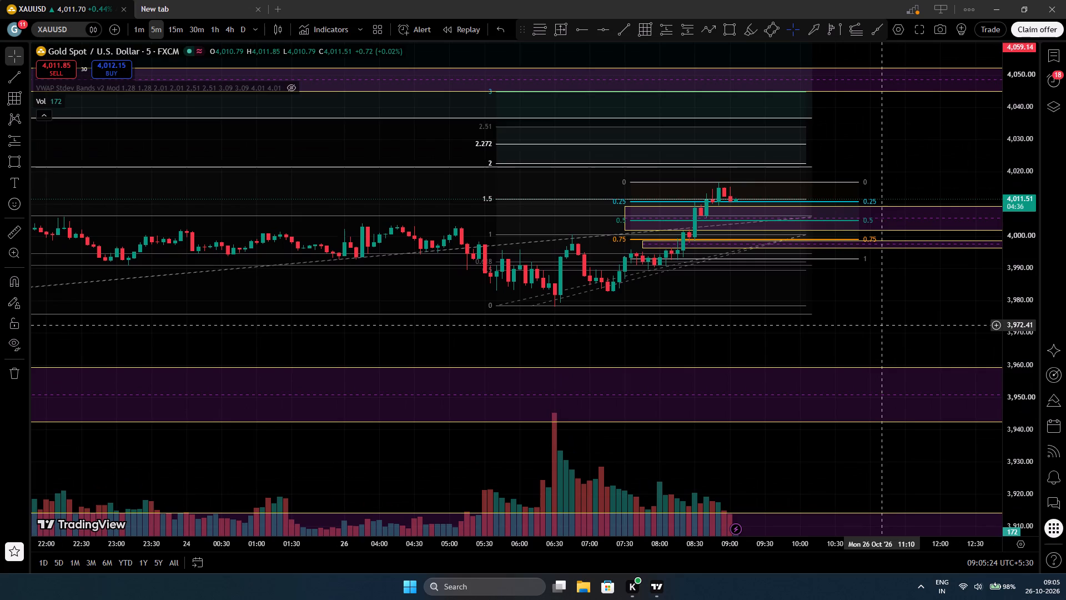
pyautogui.moveTo(1017, 360); pyautogui.dragTo(966, 165)
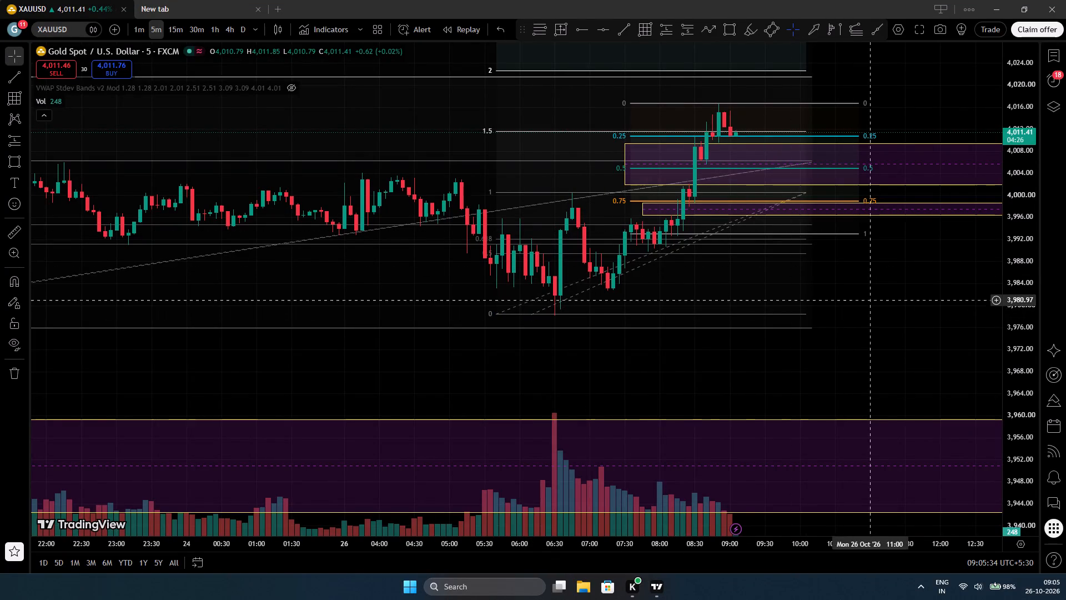
pyautogui.moveTo(873, 298); pyautogui.dragTo(894, 410)
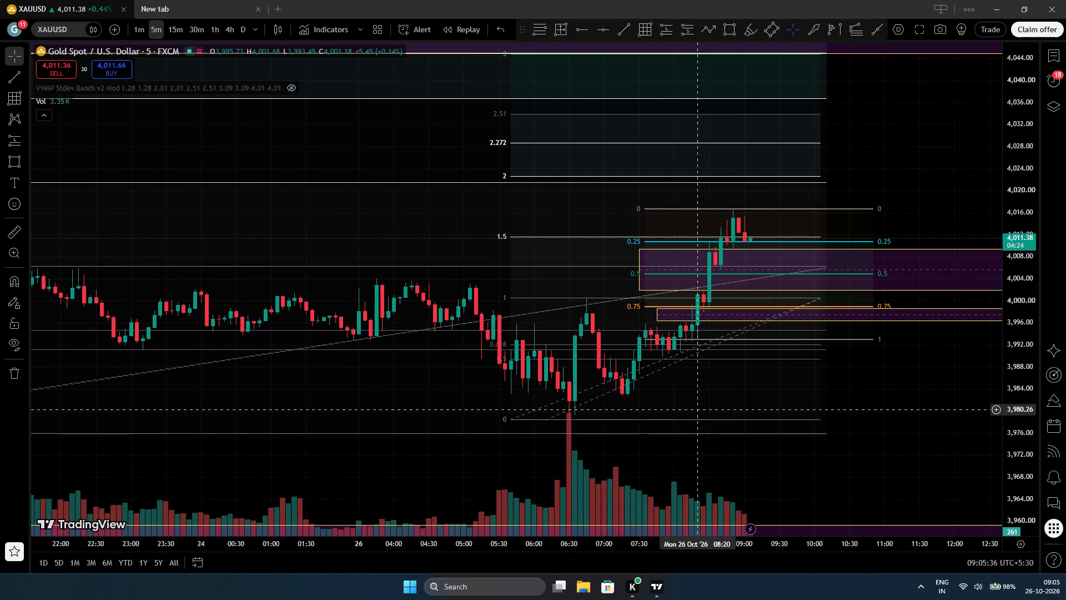
pyautogui.moveTo(922, 416); pyautogui.dragTo(919, 349)
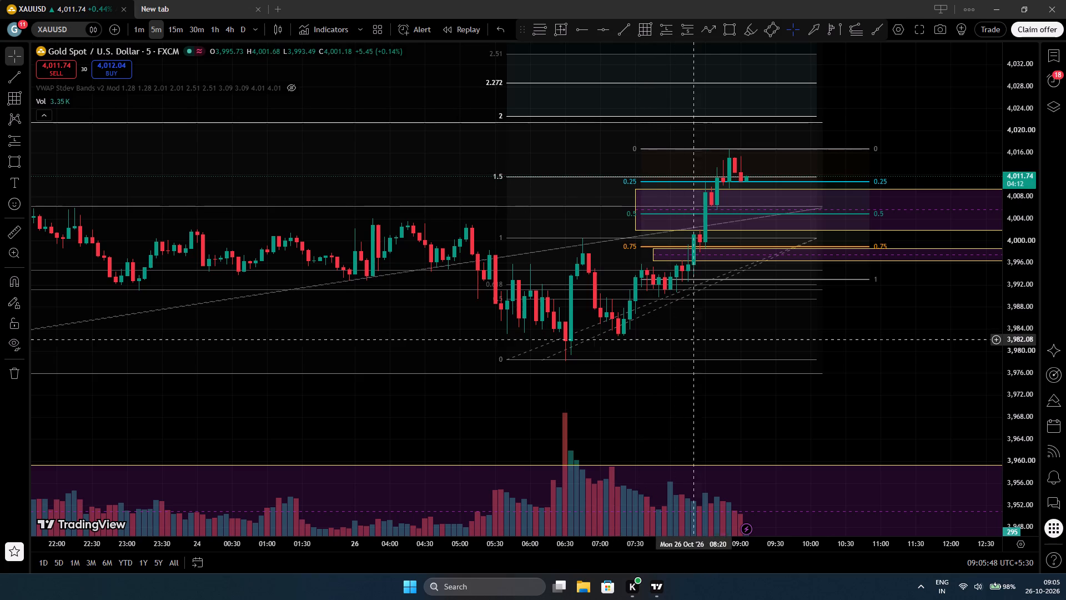
# Return to the 15-minute chart and examine the 23 October drop and 26 October rally against volume, the zones and the Gann box.
pyautogui.click(178, 27)
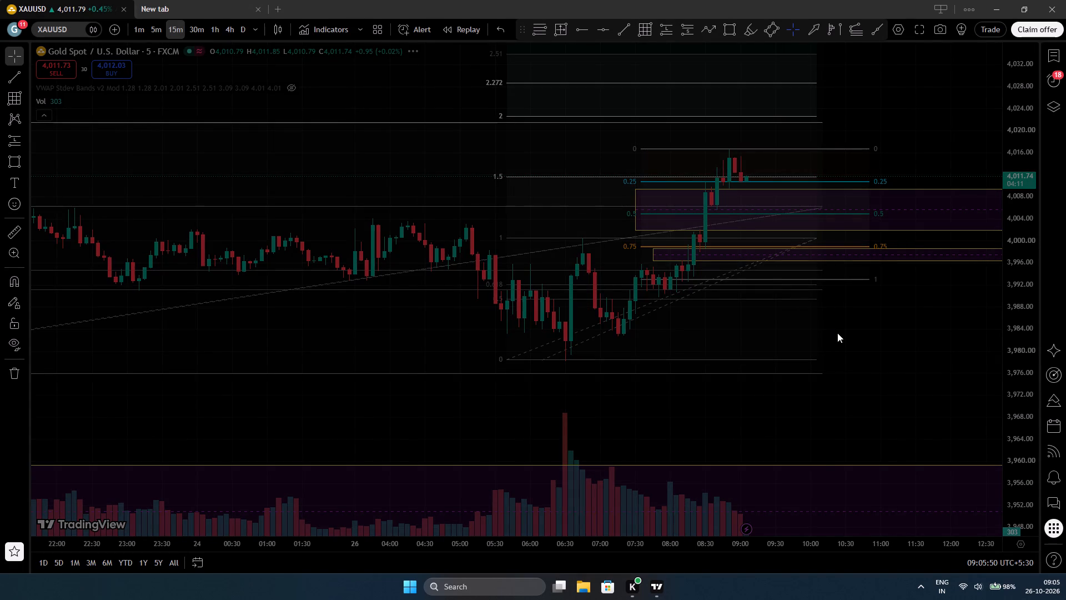
pyautogui.moveTo(884, 363); pyautogui.dragTo(867, 431)
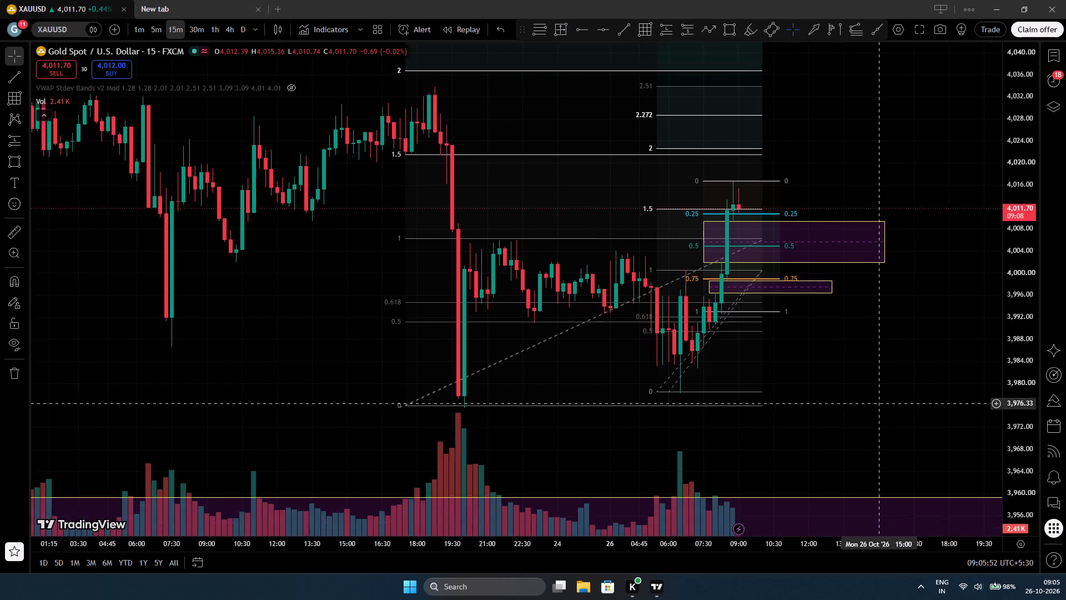
pyautogui.moveTo(867, 431); pyautogui.dragTo(863, 446)
pyautogui.click(967, 438)
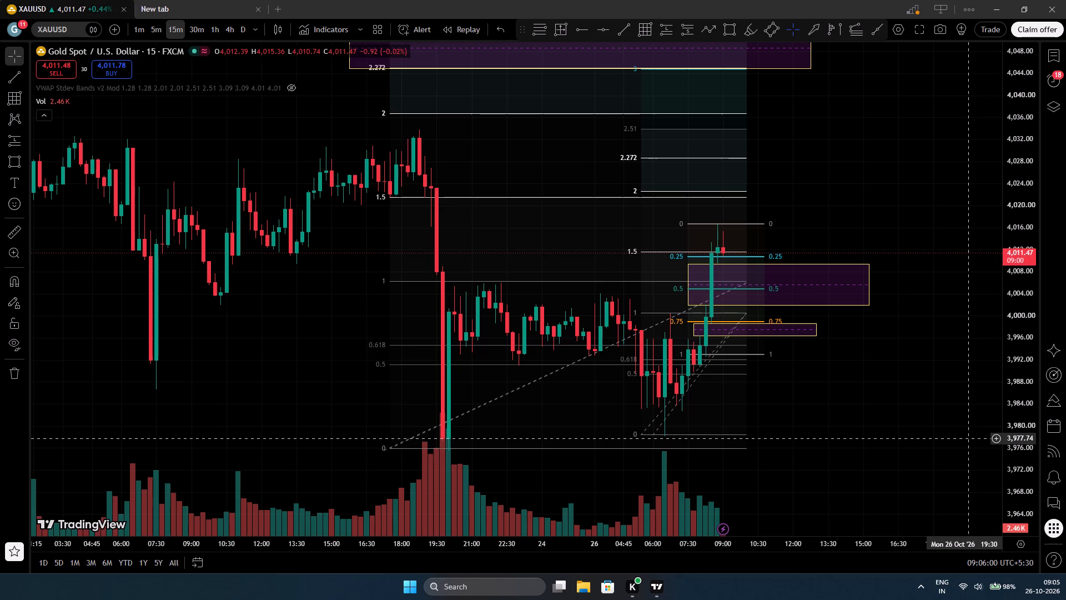
pyautogui.moveTo(943, 421); pyautogui.dragTo(931, 387)
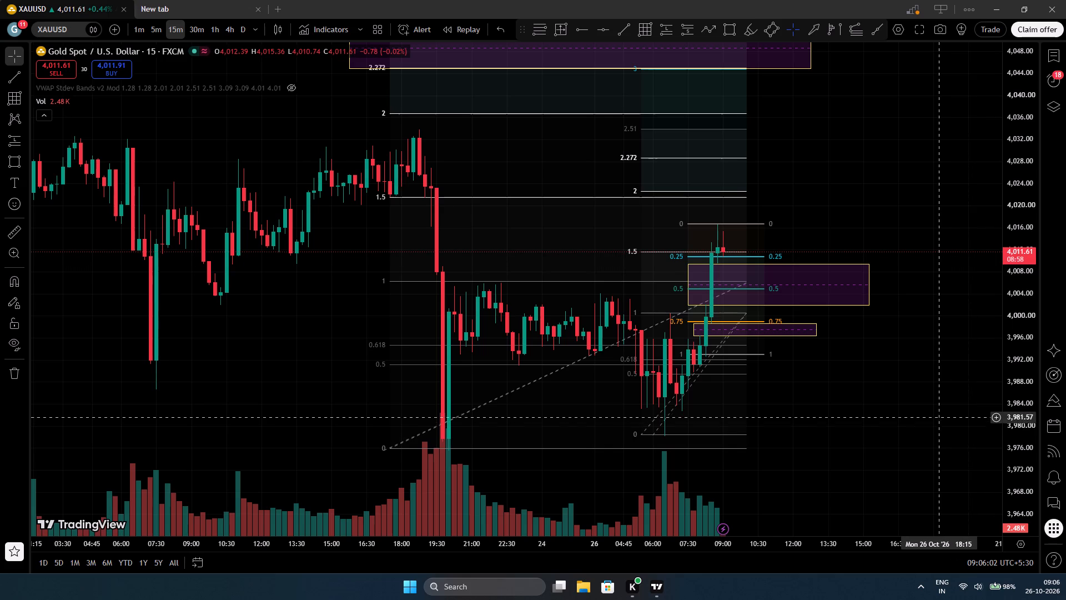
pyautogui.moveTo(931, 387); pyautogui.dragTo(922, 301)
pyautogui.scroll(-4, 922, 301)
pyautogui.scroll(1, 922, 301)
pyautogui.scroll(-1, 922, 301)
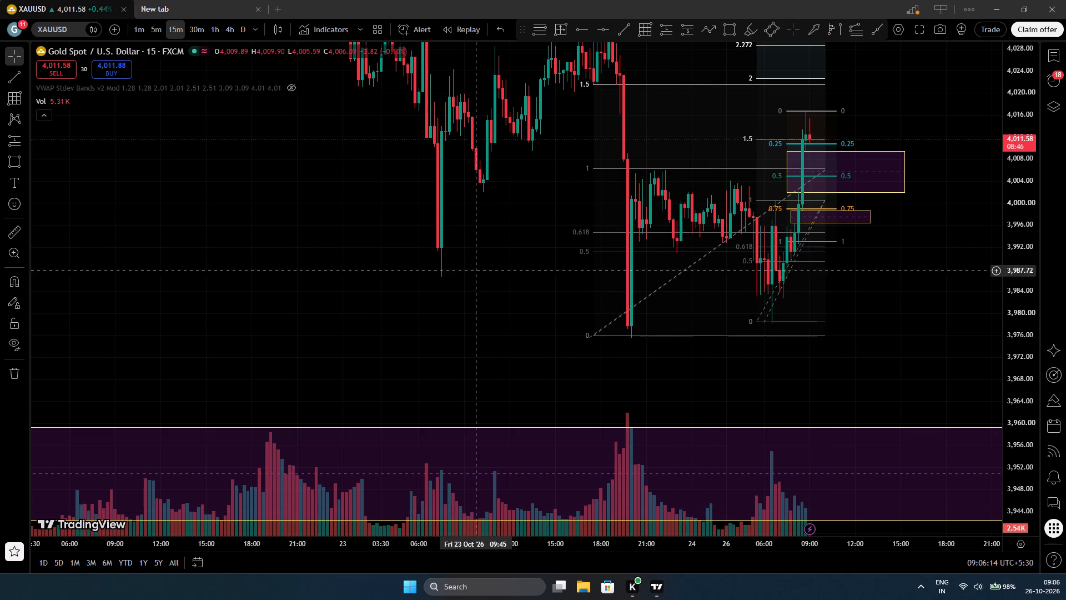
pyautogui.moveTo(480, 268); pyautogui.dragTo(498, 309)
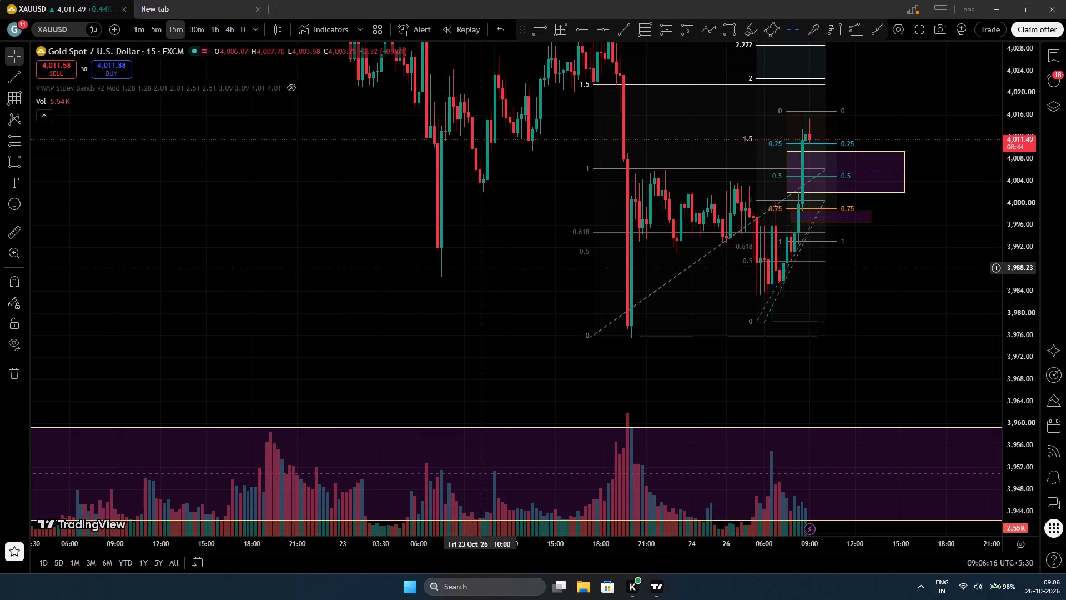
pyautogui.moveTo(498, 309); pyautogui.dragTo(551, 407)
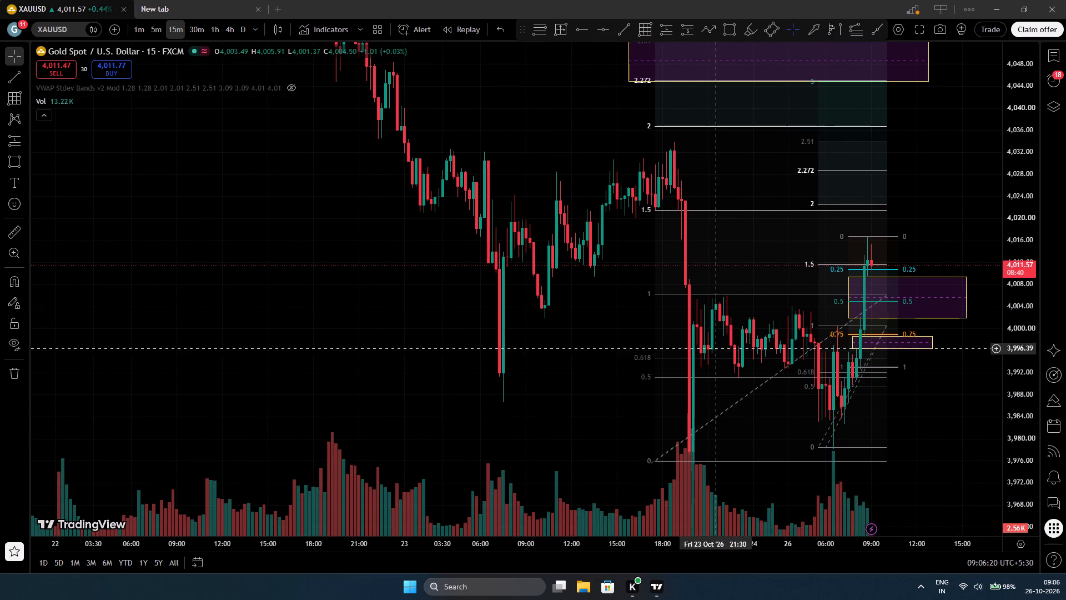
pyautogui.moveTo(971, 443); pyautogui.dragTo(900, 346)
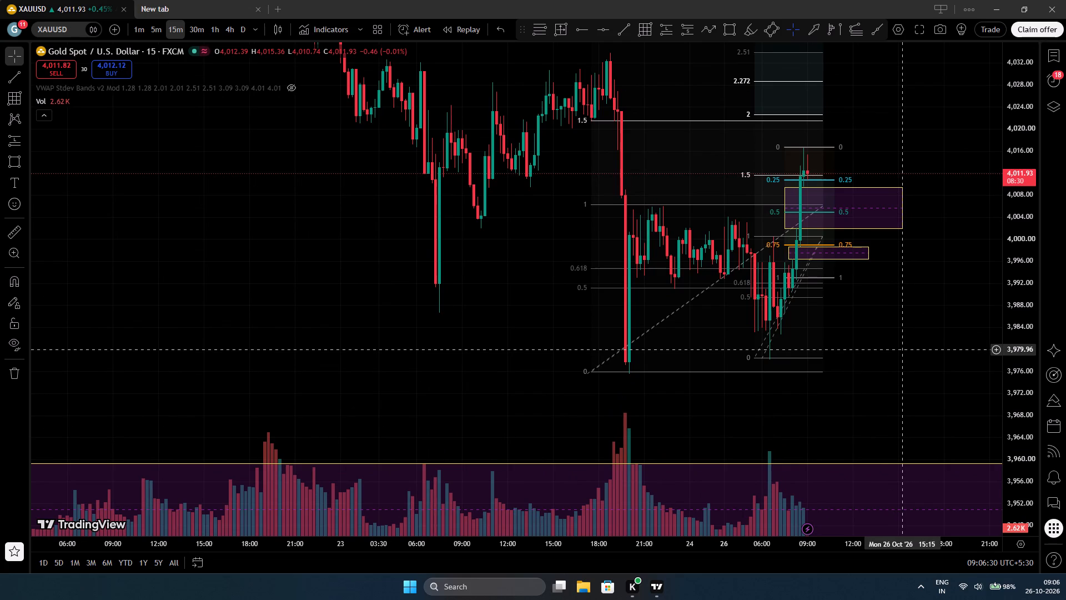
pyautogui.scroll(9, 773, 291)
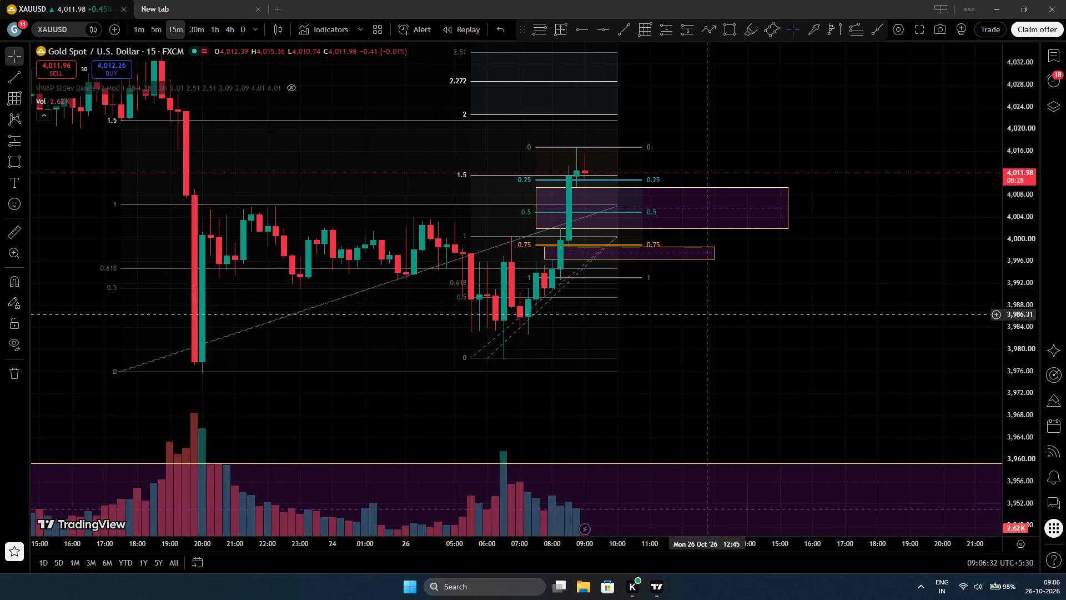
pyautogui.moveTo(710, 320); pyautogui.dragTo(808, 376)
pyautogui.moveTo(1019, 348); pyautogui.dragTo(981, 166)
pyautogui.scroll(2, 730, 390)
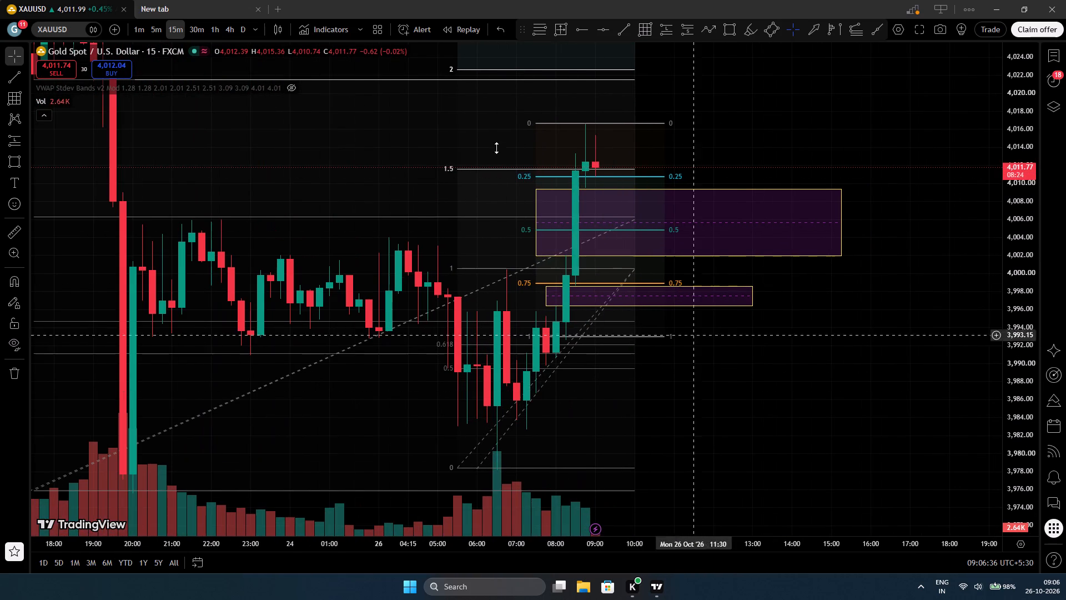
# Switch to the 5-minute chart, dismiss the advertisement and examine price and volume from 23 to 26 October against the Fibonacci levels and zones.
pyautogui.click(154, 31)
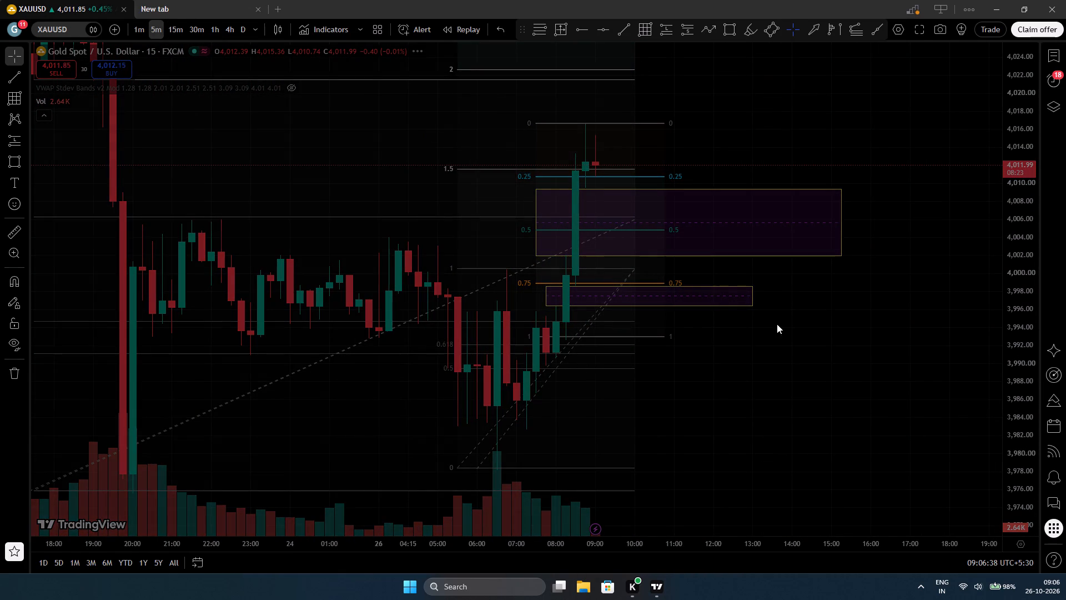
pyautogui.scroll(-4, 836, 361)
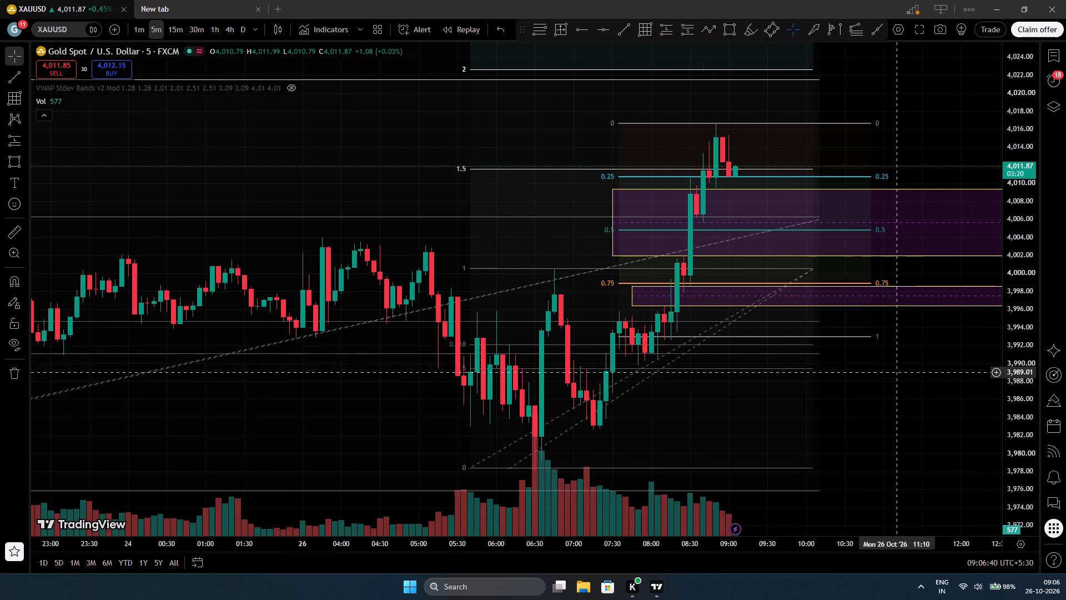
pyautogui.moveTo(956, 392); pyautogui.dragTo(945, 418)
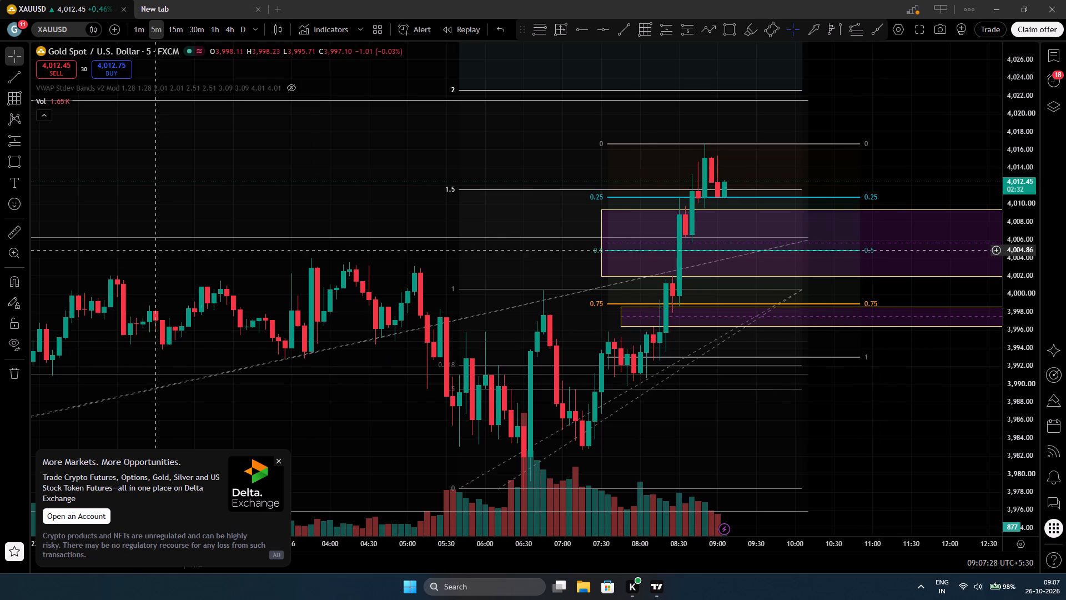
pyautogui.scroll(-5, 243, 221)
pyautogui.scroll(1, 257, 223)
pyautogui.scroll(-2, 258, 229)
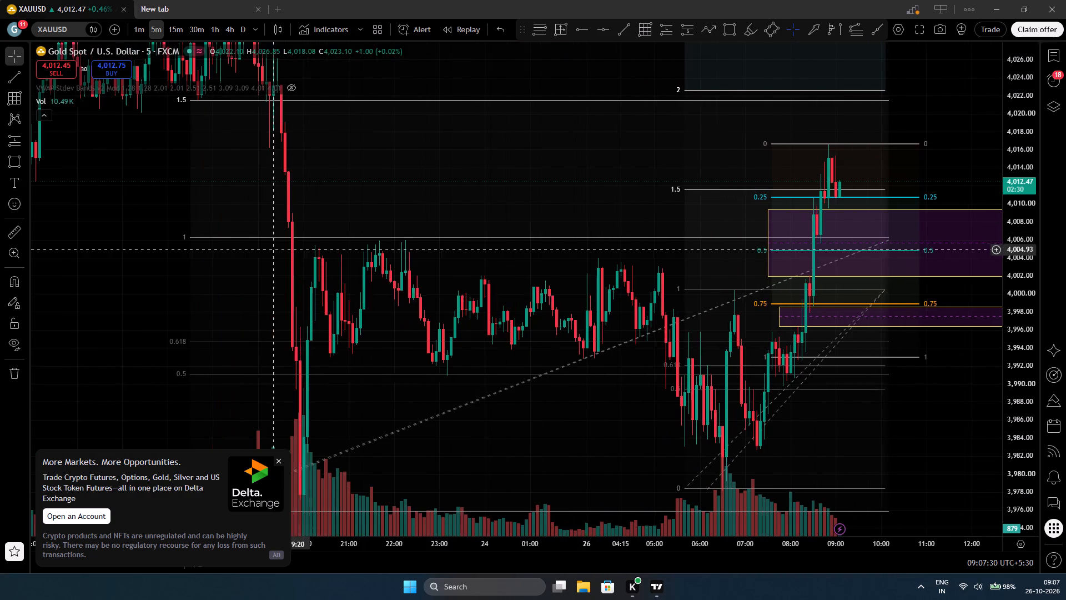
pyautogui.scroll(3, 284, 427)
pyautogui.scroll(-1, 294, 436)
pyautogui.scroll(3, 299, 441)
pyautogui.scroll(-2, 280, 453)
pyautogui.scroll(1, 282, 459)
pyautogui.scroll(-2, 281, 461)
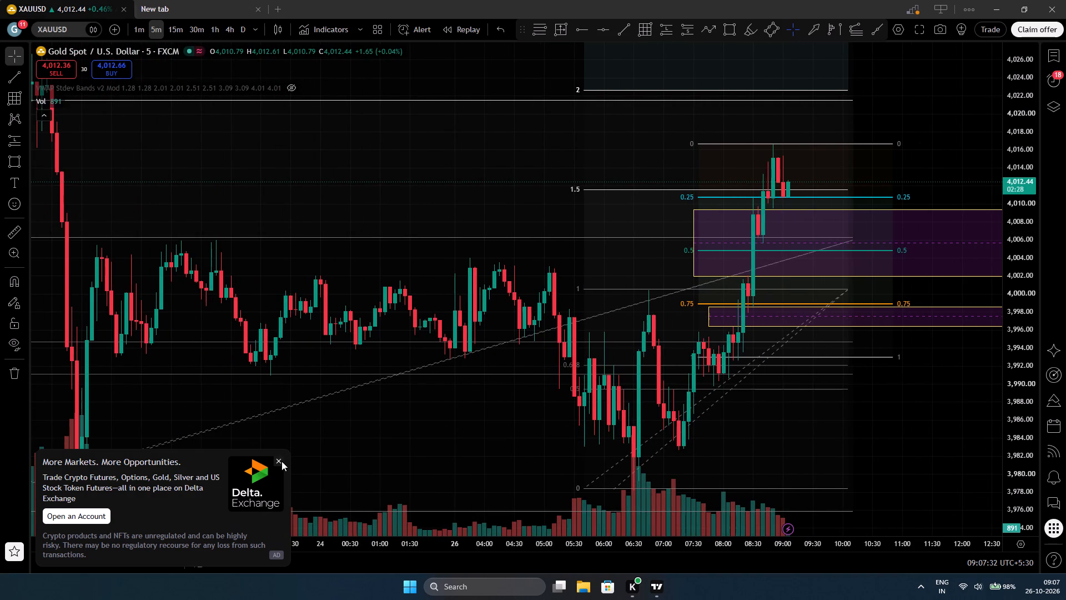
pyautogui.scroll(-1, 281, 461)
pyautogui.click(281, 461)
pyautogui.scroll(1, 281, 461)
pyautogui.scroll(-6, 312, 393)
pyautogui.scroll(1, 293, 425)
pyautogui.scroll(-3, 308, 422)
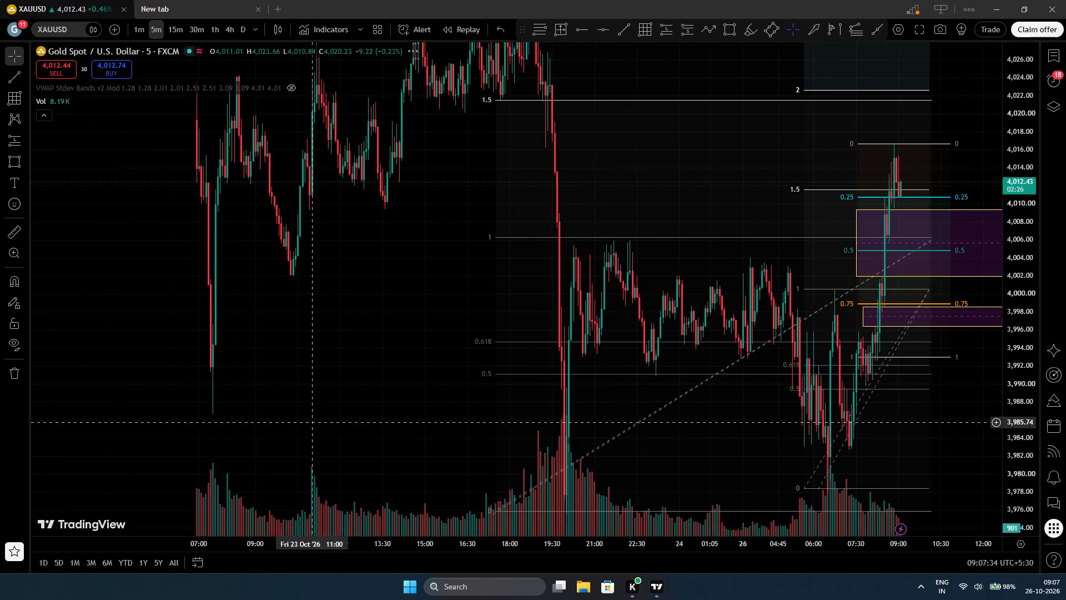
pyautogui.moveTo(294, 286); pyautogui.dragTo(74, 386)
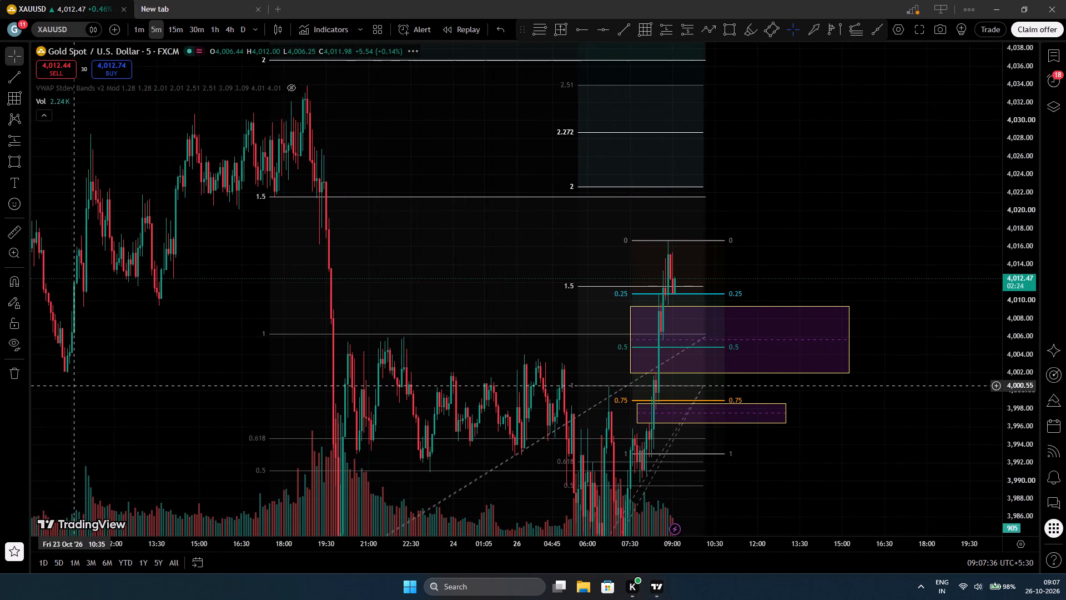
pyautogui.moveTo(74, 386); pyautogui.dragTo(336, 386)
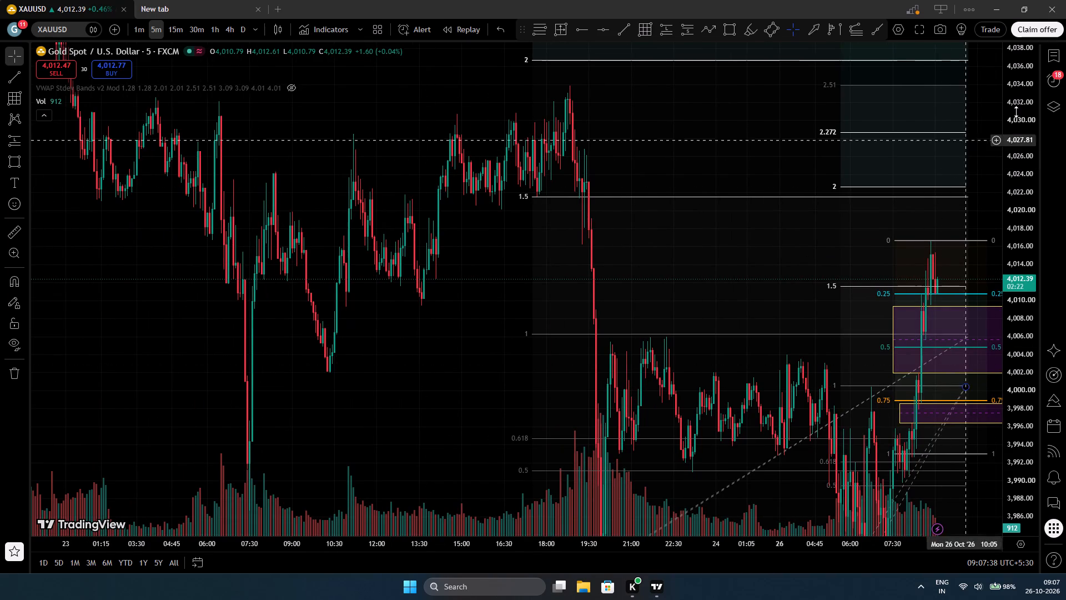
# Examine the 22 to 23 October decline on the 5-minute chart, with the indicator legend collapsed.
pyautogui.moveTo(1020, 108); pyautogui.dragTo(1019, 400)
pyautogui.scroll(-4, 360, 363)
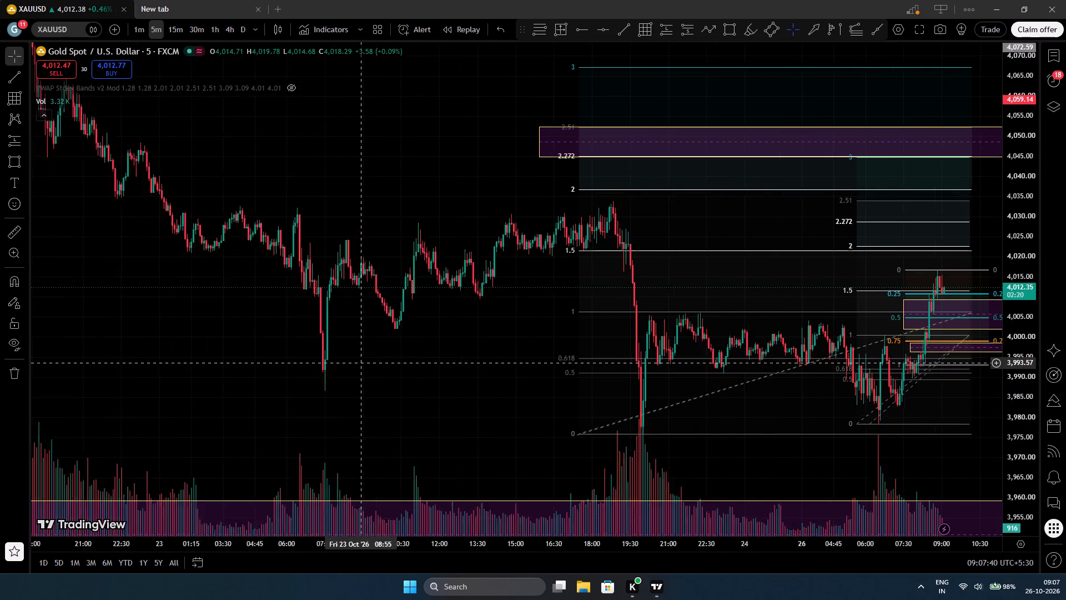
pyautogui.scroll(1, 361, 364)
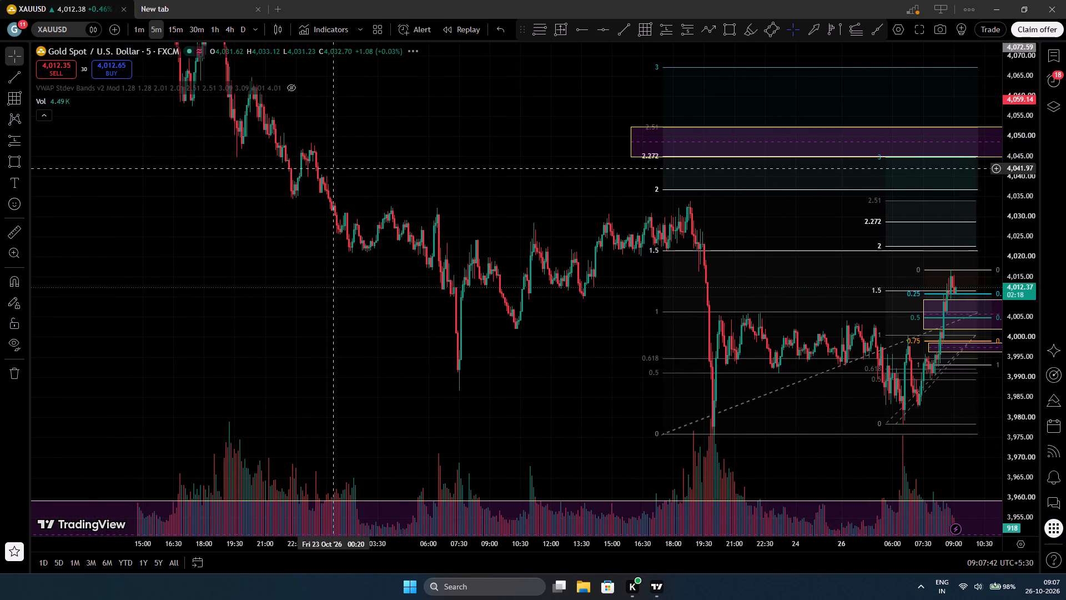
pyautogui.moveTo(275, 306); pyautogui.dragTo(444, 444)
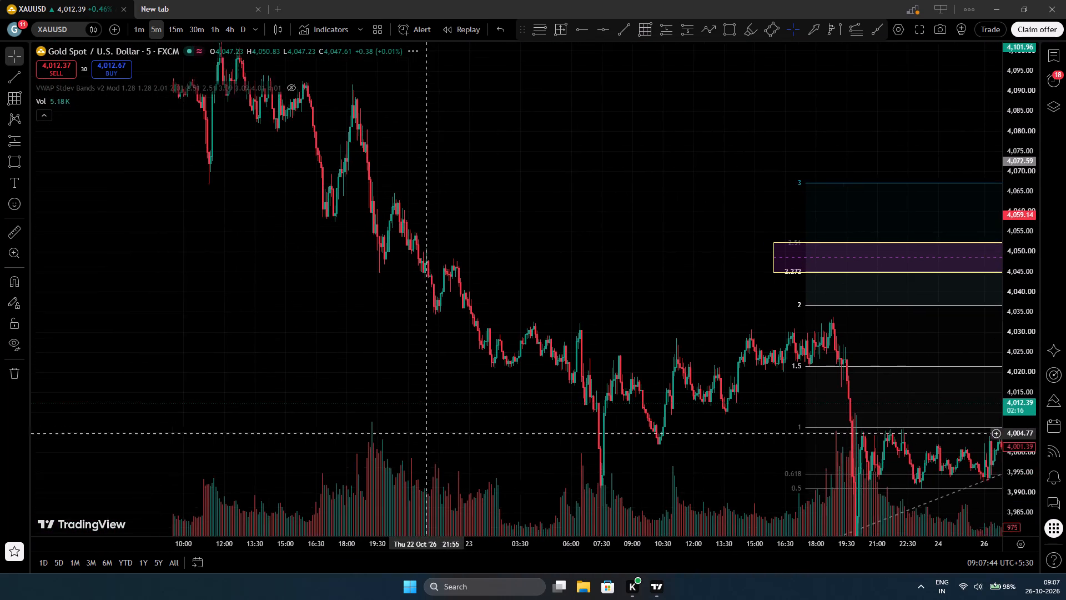
pyautogui.moveTo(444, 444); pyautogui.dragTo(445, 444)
pyautogui.click(49, 117)
pyautogui.moveTo(340, 177); pyautogui.dragTo(405, 305)
pyautogui.moveTo(628, 291); pyautogui.dragTo(495, 253)
pyautogui.scroll(1, 433, 205)
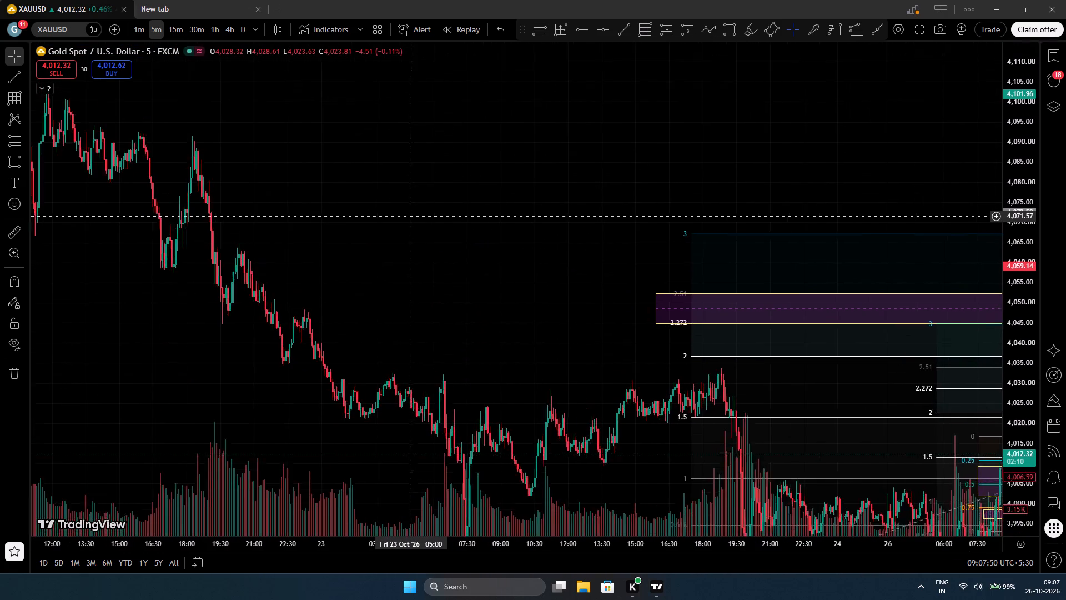
pyautogui.moveTo(495, 253); pyautogui.dragTo(524, 269)
pyautogui.scroll(-2, 397, 267)
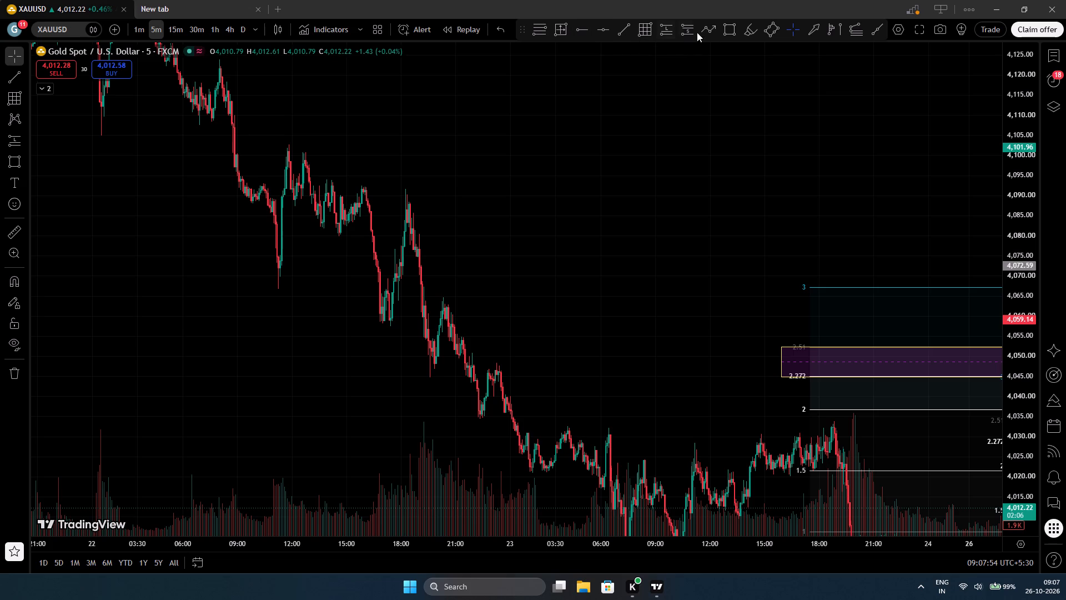
# Draw a descending ray from the 22 October 11:55 high at about 4,102.55 through the 18:10 high at about 4,091.49.
pyautogui.click(874, 32)
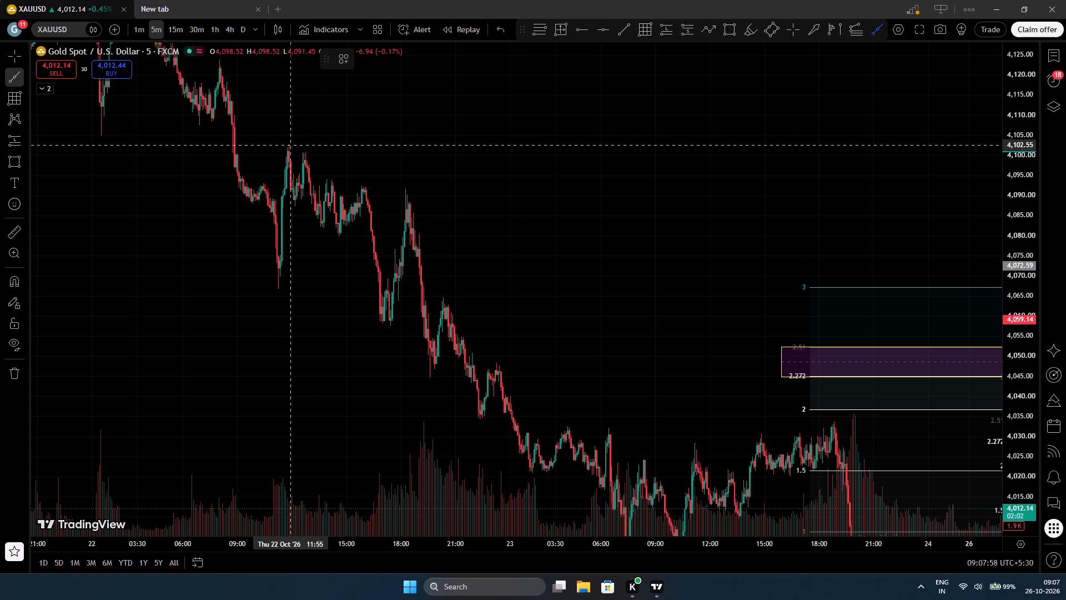
pyautogui.click(290, 145)
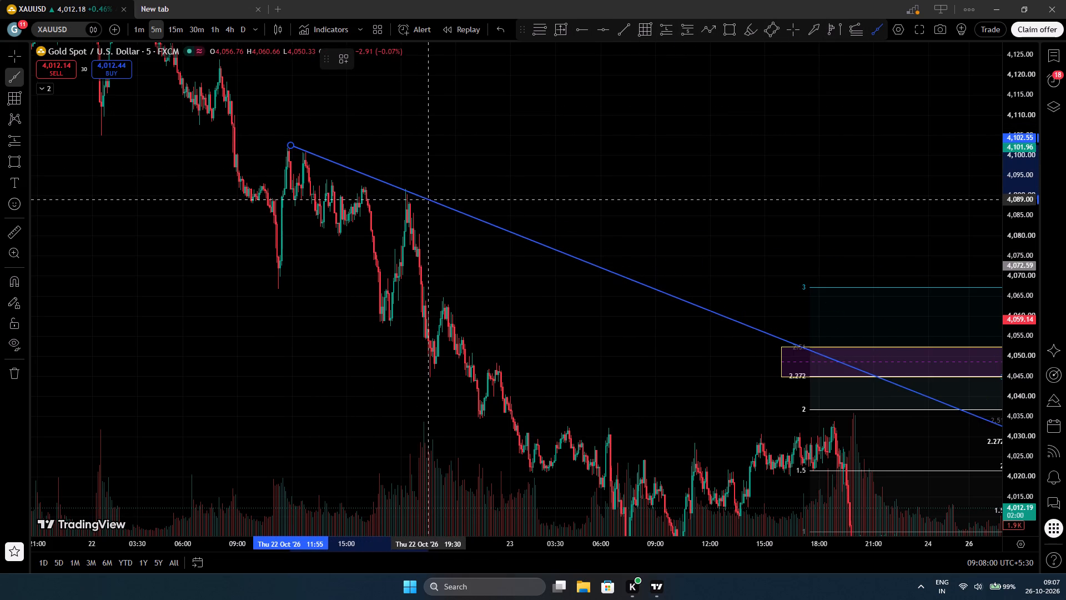
pyautogui.click(404, 189)
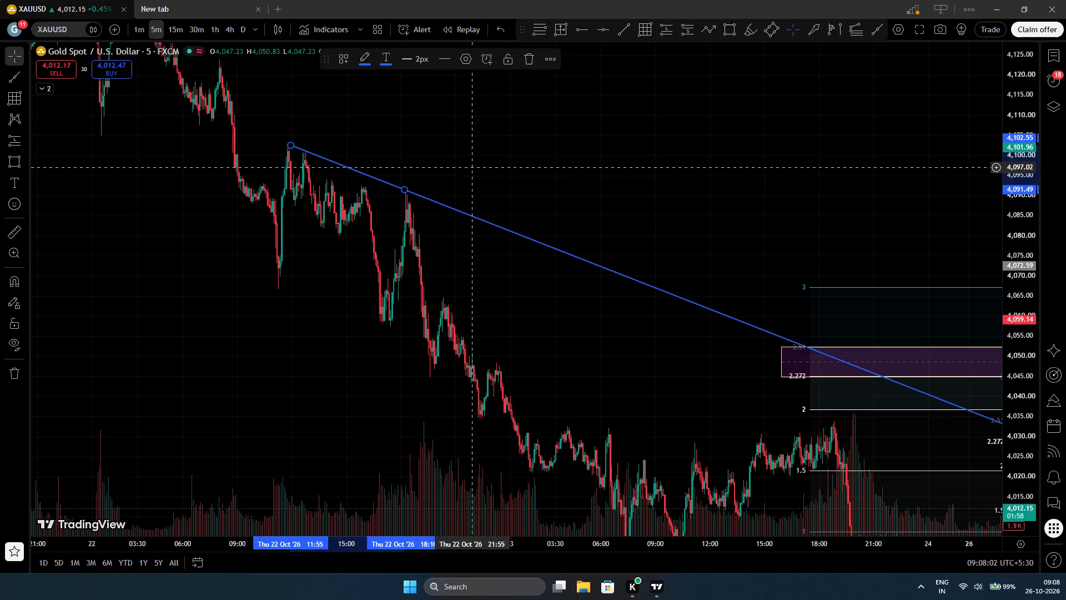
# Move the ray's second anchor to the 23 October evening high at about 4,033.26, just before the sharp drop.
pyautogui.moveTo(512, 172); pyautogui.dragTo(523, 176)
pyautogui.moveTo(595, 206); pyautogui.dragTo(354, 36)
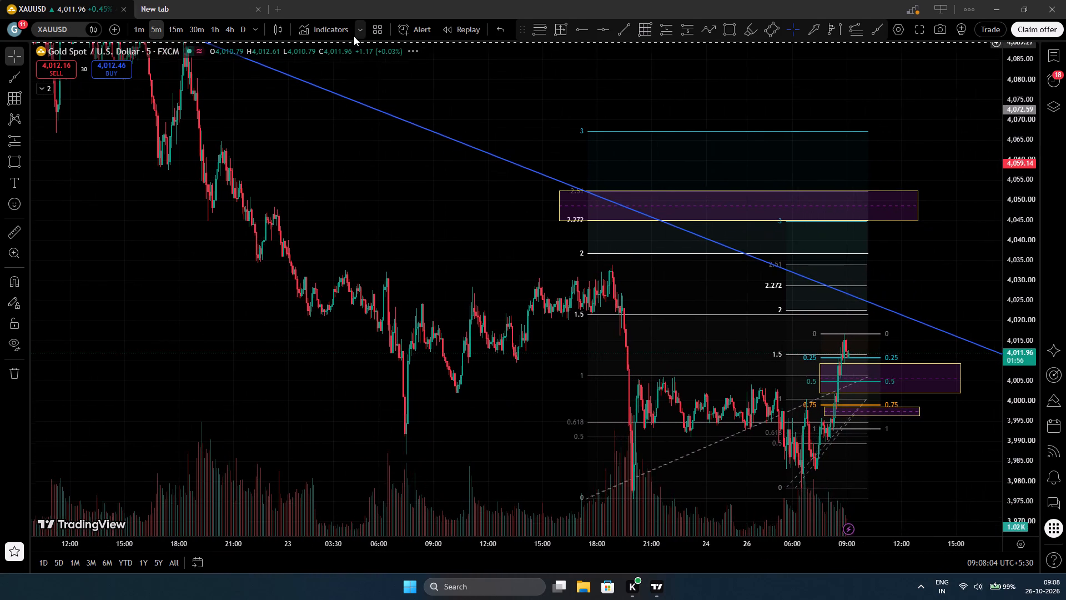
pyautogui.moveTo(354, 36); pyautogui.dragTo(435, 86)
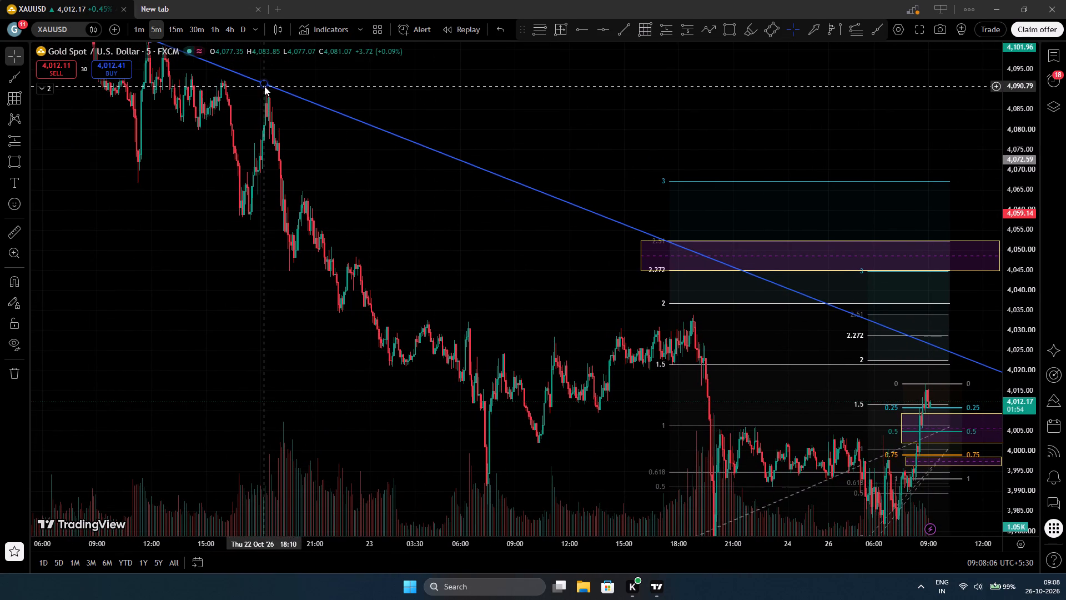
pyautogui.moveTo(265, 86); pyautogui.dragTo(643, 286)
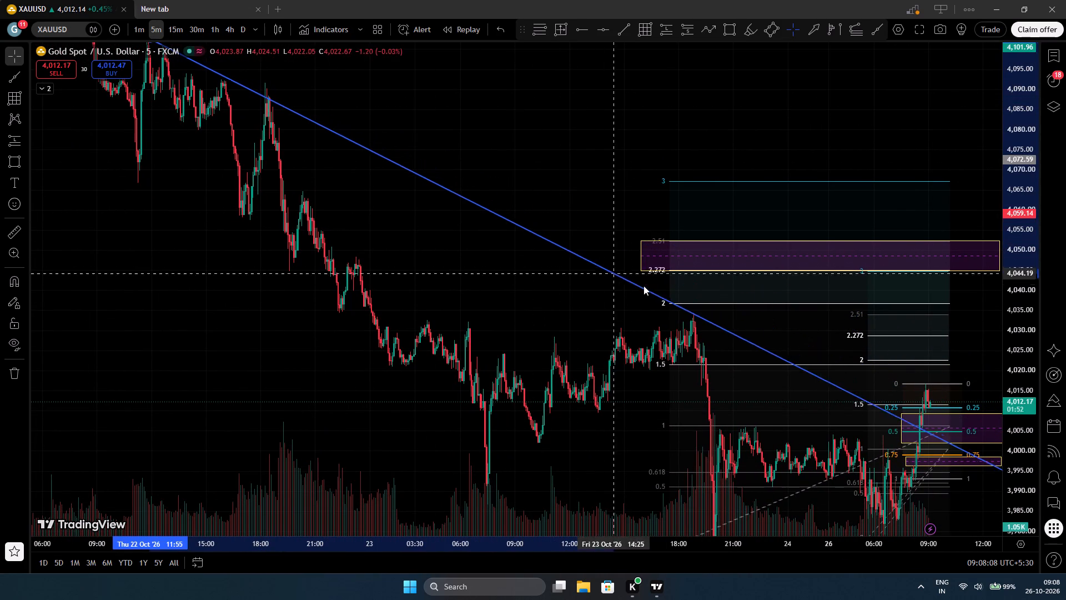
pyautogui.moveTo(643, 286); pyautogui.dragTo(697, 317)
pyautogui.click(697, 317)
# Examine how the descending ray fits the highs and crosses the price zones on the 5-minute and 15-minute charts.
pyautogui.moveTo(570, 224); pyautogui.dragTo(565, 217)
pyautogui.moveTo(550, 204); pyautogui.dragTo(466, 104)
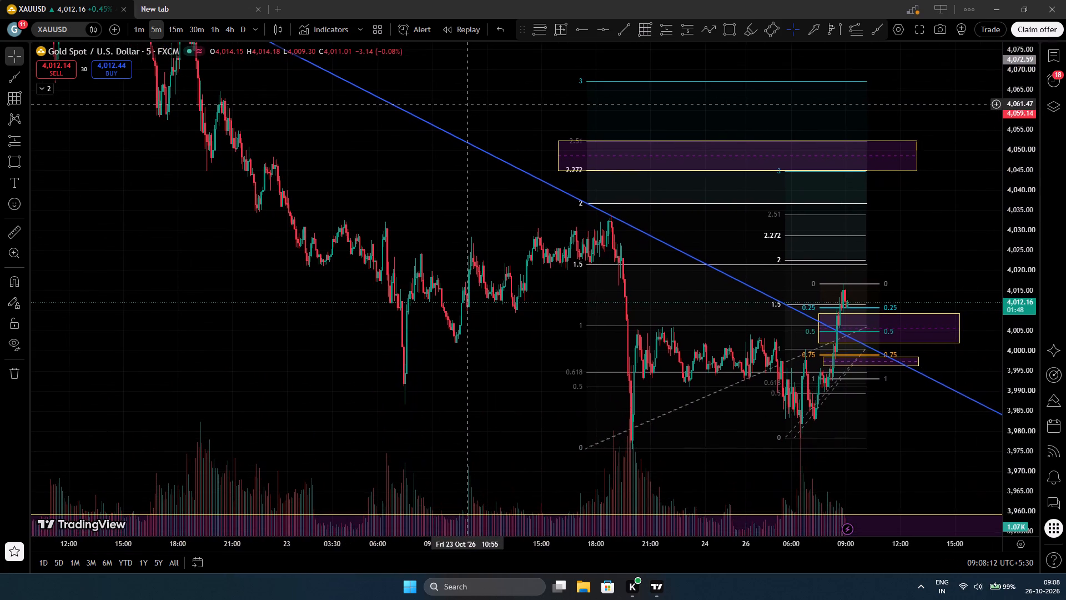
pyautogui.moveTo(466, 104); pyautogui.dragTo(643, 326)
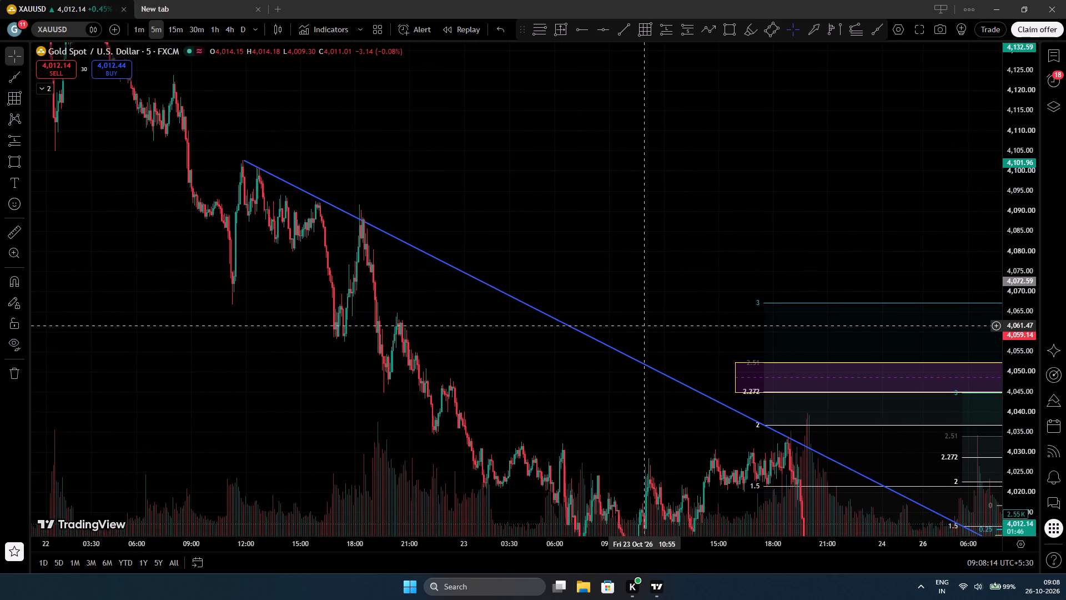
pyautogui.moveTo(643, 326); pyautogui.dragTo(431, 116)
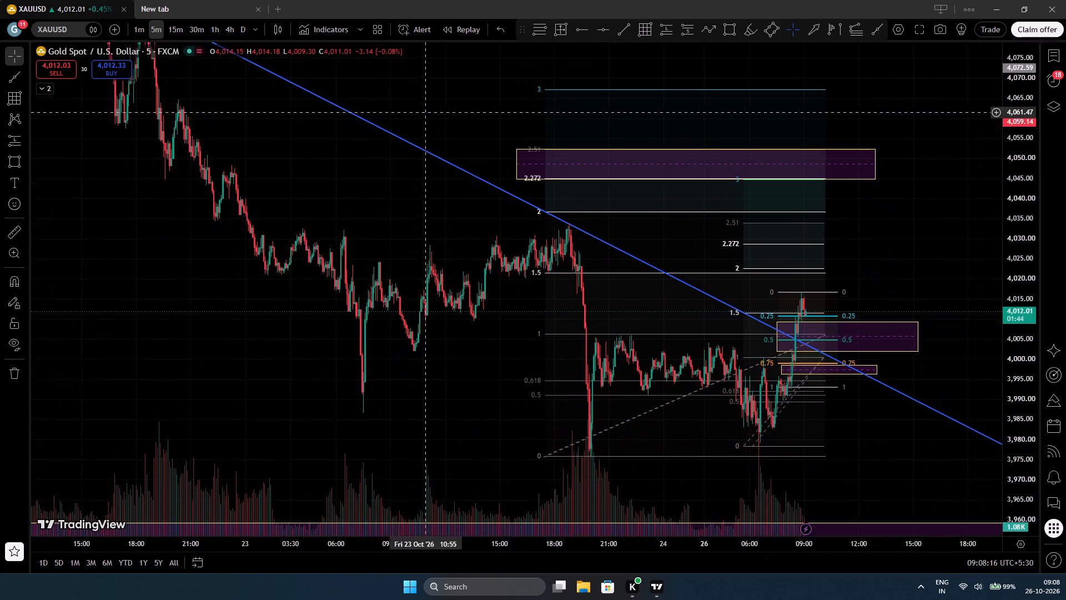
pyautogui.scroll(8, 801, 361)
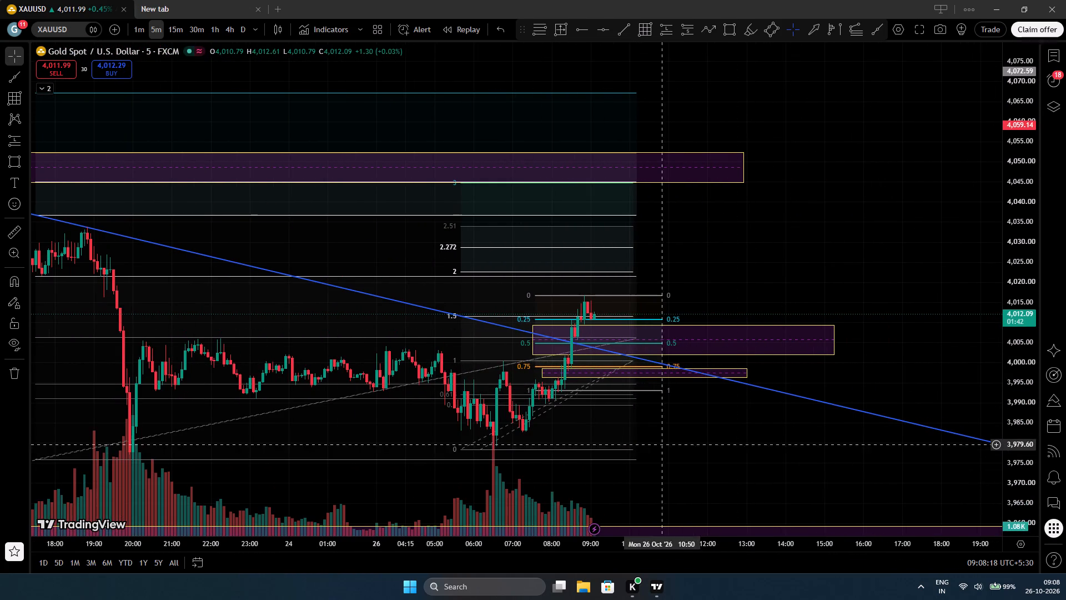
pyautogui.scroll(-4, 740, 451)
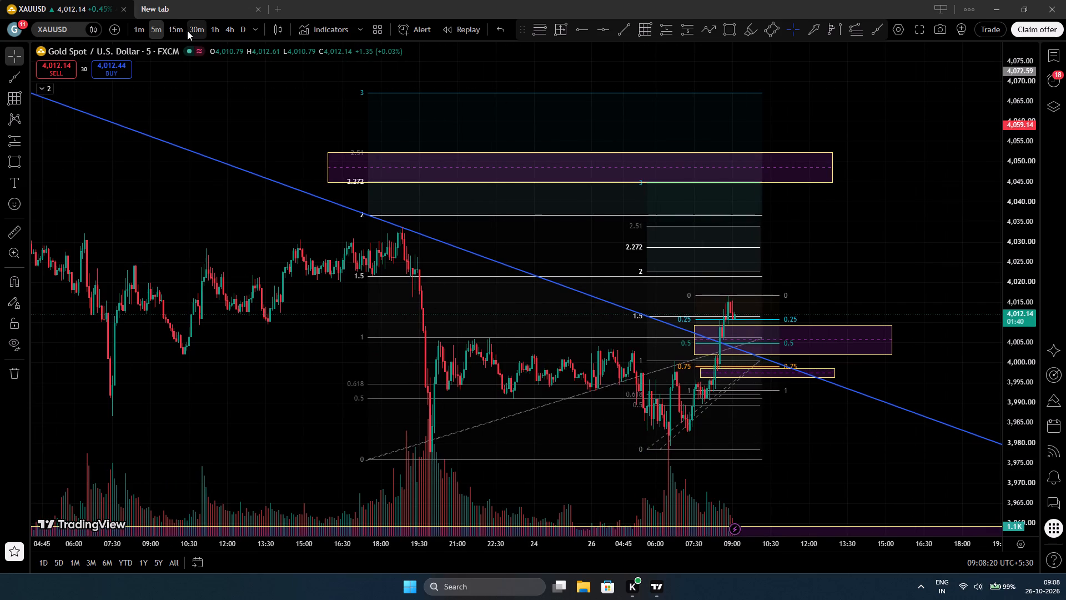
pyautogui.click(177, 29)
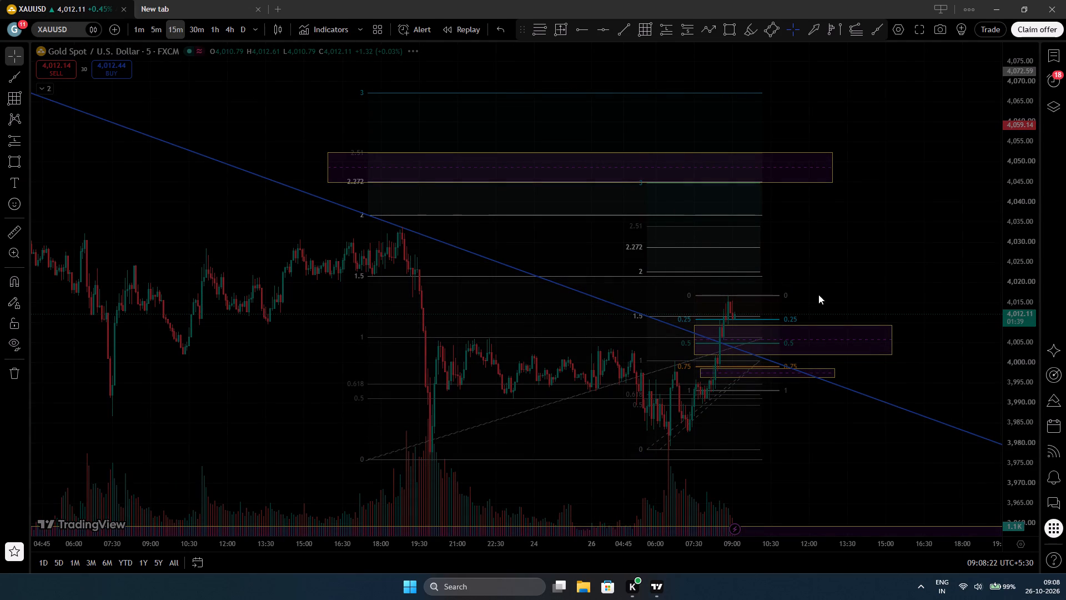
pyautogui.moveTo(1022, 133); pyautogui.dragTo(1025, 379)
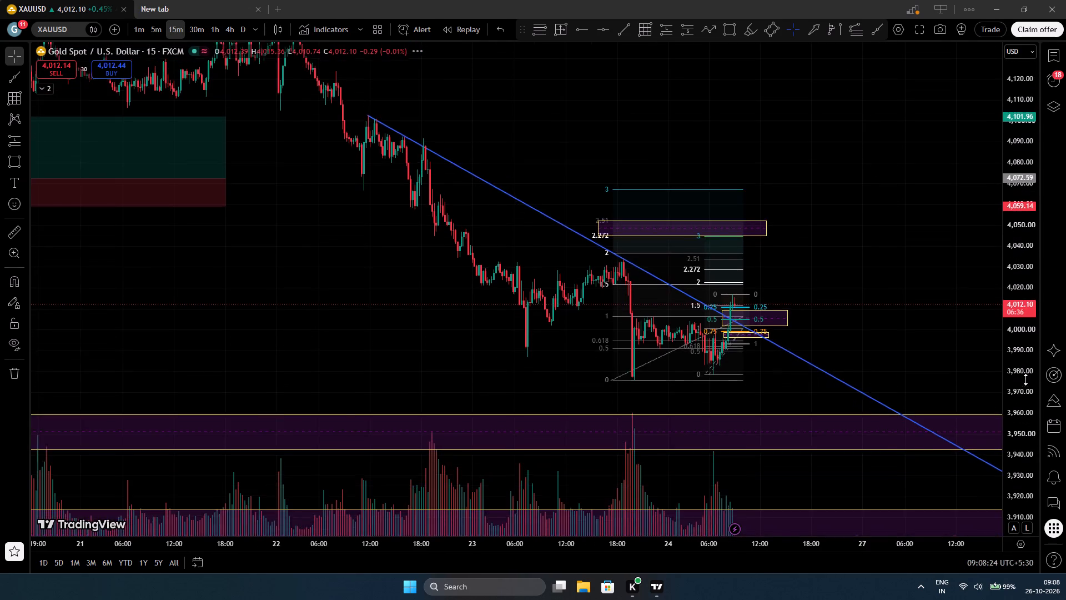
pyautogui.moveTo(1025, 379); pyautogui.dragTo(1035, 429)
pyautogui.moveTo(857, 253); pyautogui.dragTo(942, 339)
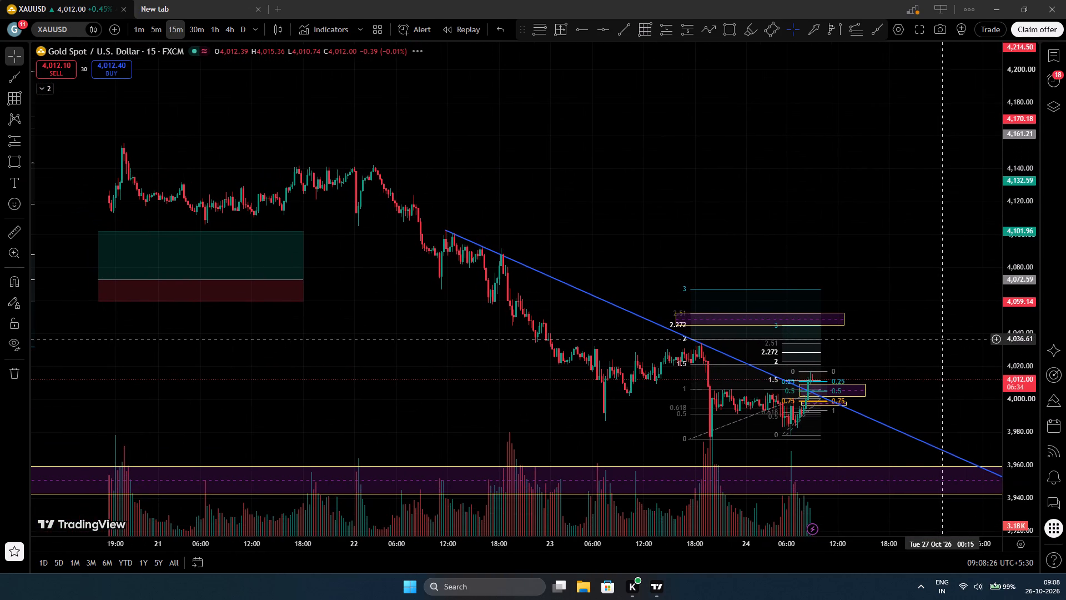
pyautogui.moveTo(923, 366); pyautogui.dragTo(909, 257)
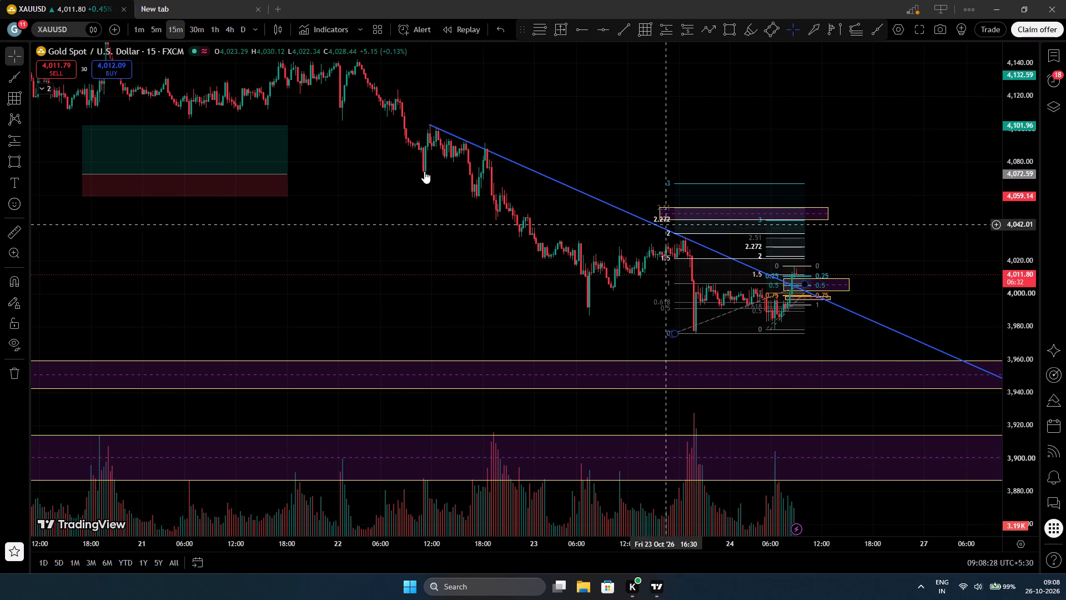
# Move the ray's starting anchor to the 22 October 18:15 high at about 4,091.24 on the 15-minute chart.
pyautogui.moveTo(428, 124); pyautogui.dragTo(356, 68)
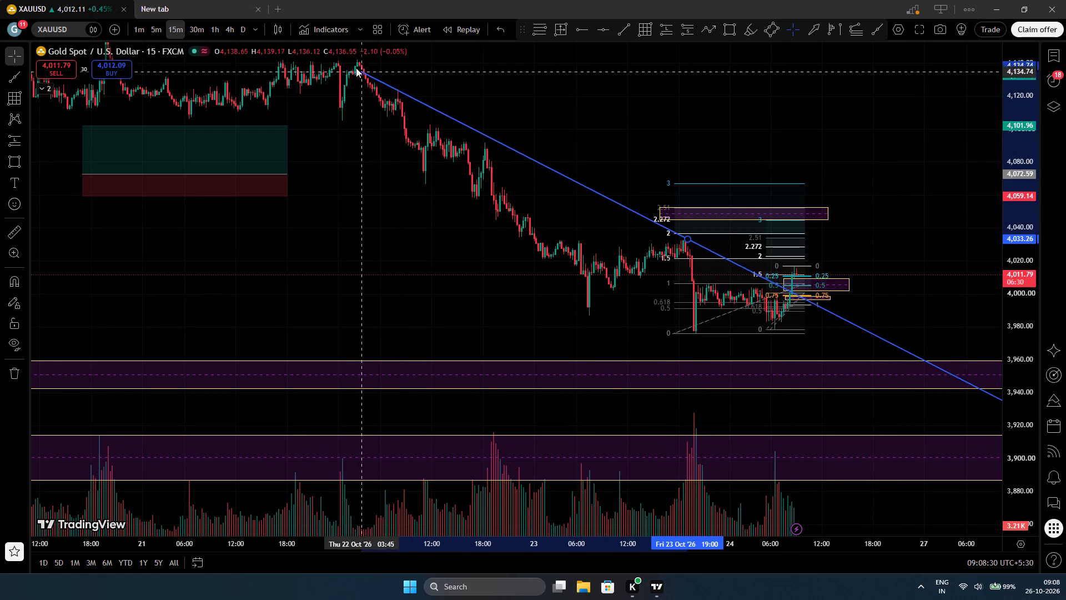
pyautogui.moveTo(356, 68); pyautogui.dragTo(355, 60)
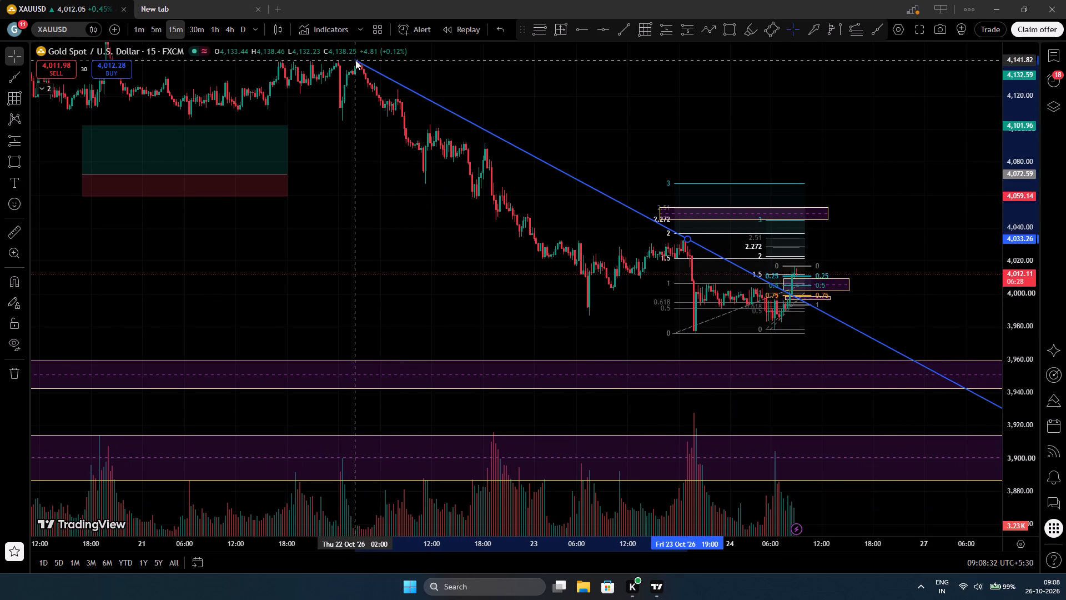
pyautogui.moveTo(355, 60); pyautogui.dragTo(358, 64)
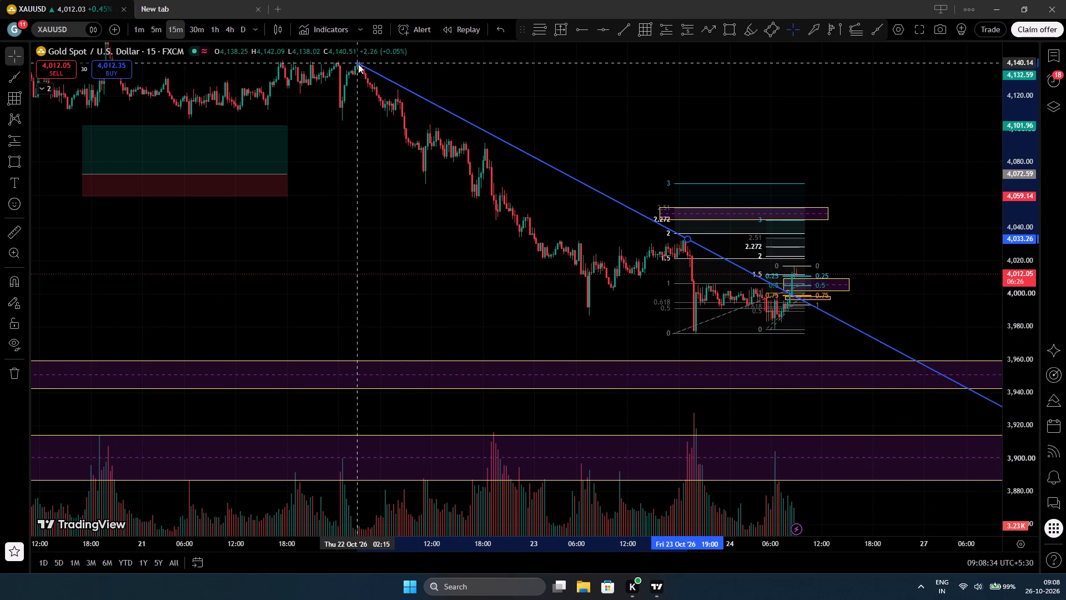
pyautogui.moveTo(358, 64); pyautogui.dragTo(485, 143)
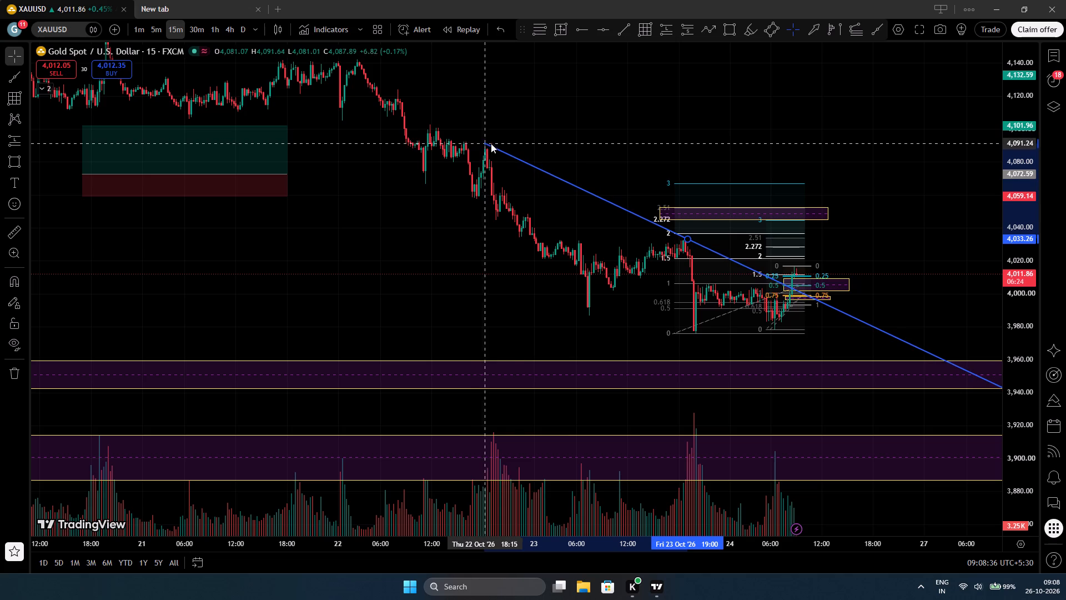
pyautogui.click(571, 122)
# Examine the 15-minute price action and volume around the descending ray, the Fibonacci levels and the rectangle zones.
pyautogui.moveTo(571, 122); pyautogui.dragTo(539, 121)
pyautogui.scroll(3, 715, 282)
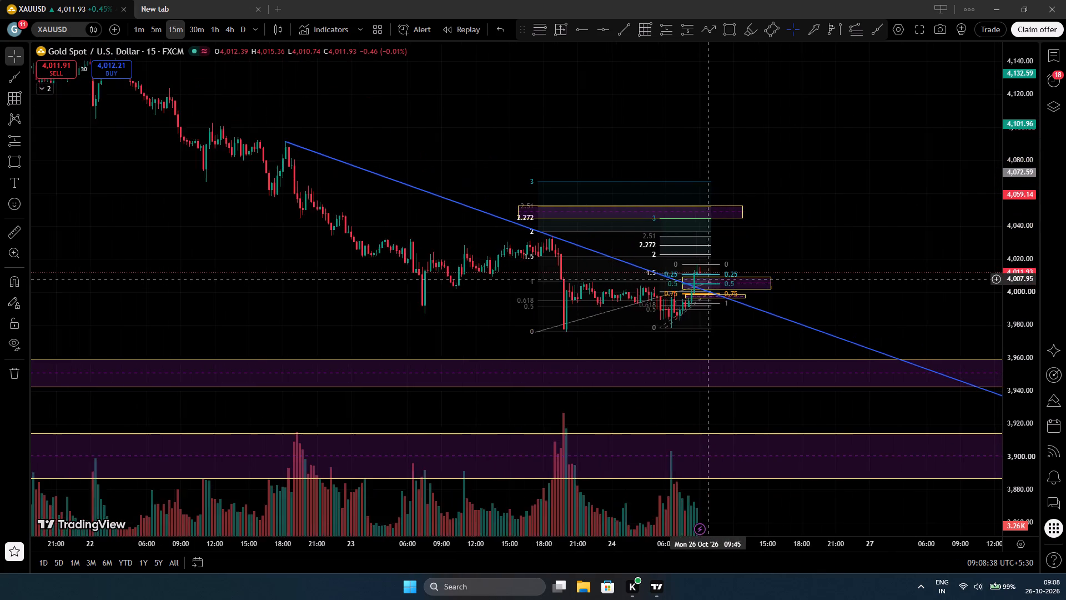
pyautogui.scroll(3, 707, 278)
pyautogui.scroll(-1, 707, 273)
pyautogui.moveTo(798, 221); pyautogui.dragTo(806, 167)
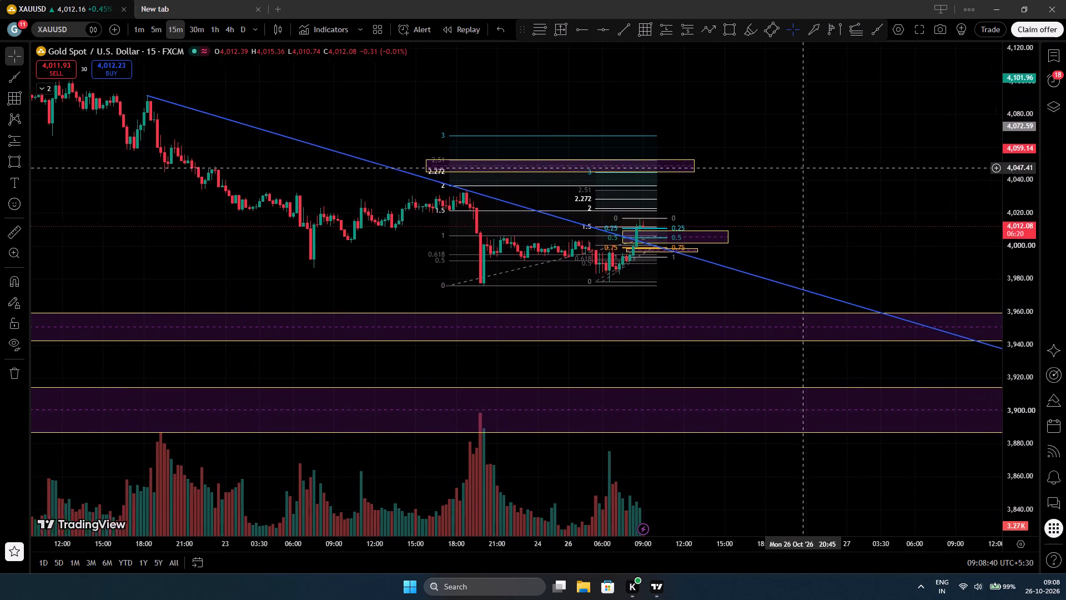
pyautogui.moveTo(1029, 283); pyautogui.dragTo(988, 71)
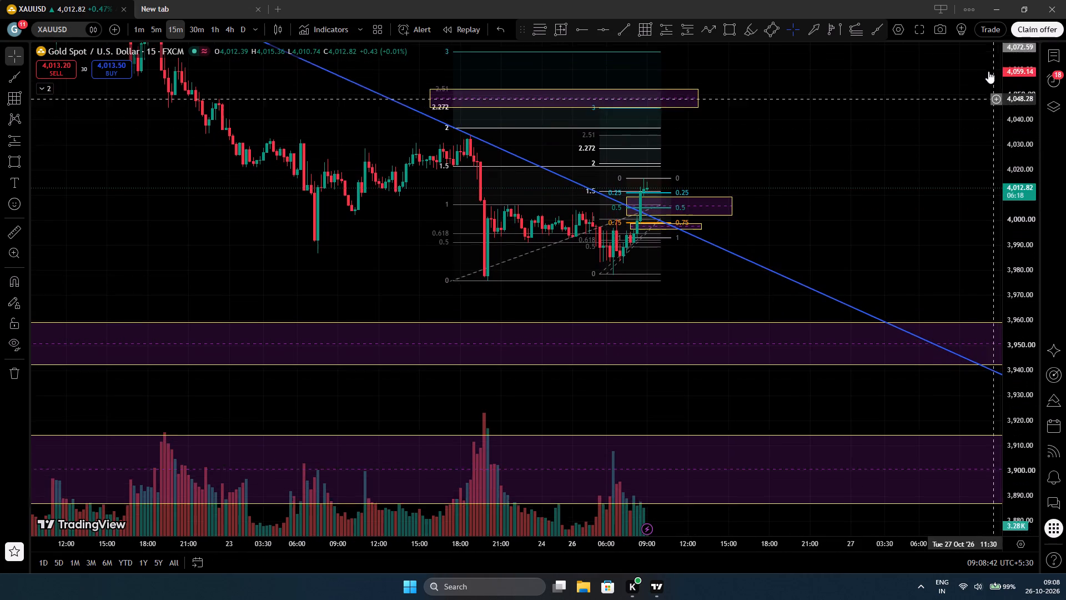
pyautogui.moveTo(988, 71); pyautogui.dragTo(988, 71)
pyautogui.moveTo(1028, 301); pyautogui.dragTo(995, 118)
pyautogui.scroll(3, 680, 274)
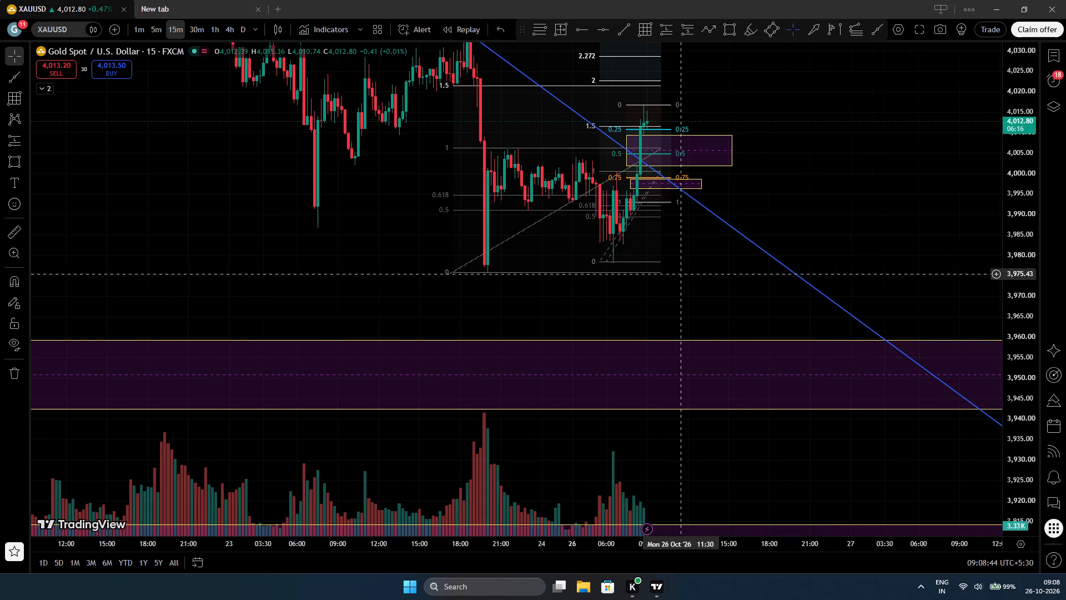
pyautogui.scroll(1, 680, 274)
pyautogui.moveTo(752, 194); pyautogui.dragTo(936, 341)
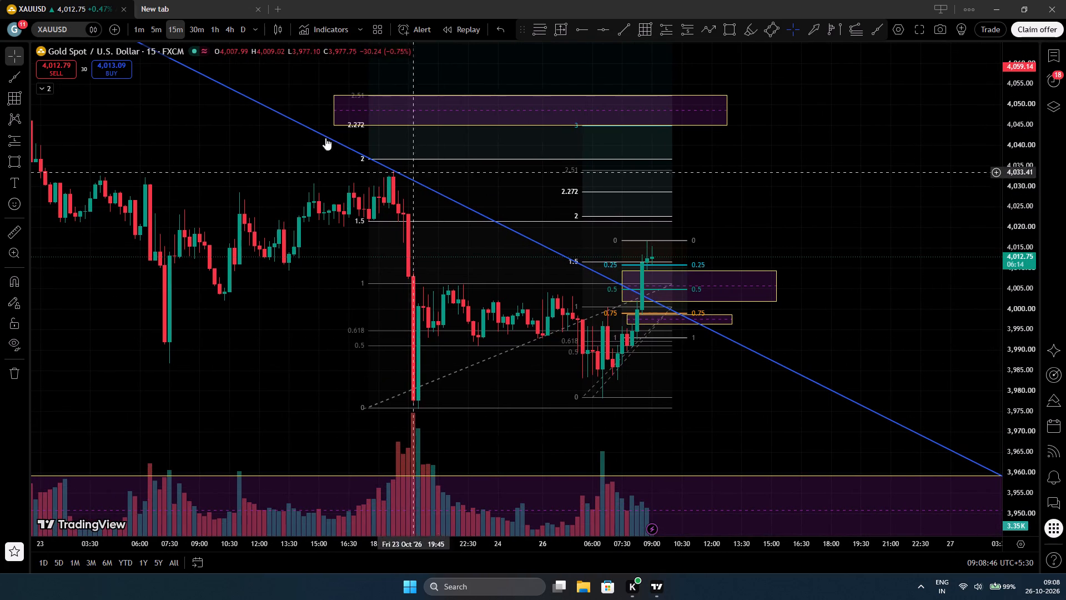
# On the 5-minute chart, draw a rectangle zone from 05:15 between the smaller Fibonacci extension's 2.272 and 2.51 levels, about 4,029 to 4,034.
pyautogui.click(153, 34)
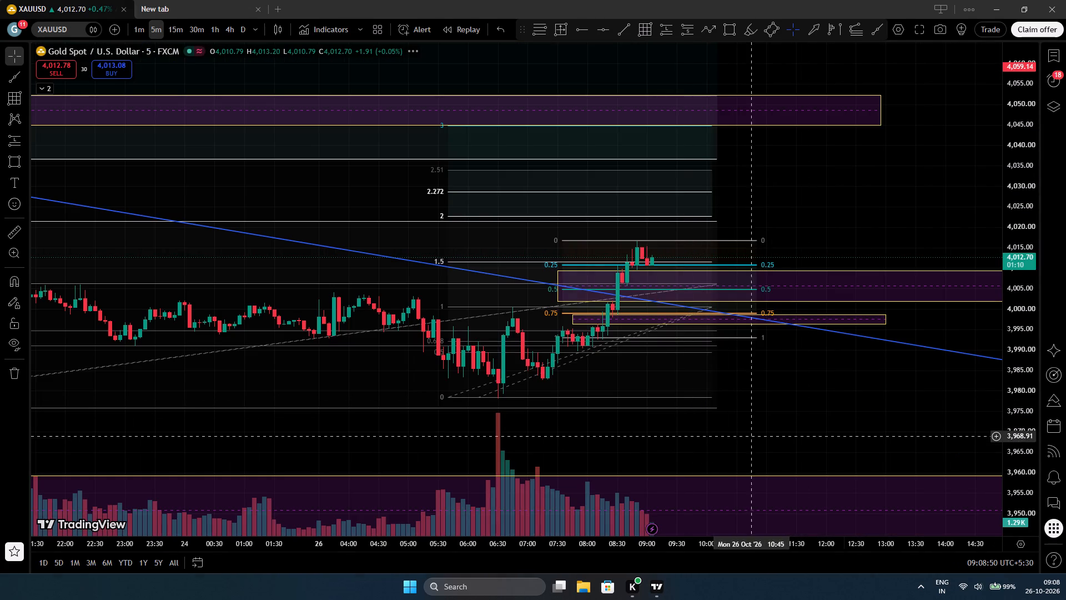
pyautogui.moveTo(1023, 408); pyautogui.dragTo(996, 235)
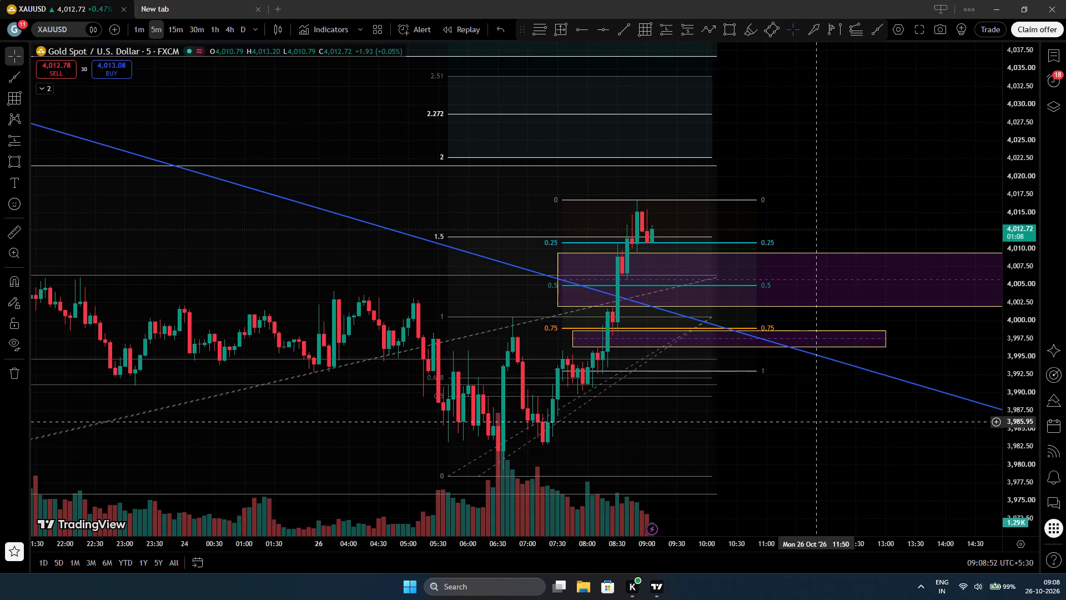
pyautogui.scroll(4, 785, 424)
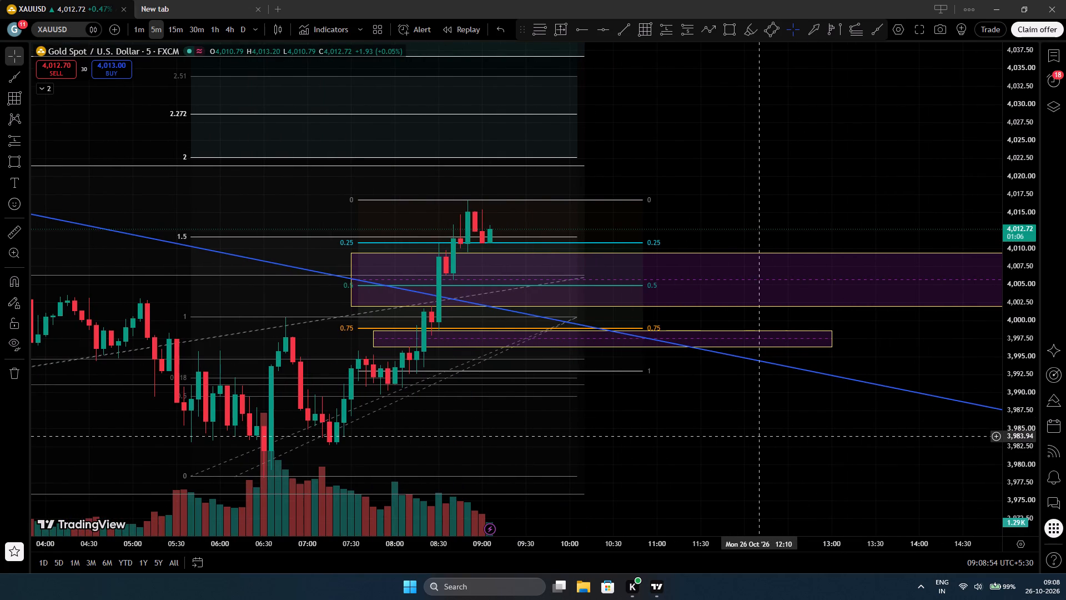
pyautogui.moveTo(746, 439); pyautogui.dragTo(809, 402)
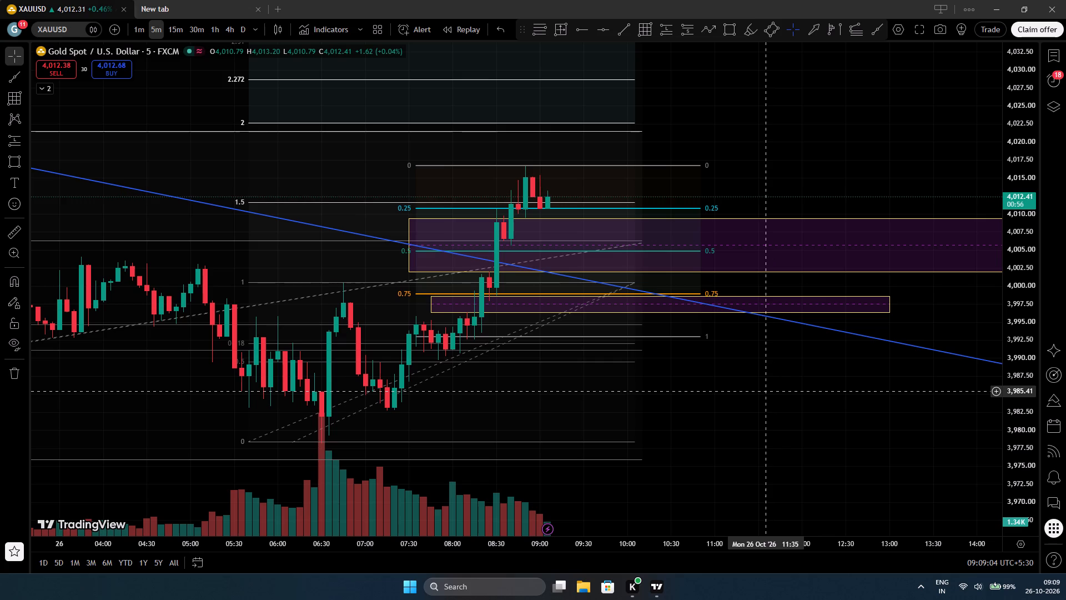
pyautogui.moveTo(749, 378); pyautogui.dragTo(845, 478)
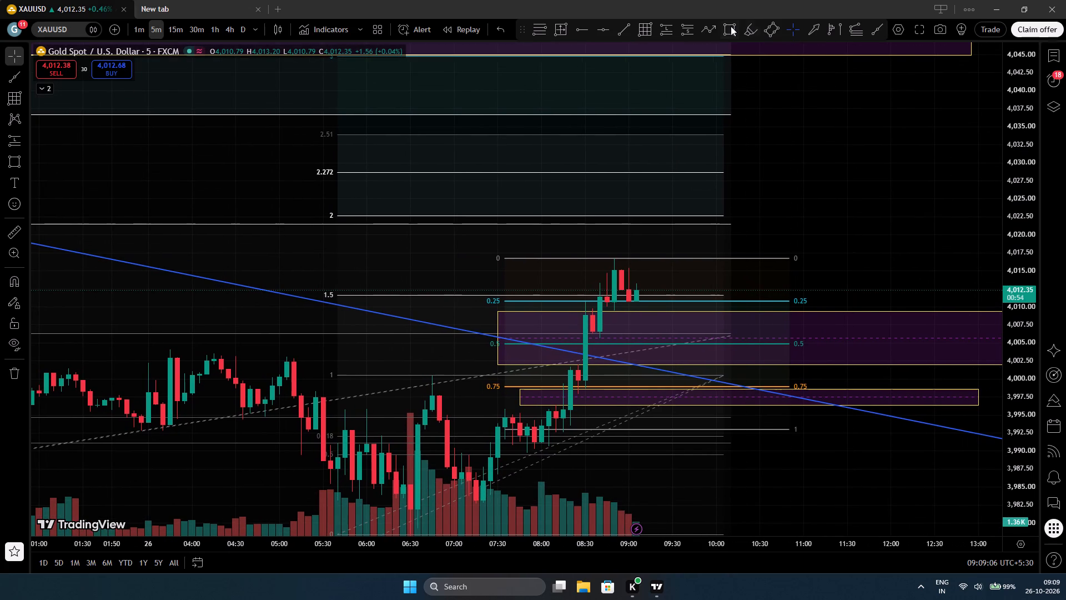
pyautogui.click(730, 26)
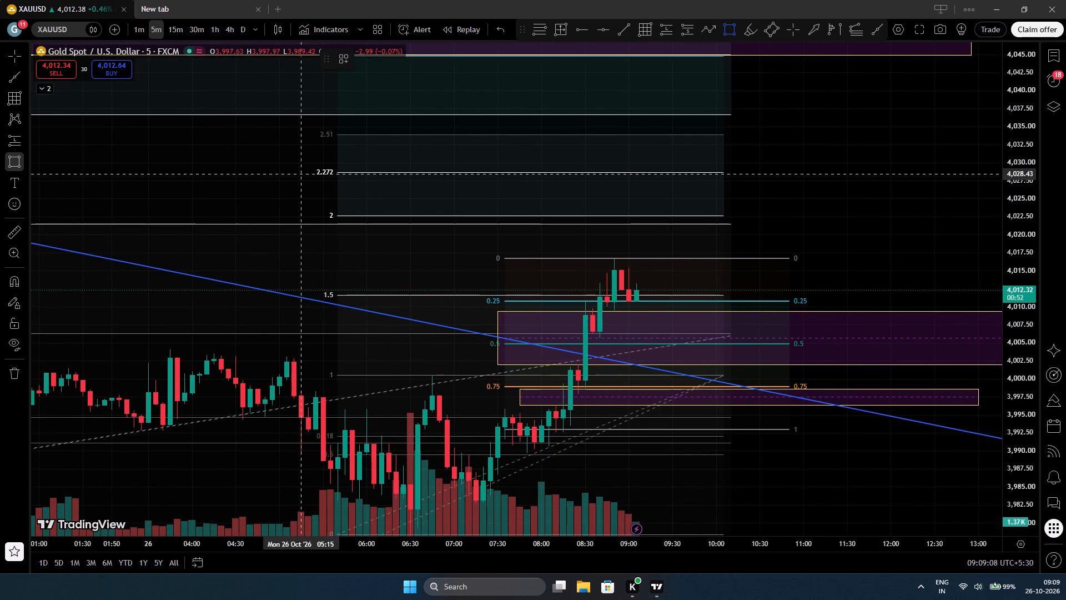
pyautogui.click(304, 172)
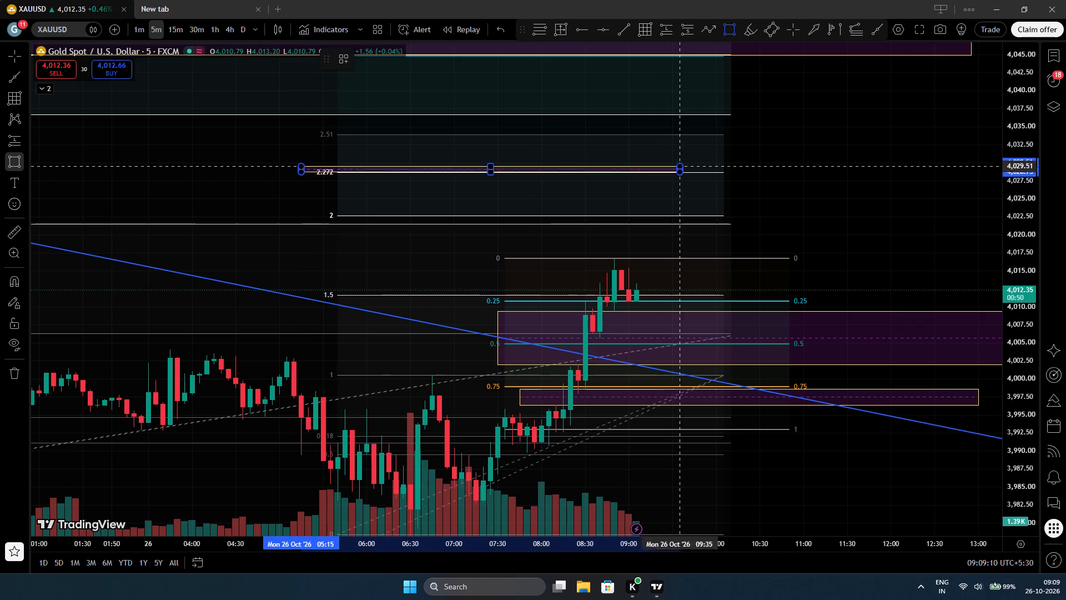
pyautogui.click(789, 134)
pyautogui.click(836, 160)
pyautogui.click(858, 199)
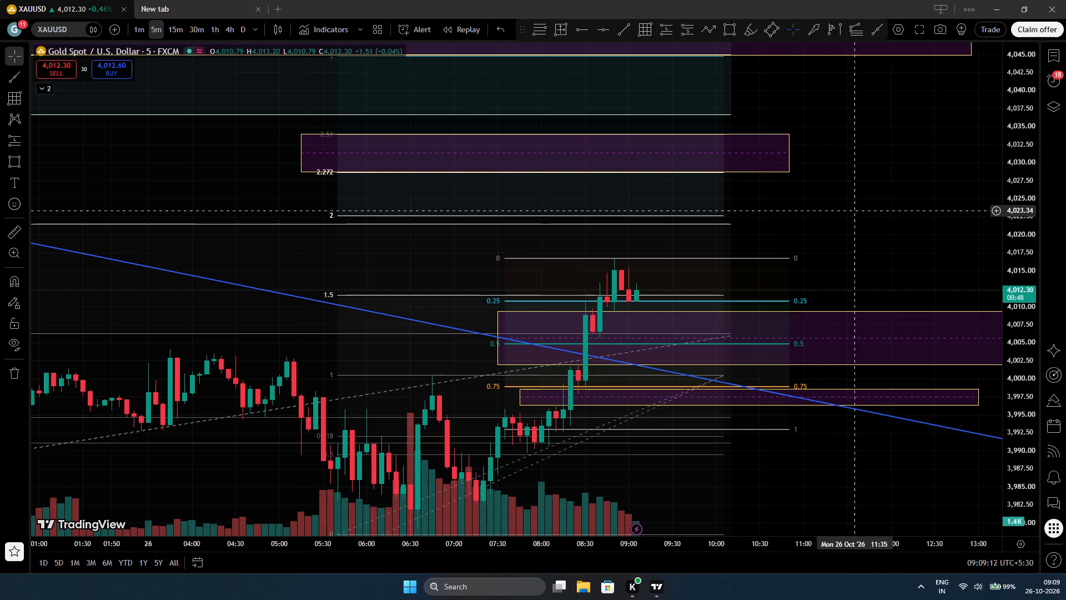
# Shift the Gann box slightly later so it starts at 07:40 and spans about 4,016.75 to 3,993.06.
pyautogui.moveTo(788, 498); pyautogui.dragTo(781, 399)
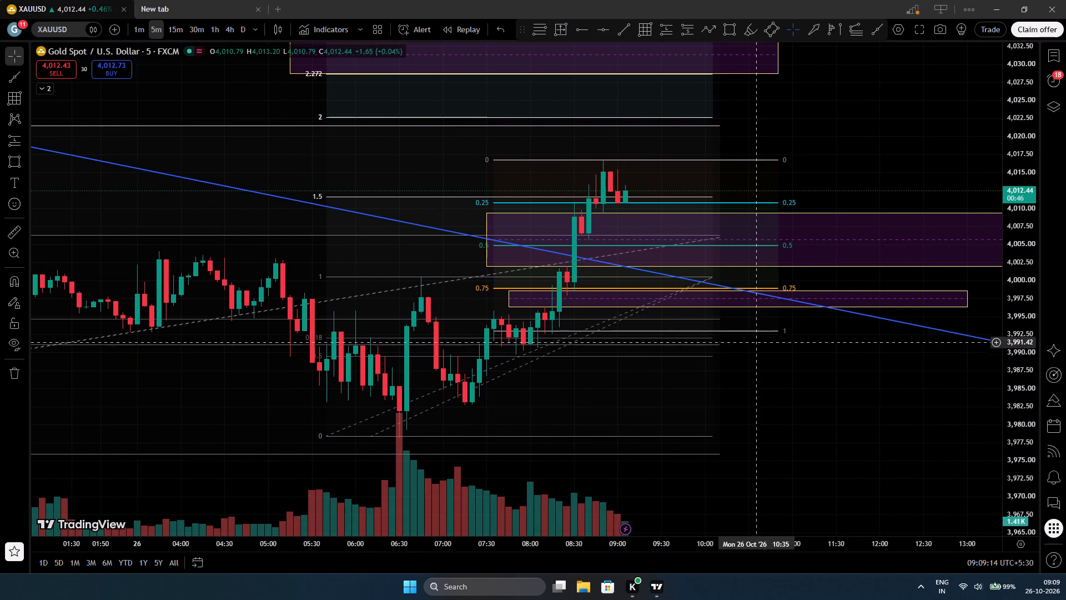
pyautogui.moveTo(757, 331); pyautogui.dragTo(762, 334)
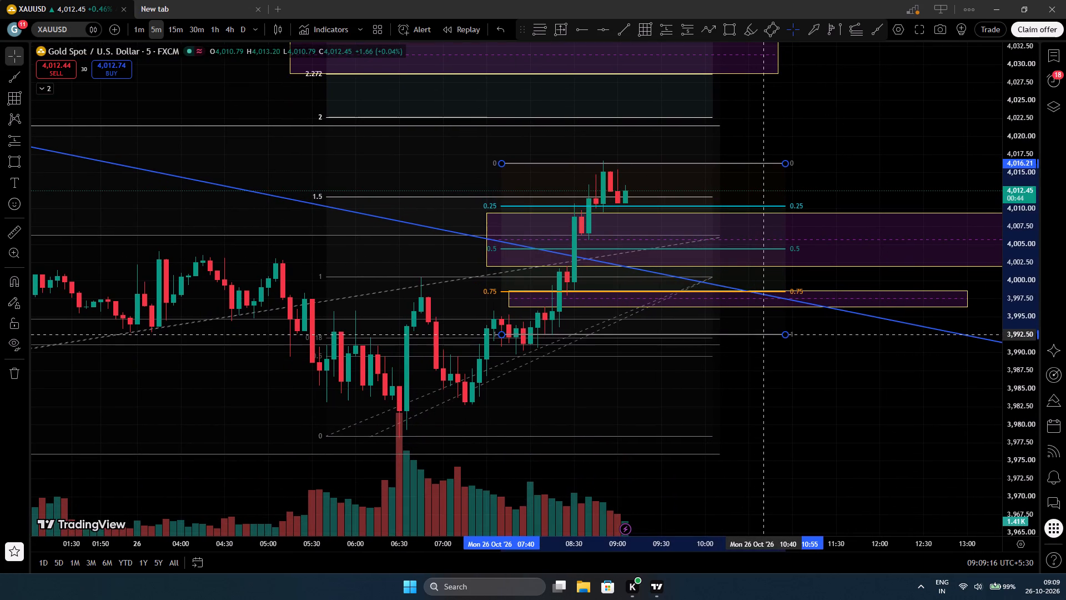
pyautogui.moveTo(762, 334); pyautogui.dragTo(763, 331)
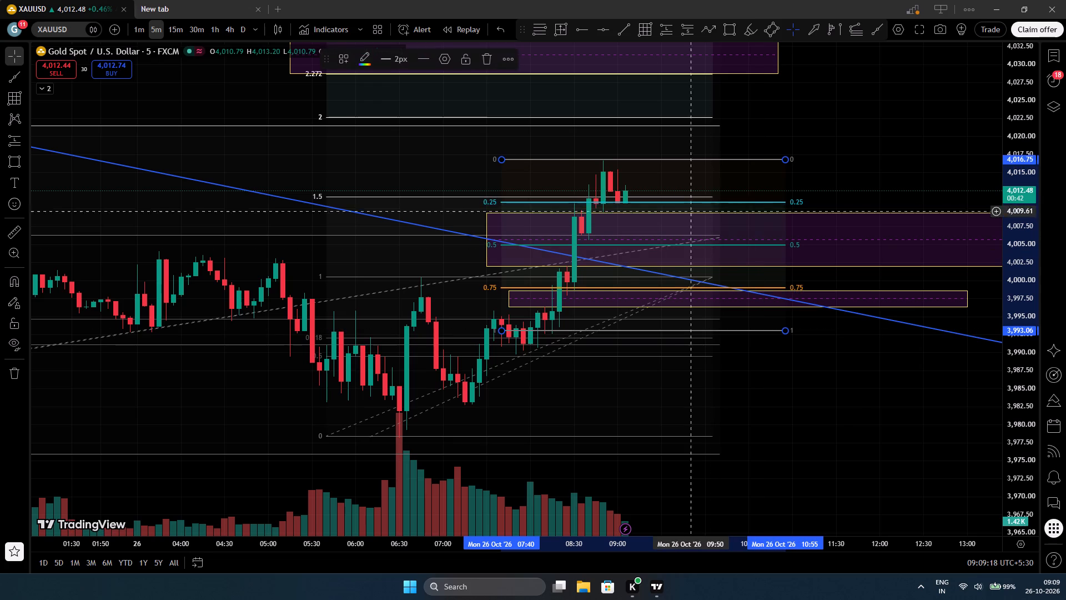
# Delete the smaller Fibonacci extension drawn from the 26 October morning low.
pyautogui.moveTo(680, 116); pyautogui.dragTo(750, 214)
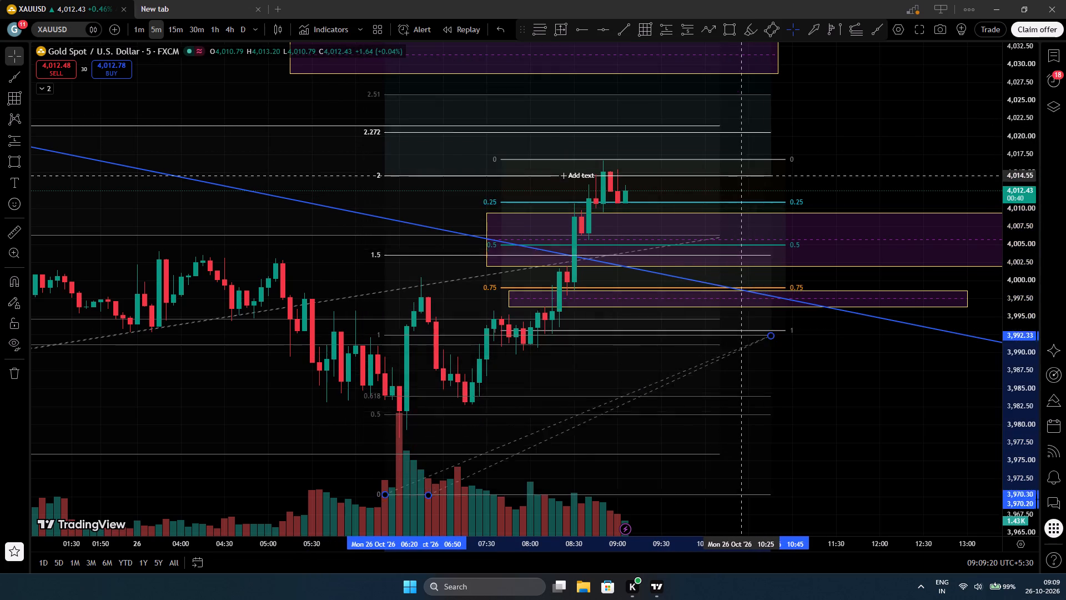
pyautogui.moveTo(750, 214); pyautogui.dragTo(752, 231)
pyautogui.click(491, 56)
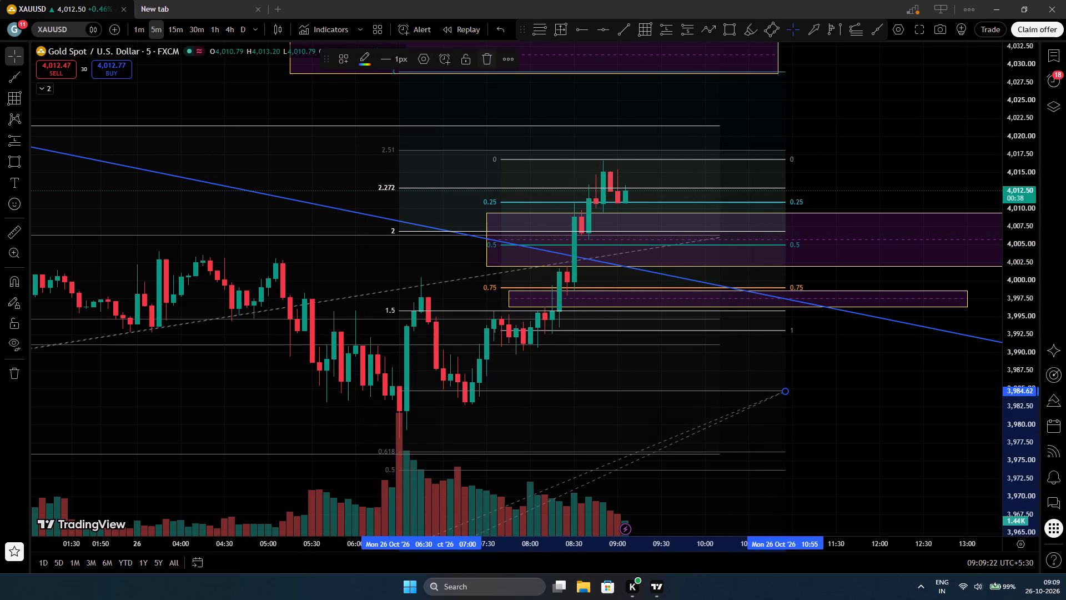
# Examine the 5-minute price action around the Gann box, the descending ray, the rectangle zones and the volume.
pyautogui.moveTo(797, 399); pyautogui.dragTo(849, 505)
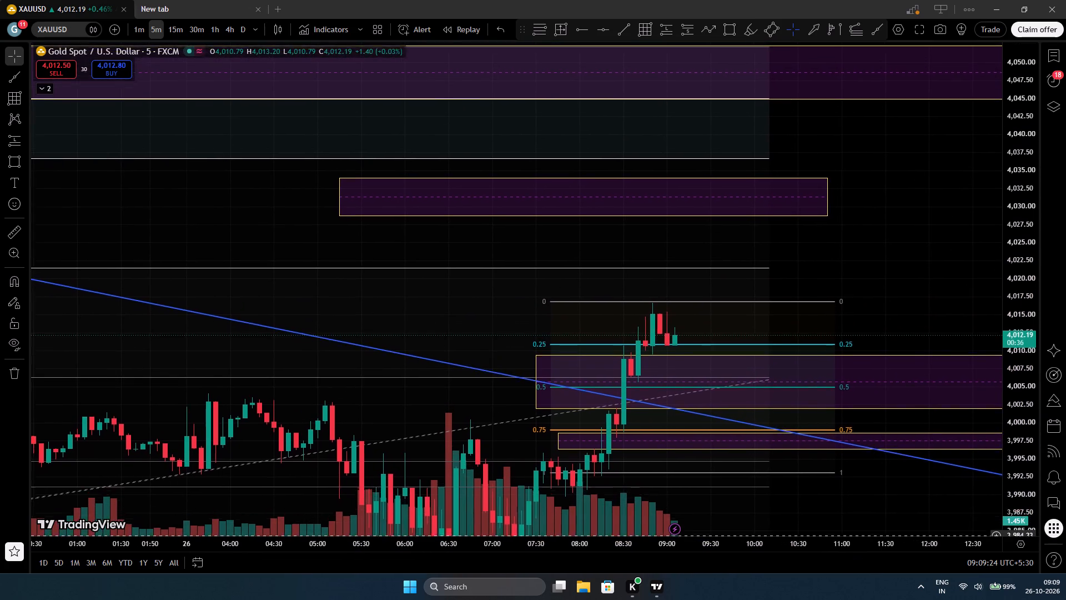
pyautogui.moveTo(849, 505); pyautogui.dragTo(842, 445)
pyautogui.scroll(-4, 595, 429)
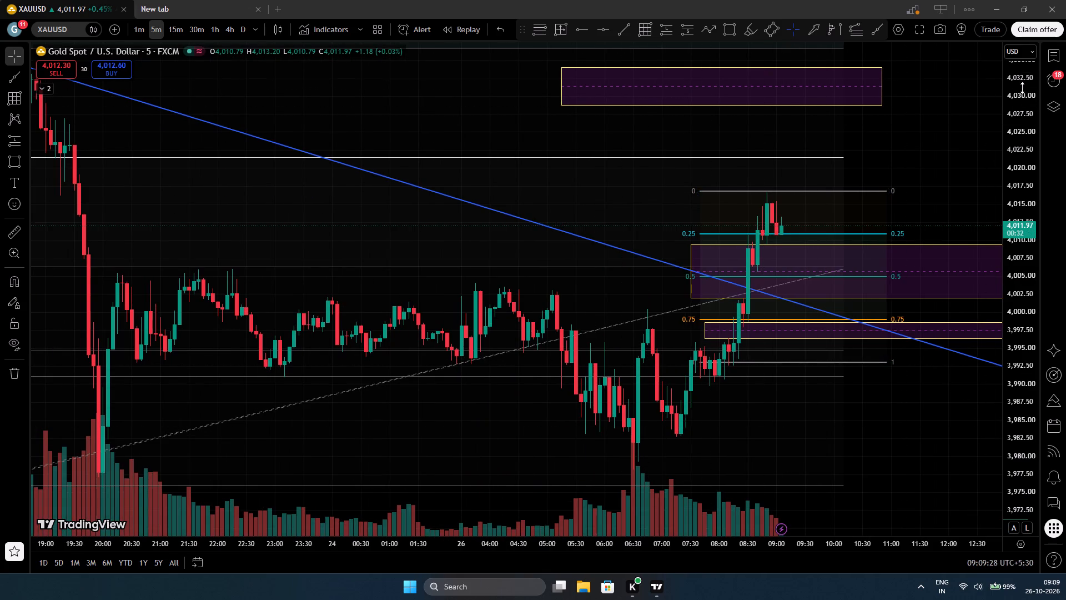
pyautogui.moveTo(1023, 89); pyautogui.dragTo(1000, 279)
pyautogui.scroll(-2, 725, 352)
pyautogui.scroll(1, 725, 352)
pyautogui.scroll(-2, 725, 352)
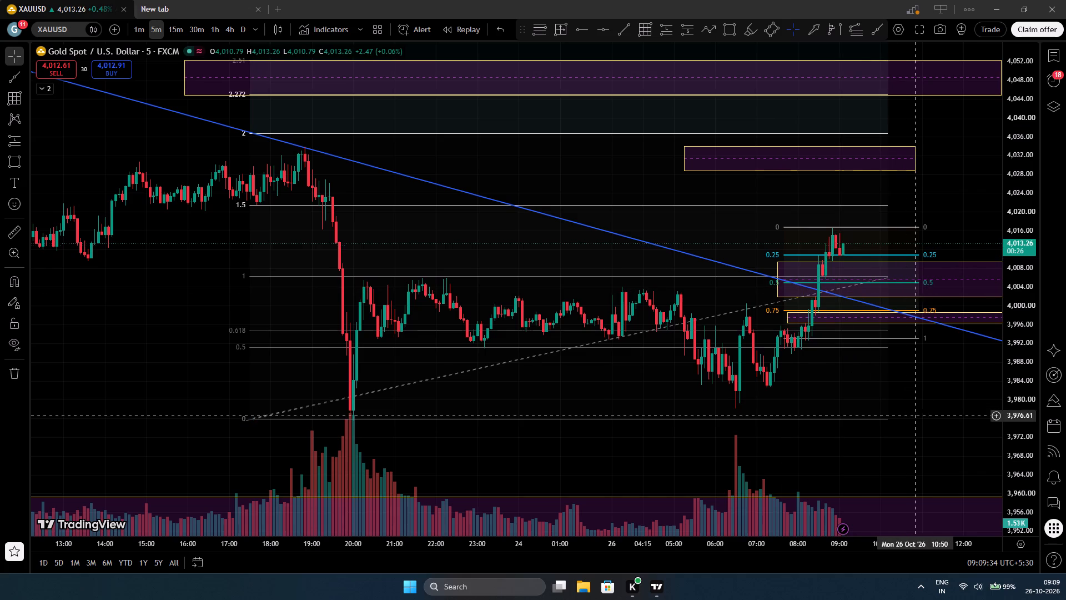
pyautogui.moveTo(940, 427); pyautogui.dragTo(814, 432)
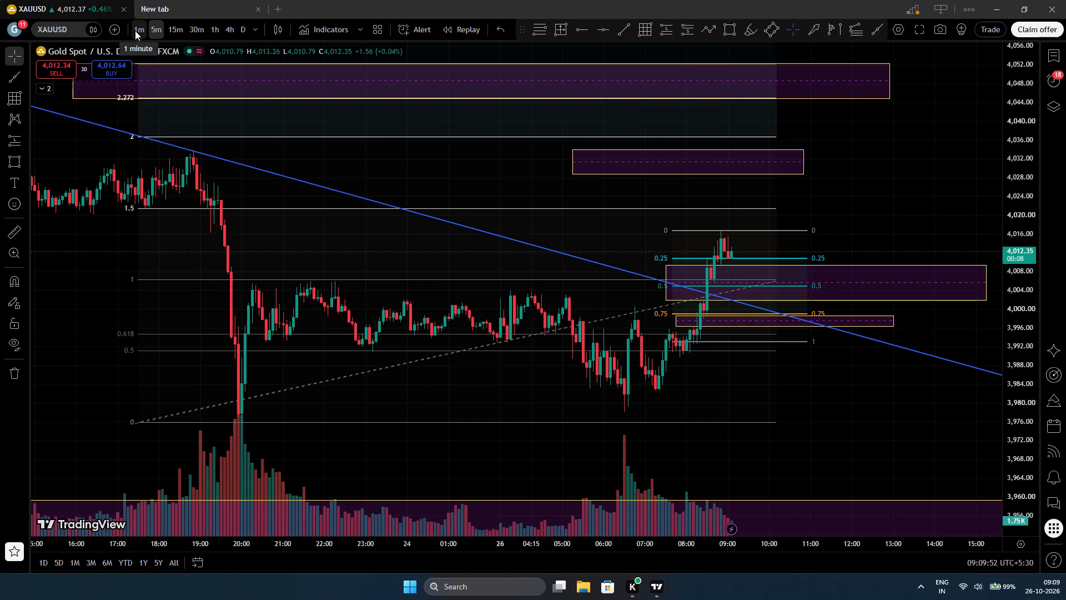
pyautogui.click(886, 448)
pyautogui.moveTo(886, 448); pyautogui.dragTo(880, 391)
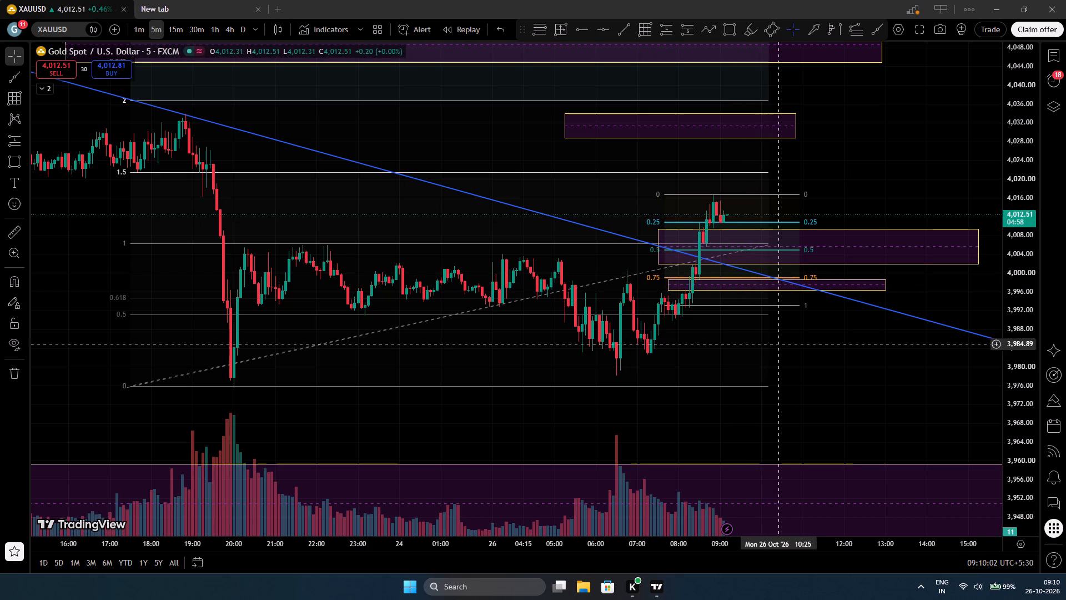
pyautogui.click(869, 382)
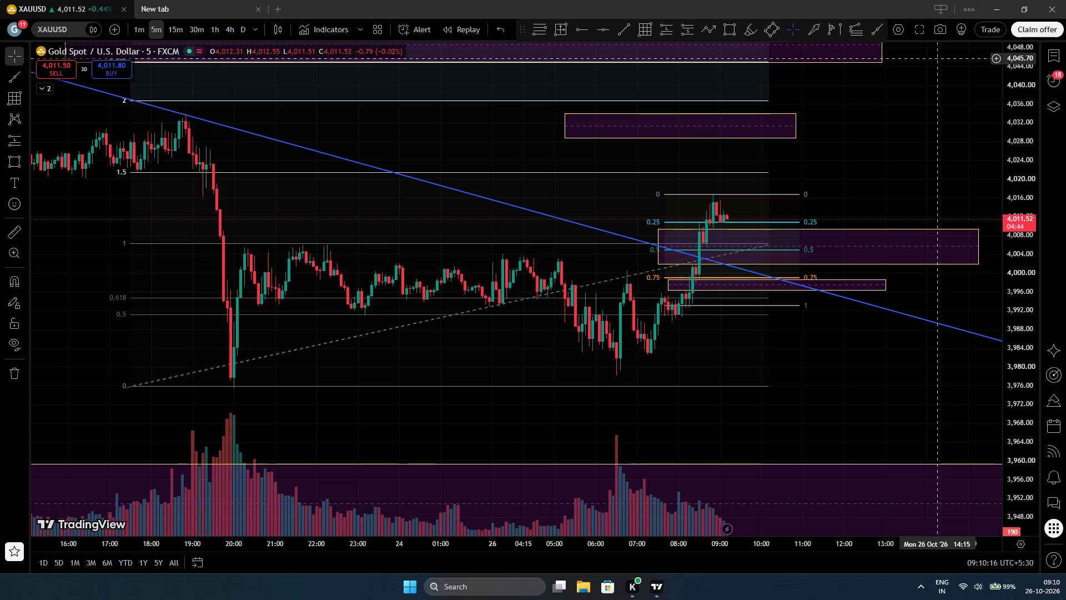
pyautogui.moveTo(1025, 244); pyautogui.dragTo(1003, 194)
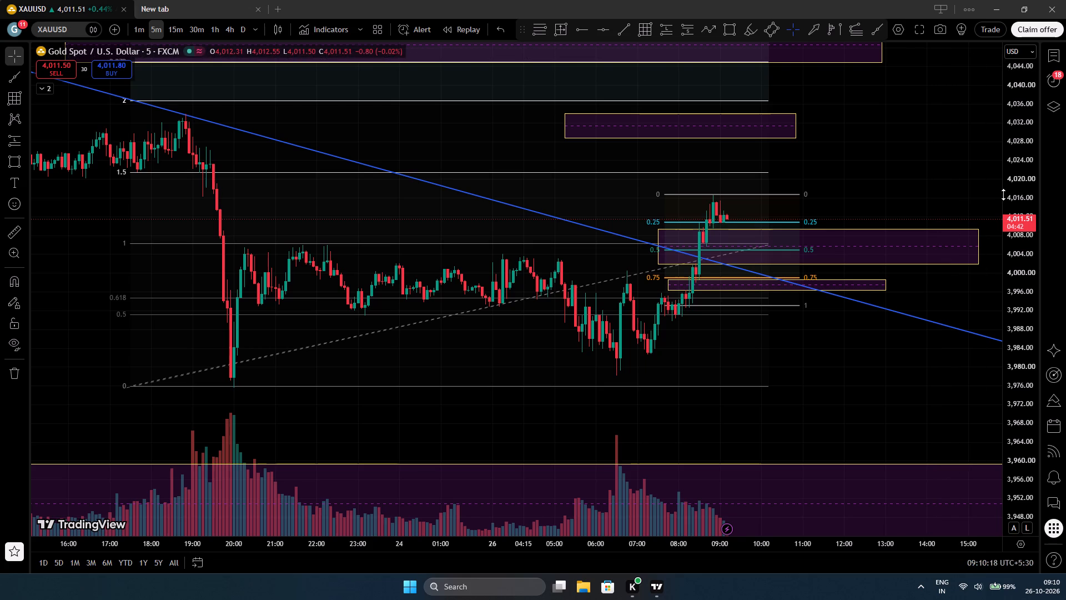
pyautogui.moveTo(1003, 194); pyautogui.dragTo(1003, 109)
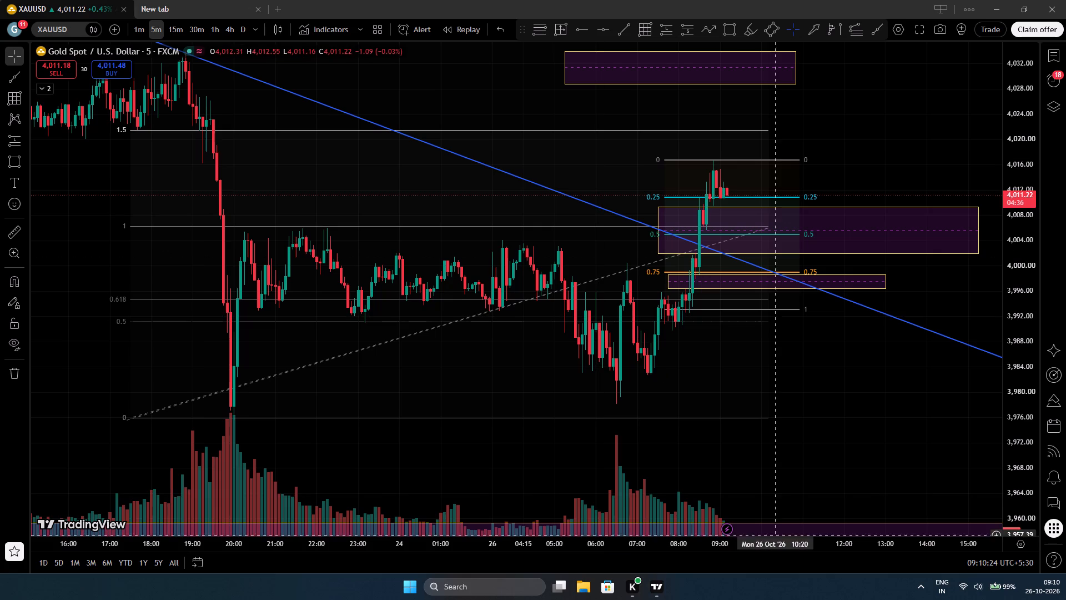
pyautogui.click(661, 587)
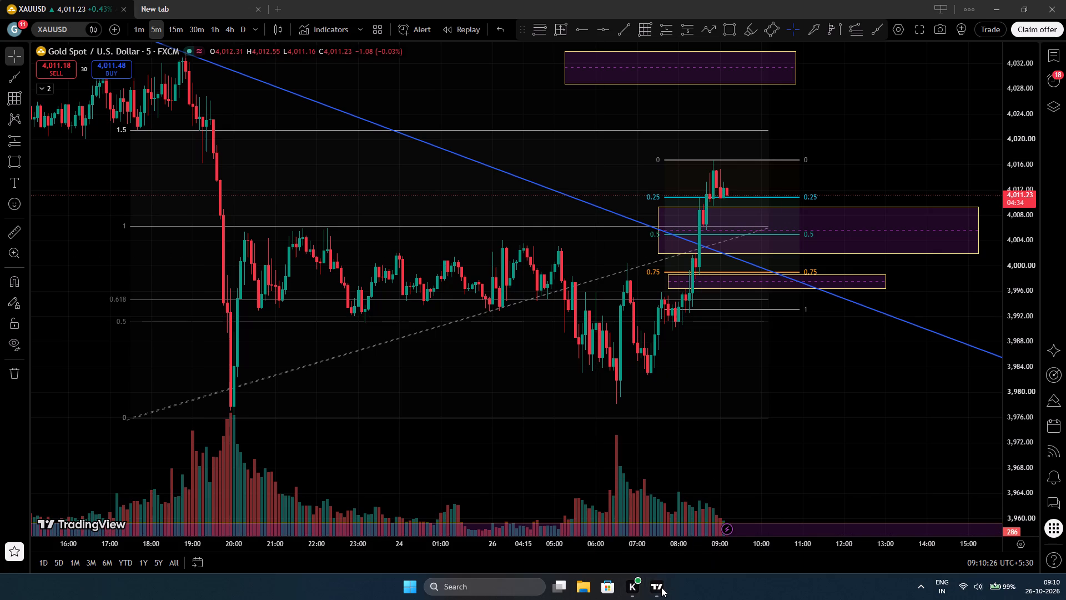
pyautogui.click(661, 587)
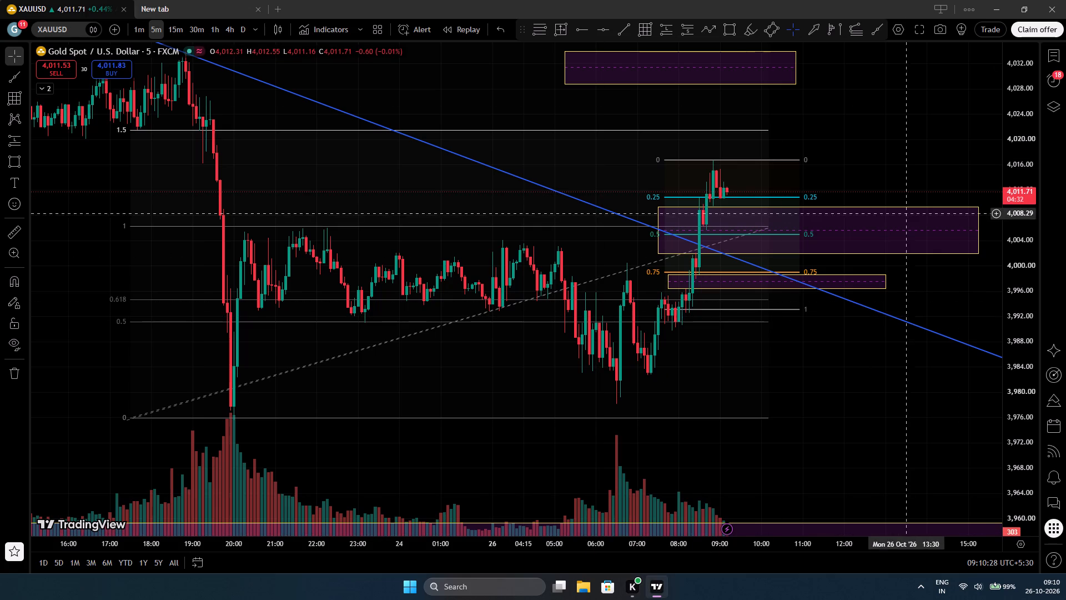
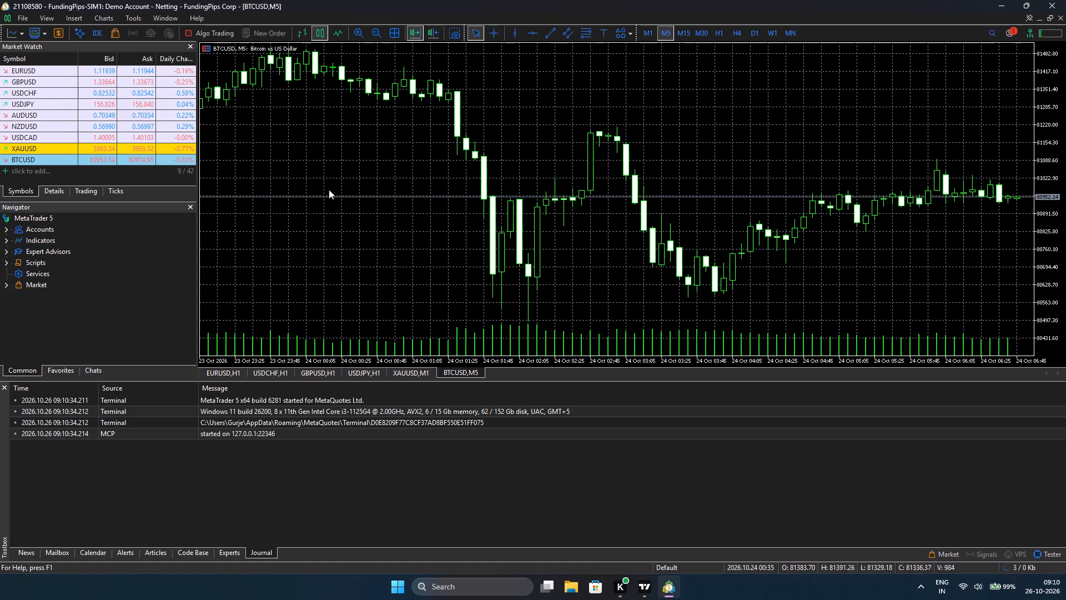
# In MetaTrader 5, bring up the 1-minute XAUUSD chart at its most recent candles.
pyautogui.click(63, 148)
pyautogui.click(414, 372)
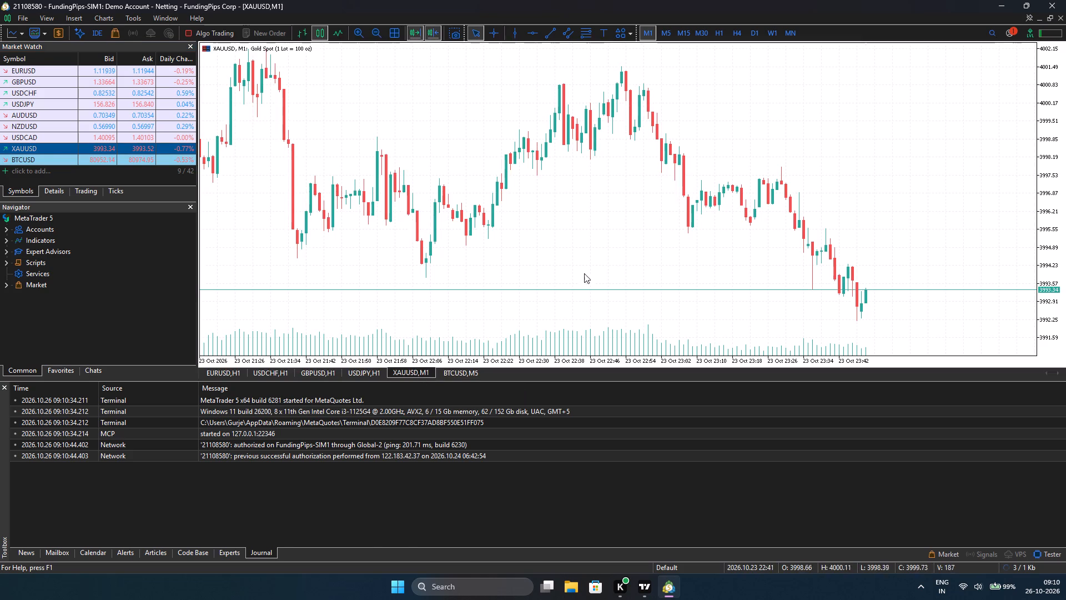
pyautogui.click(711, 253)
pyautogui.moveTo(796, 247); pyautogui.dragTo(702, 222)
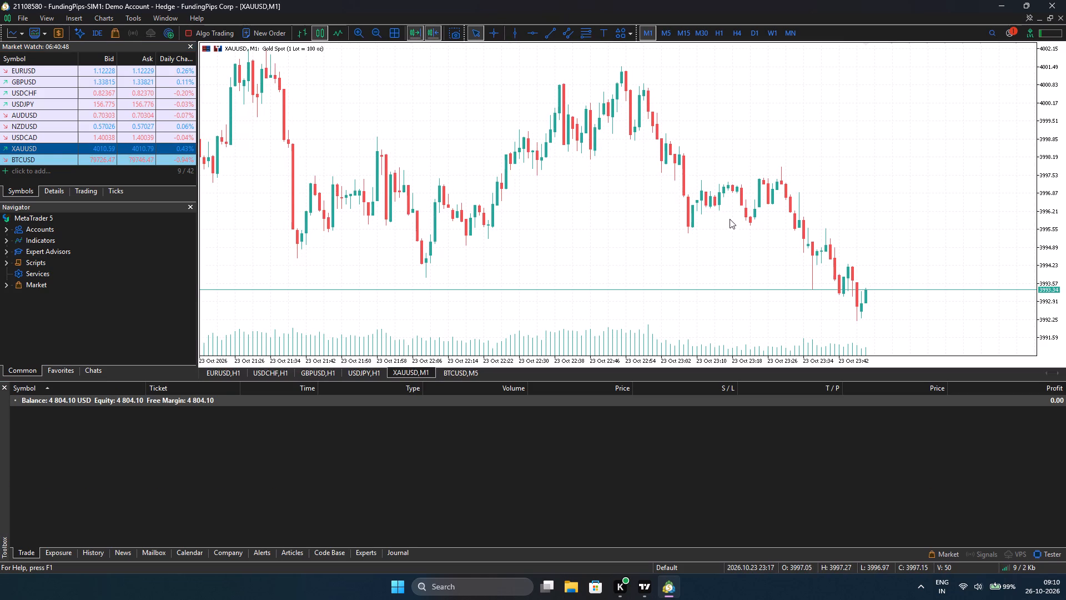
pyautogui.click(651, 36)
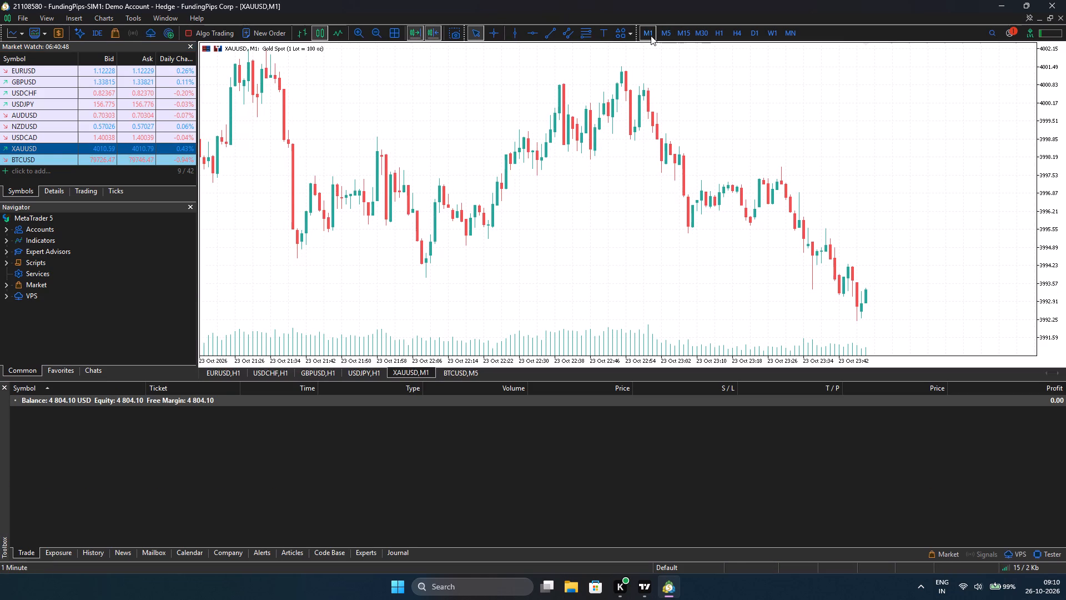
pyautogui.click(677, 183)
pyautogui.moveTo(705, 209); pyautogui.dragTo(707, 210)
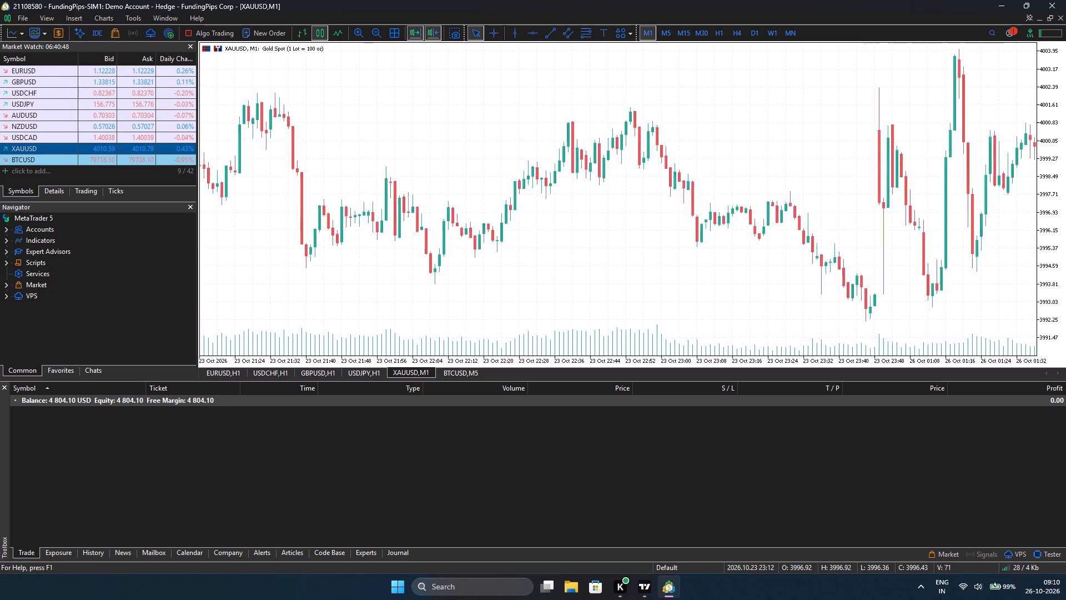
pyautogui.moveTo(707, 210); pyautogui.dragTo(524, 191)
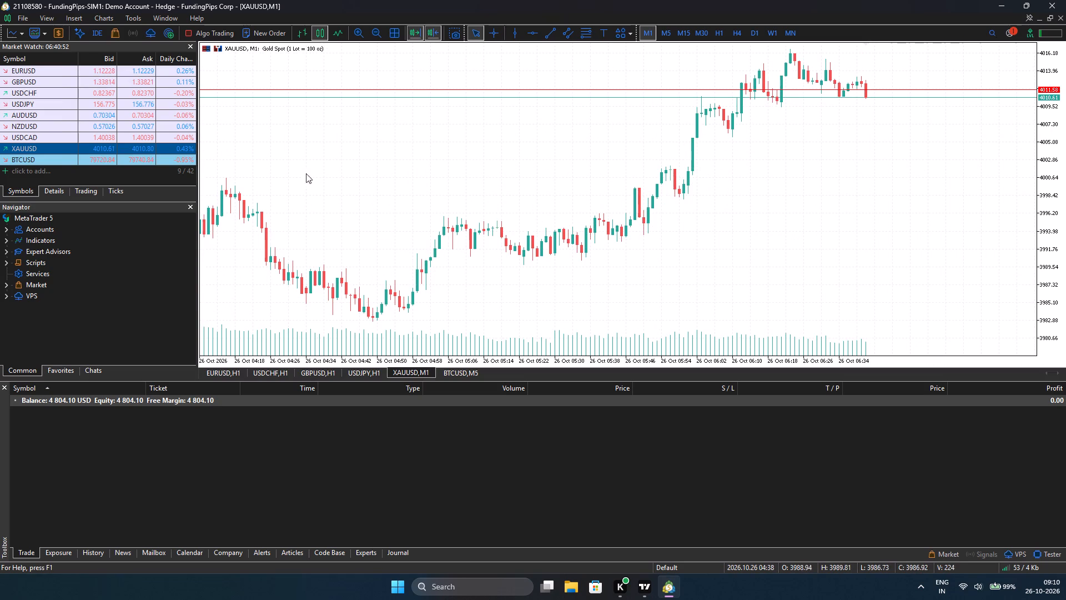
# Place a market sell order on XAUUSD with a volume of 0.30 lots and close the order window.
pyautogui.click(253, 32)
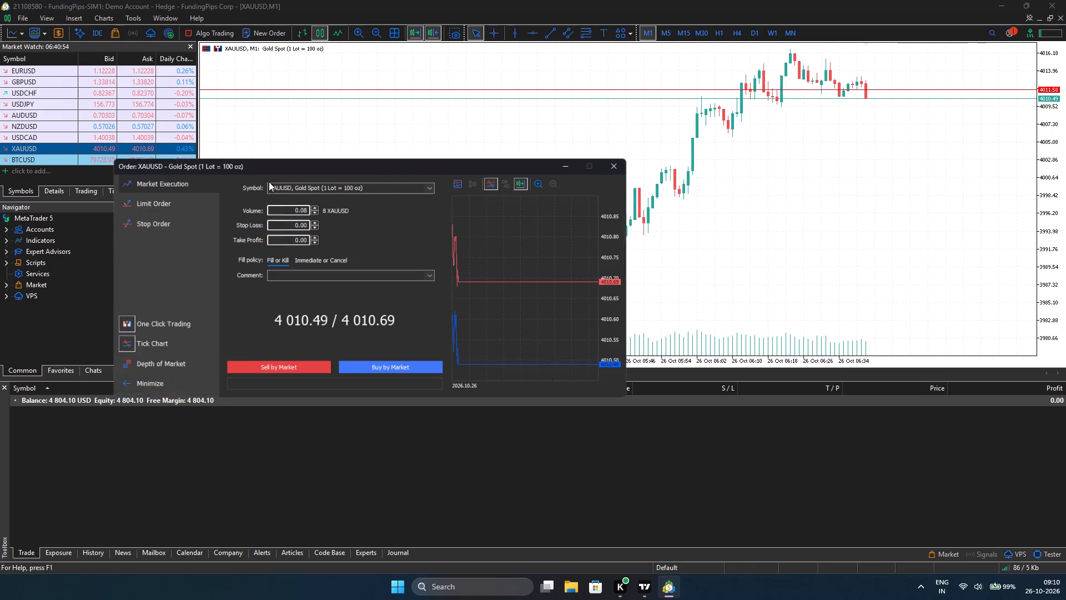
pyautogui.click(311, 203)
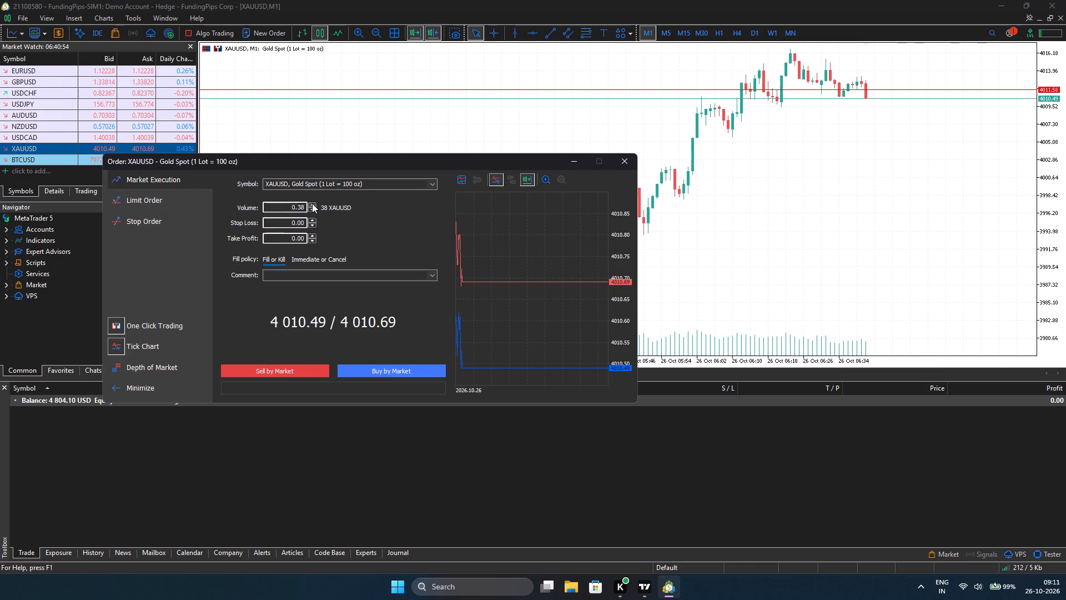
pyautogui.click(312, 203)
pyautogui.tripleClick(312, 208)
pyautogui.doubleClick(312, 208)
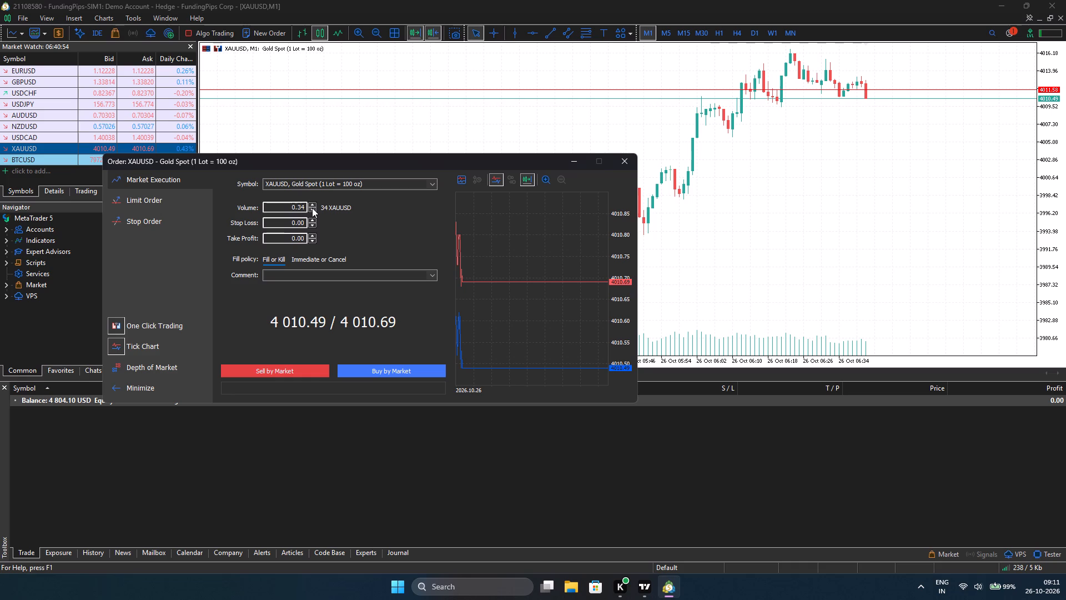
pyautogui.tripleClick(312, 208)
pyautogui.click(312, 208)
pyautogui.click(293, 365)
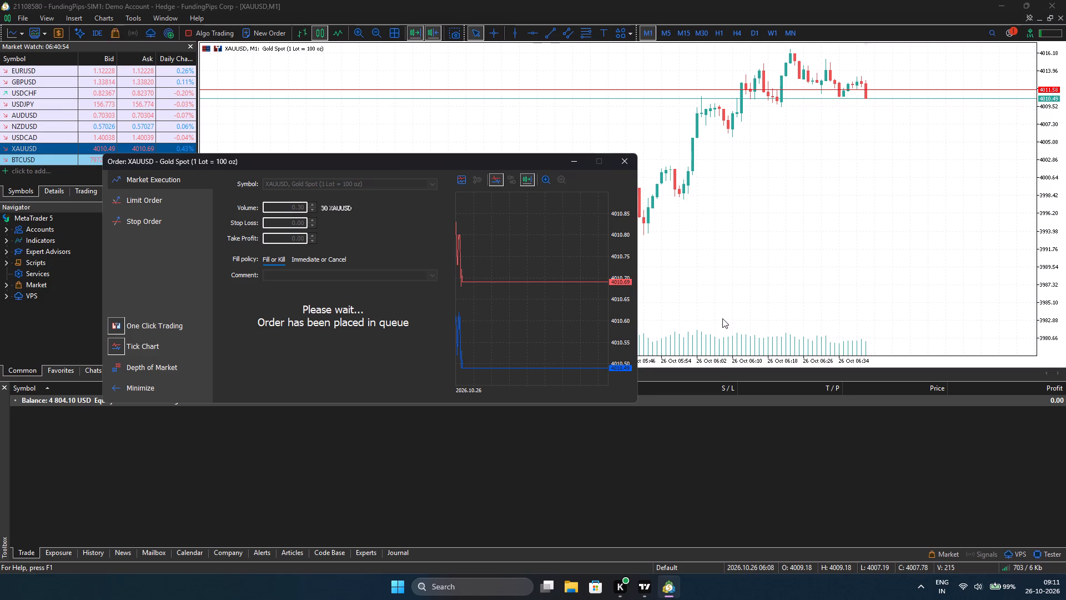
pyautogui.click(740, 206)
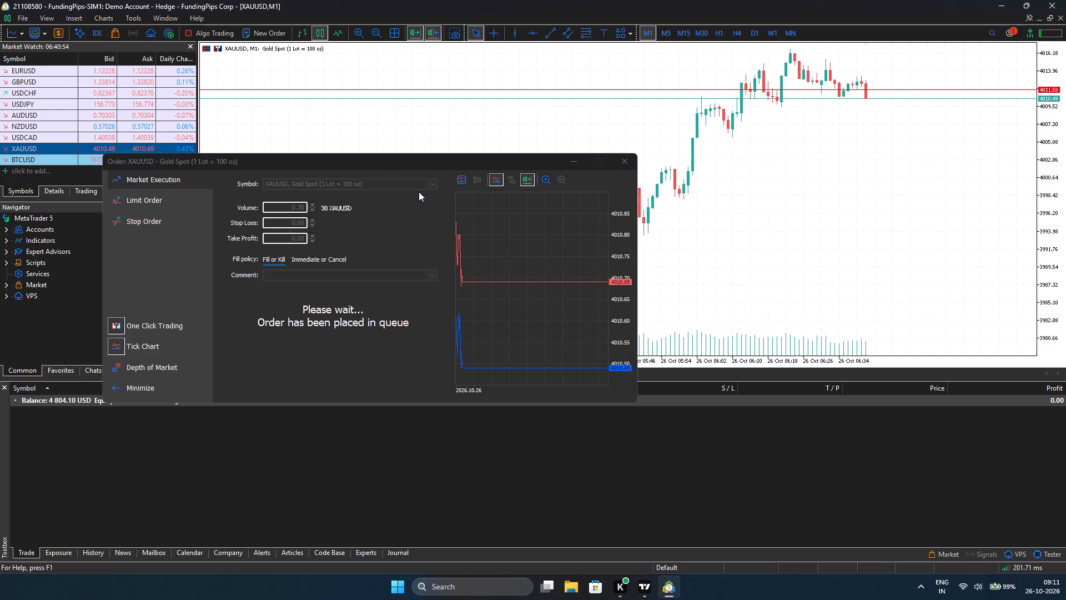
pyautogui.moveTo(376, 163); pyautogui.dragTo(495, 144)
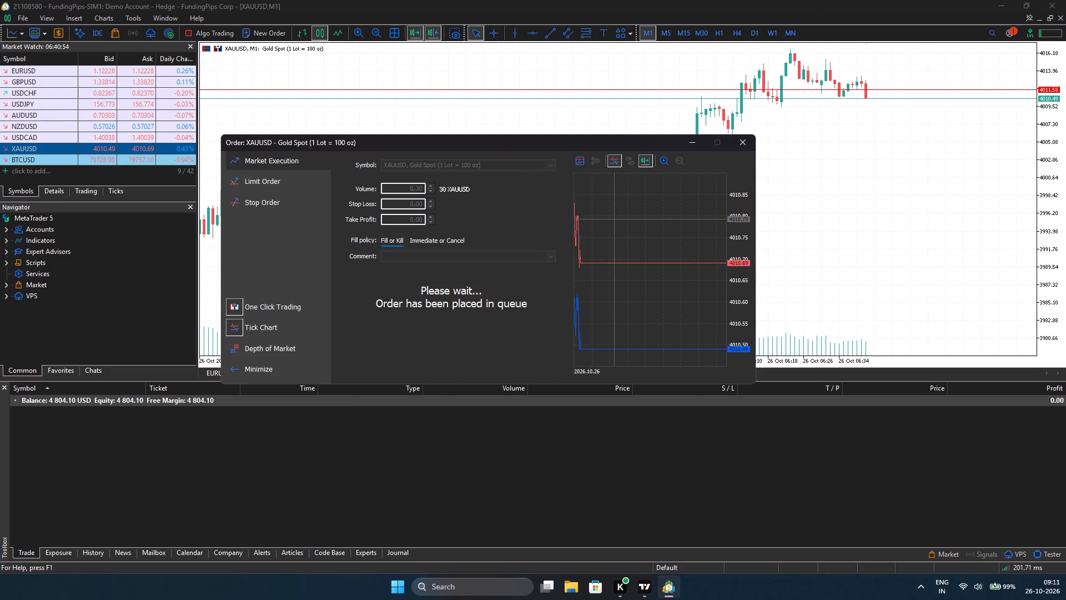
pyautogui.click(743, 142)
pyautogui.click(378, 228)
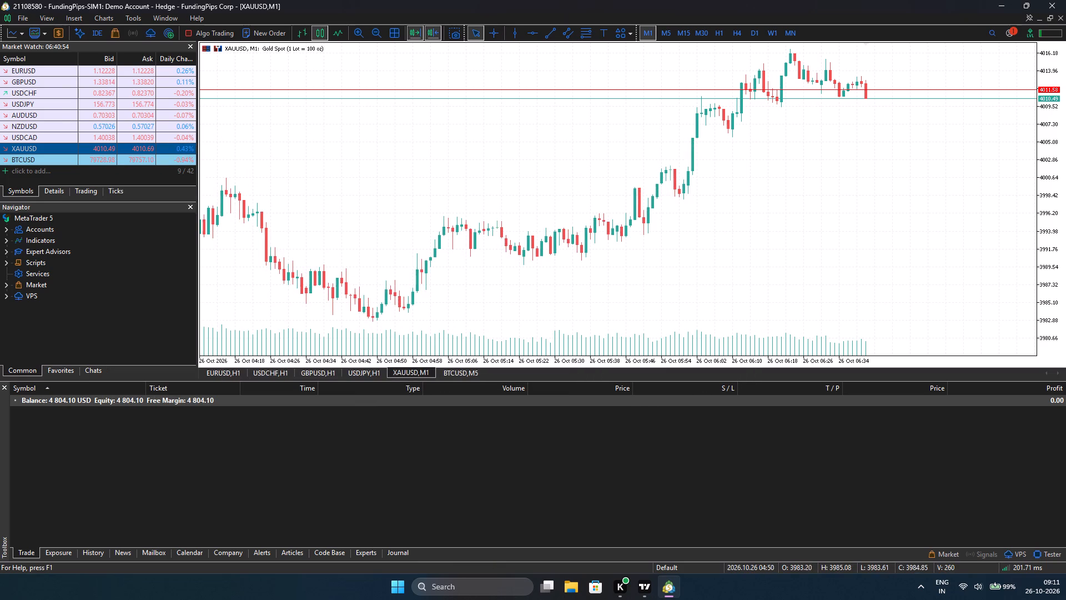
pyautogui.rightClick(372, 163)
pyautogui.click(332, 172)
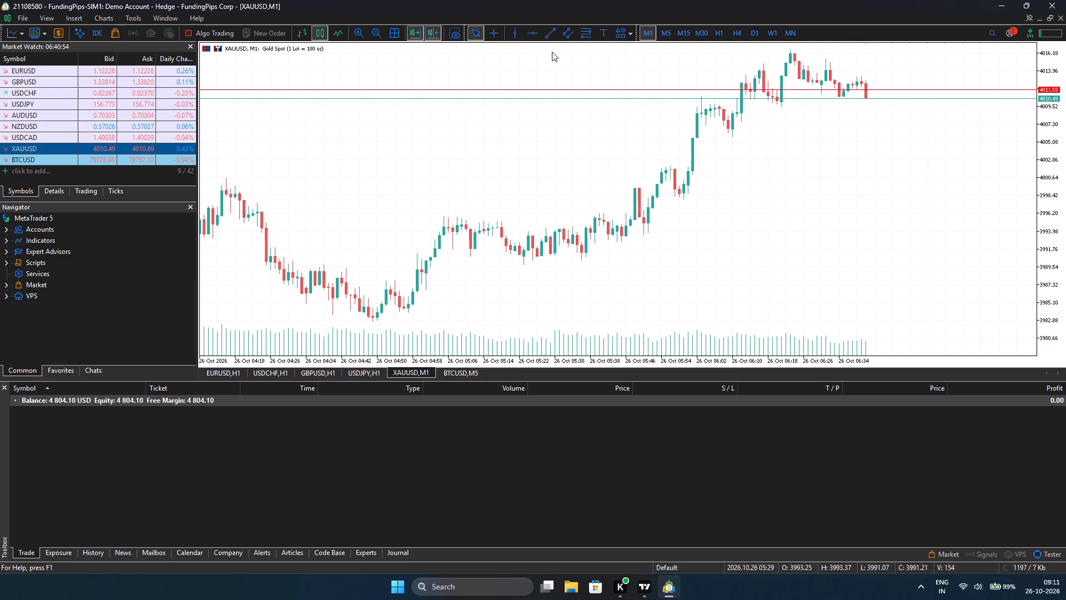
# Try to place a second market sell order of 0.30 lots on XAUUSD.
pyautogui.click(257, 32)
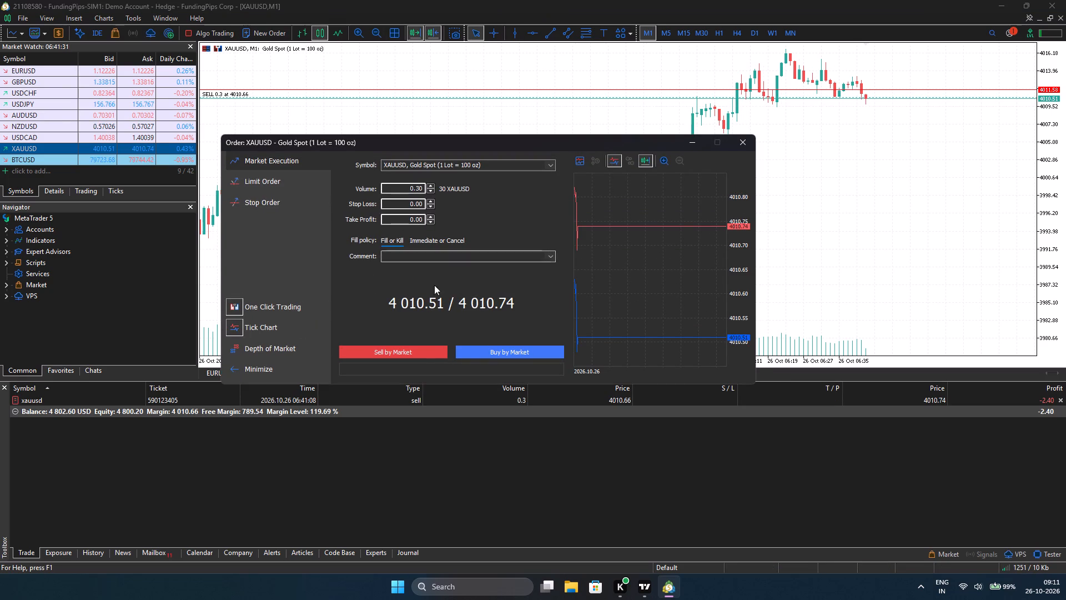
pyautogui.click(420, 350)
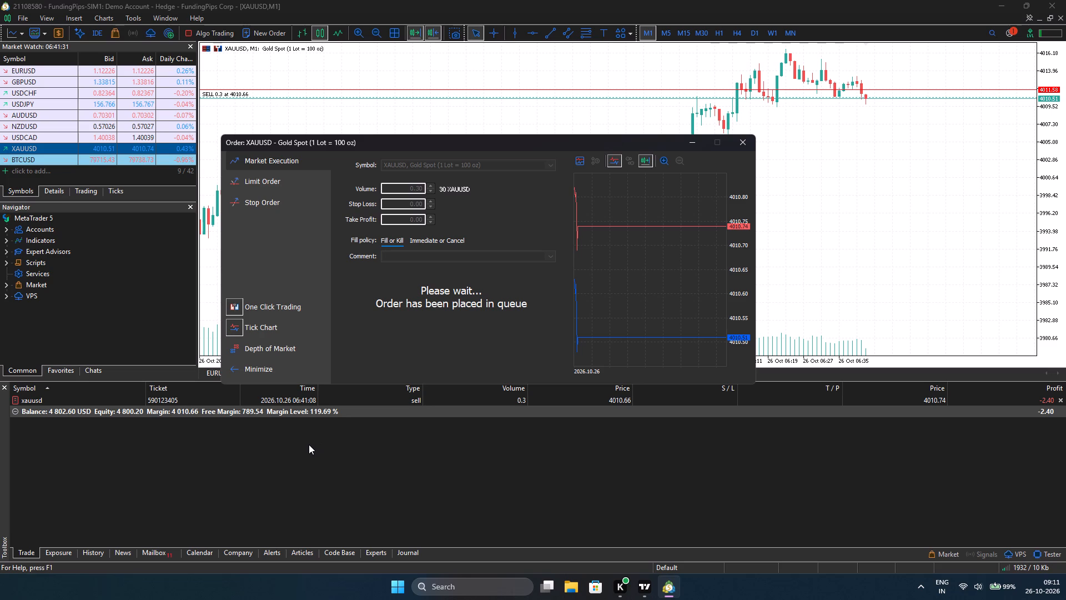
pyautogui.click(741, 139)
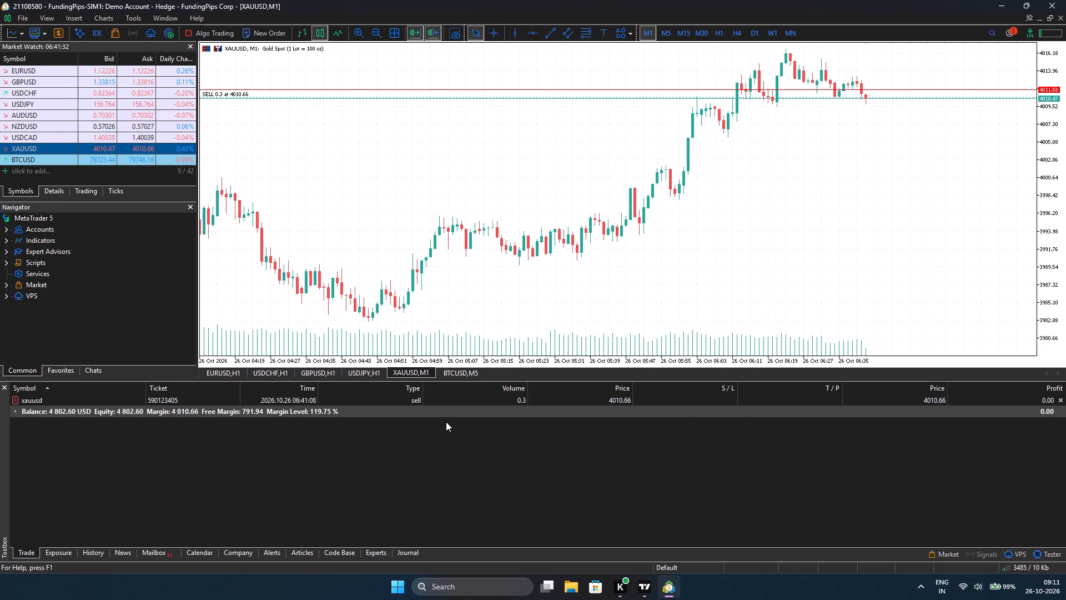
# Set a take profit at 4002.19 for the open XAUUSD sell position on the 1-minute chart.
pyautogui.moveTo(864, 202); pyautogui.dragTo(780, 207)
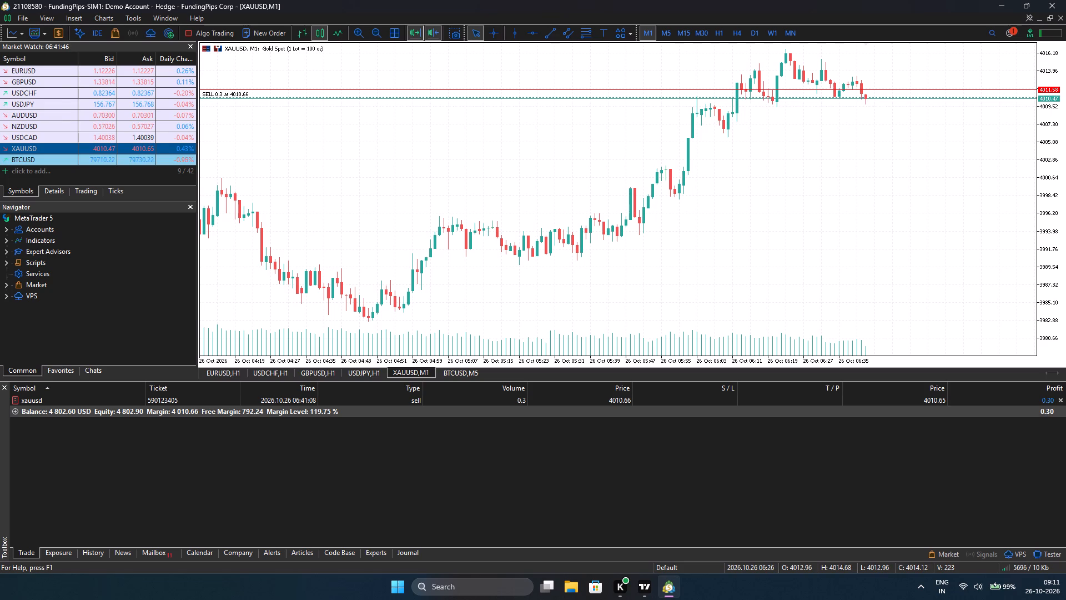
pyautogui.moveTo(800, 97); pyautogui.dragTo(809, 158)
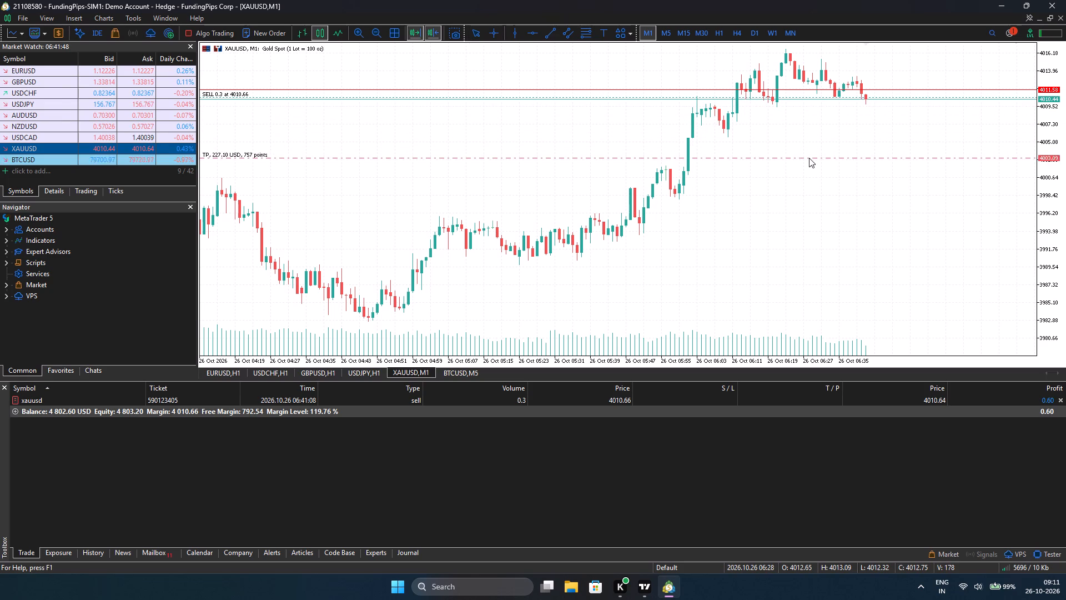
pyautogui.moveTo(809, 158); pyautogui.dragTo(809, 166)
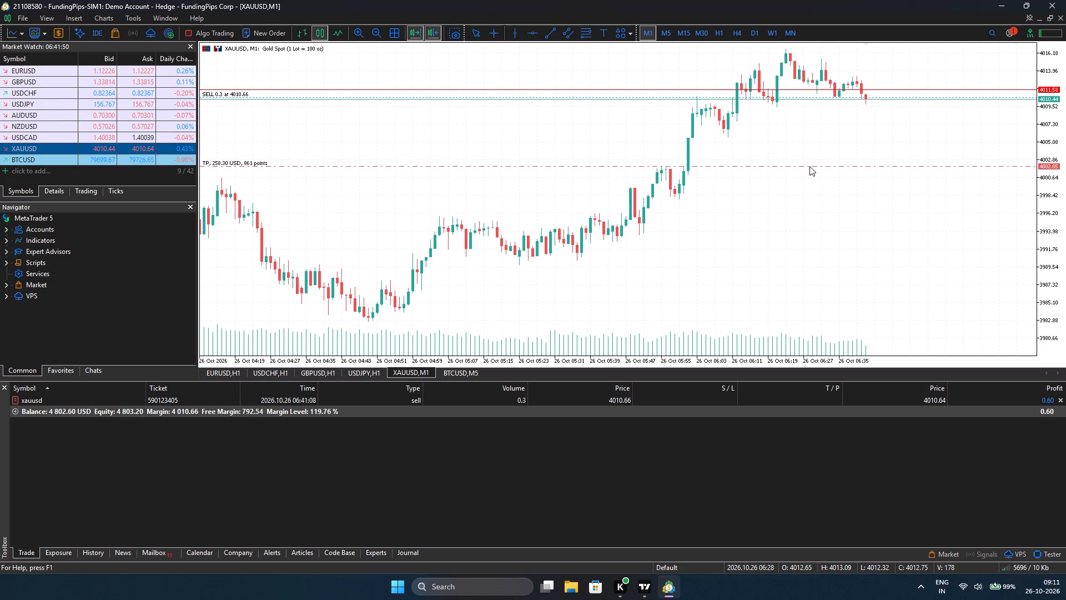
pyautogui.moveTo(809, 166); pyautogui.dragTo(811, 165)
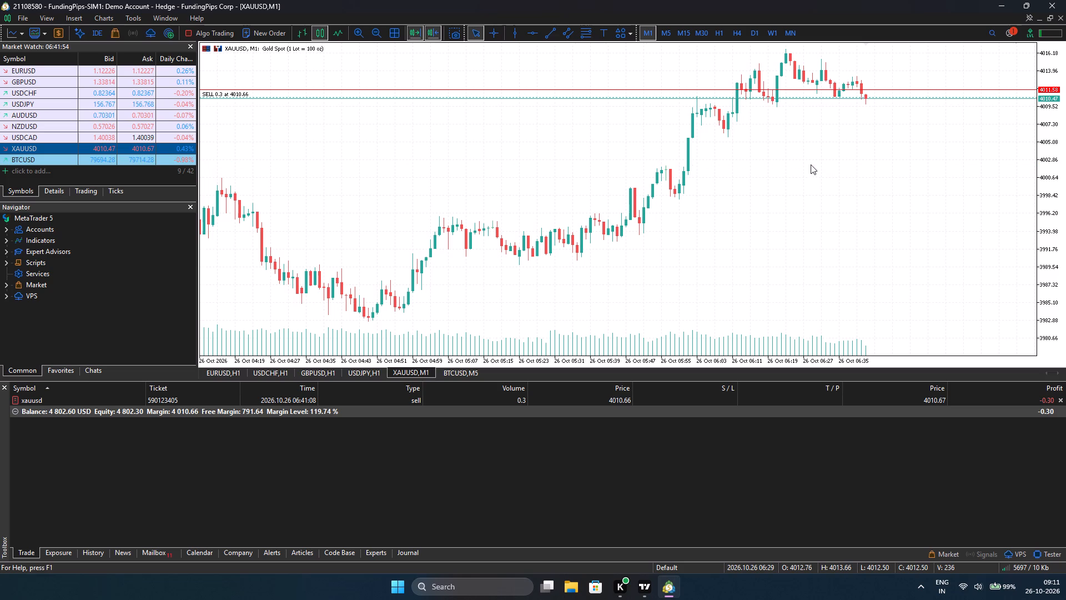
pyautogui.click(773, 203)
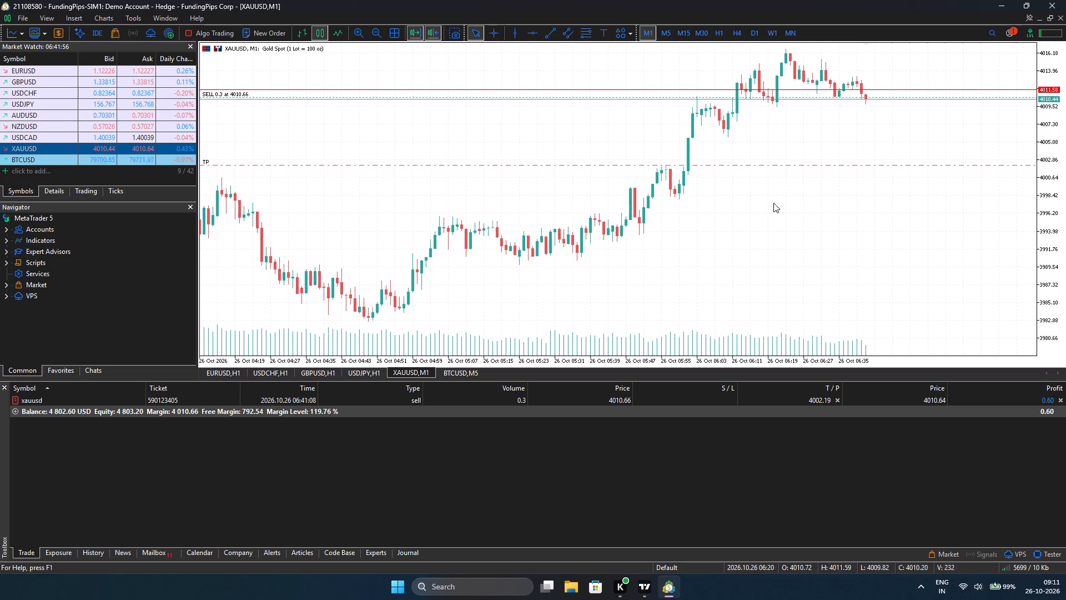
# Check the gold levels in TradingView, and move the sell position's take profit to 4005.54 on MetaTrader's 5-minute chart.
pyautogui.moveTo(865, 207); pyautogui.dragTo(790, 222)
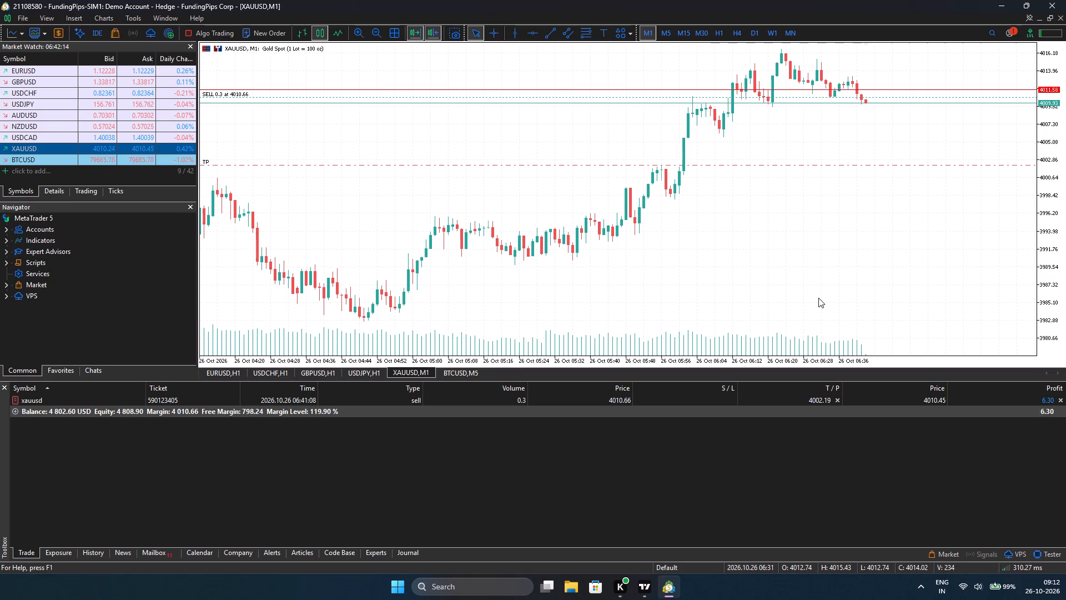
pyautogui.click(641, 587)
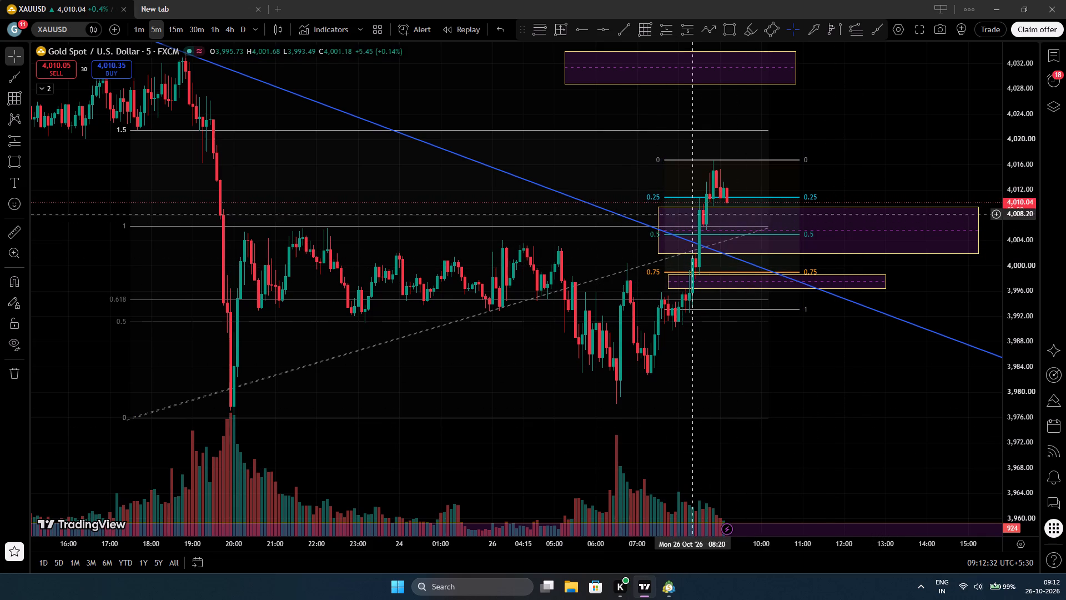
pyautogui.click(671, 586)
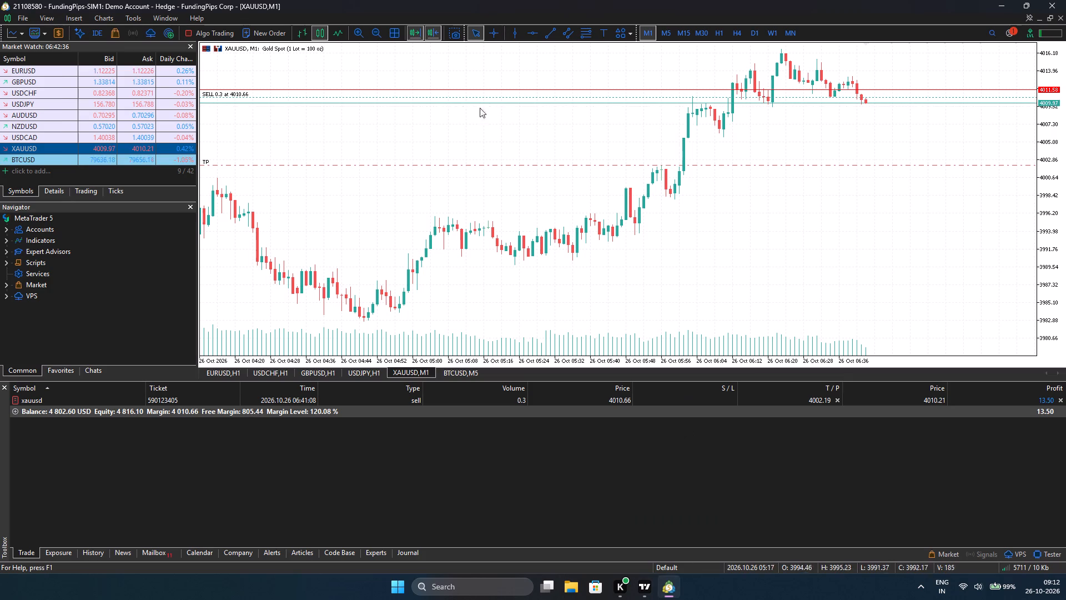
pyautogui.click(666, 29)
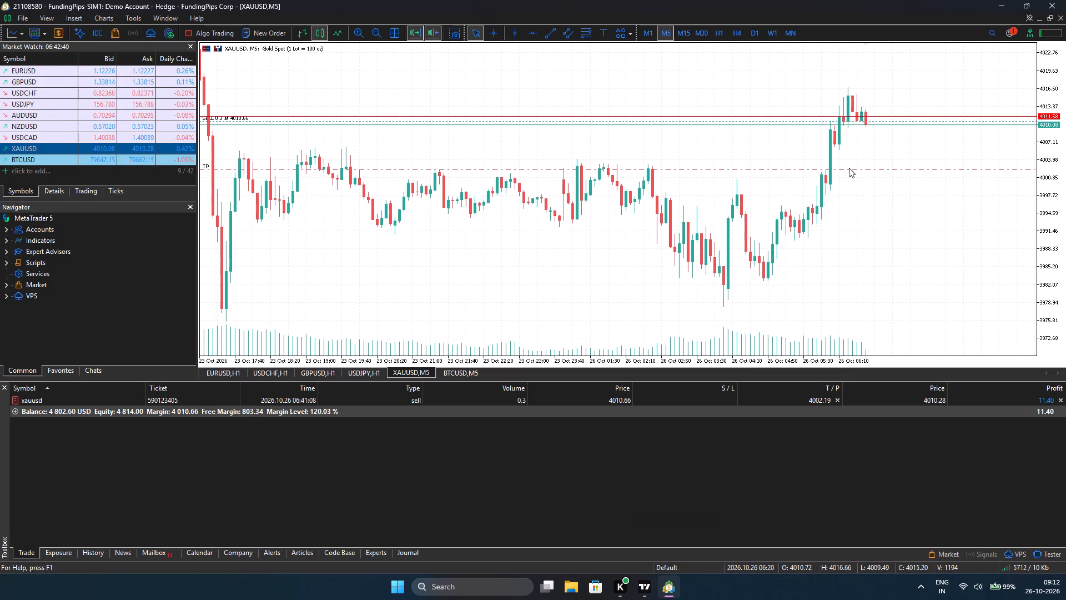
pyautogui.moveTo(850, 169); pyautogui.dragTo(860, 149)
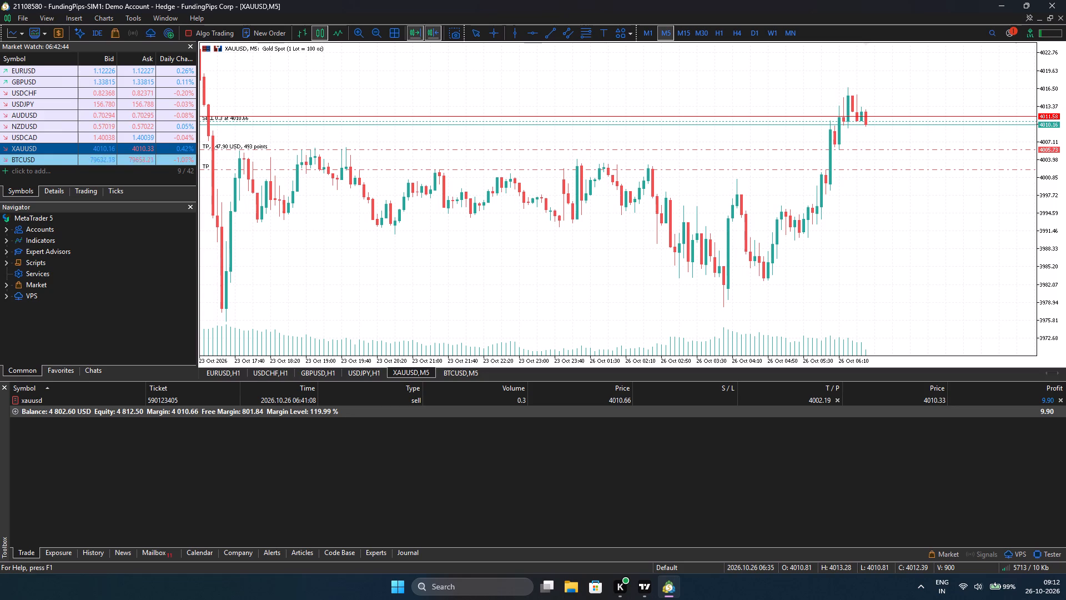
pyautogui.moveTo(860, 149); pyautogui.dragTo(862, 144)
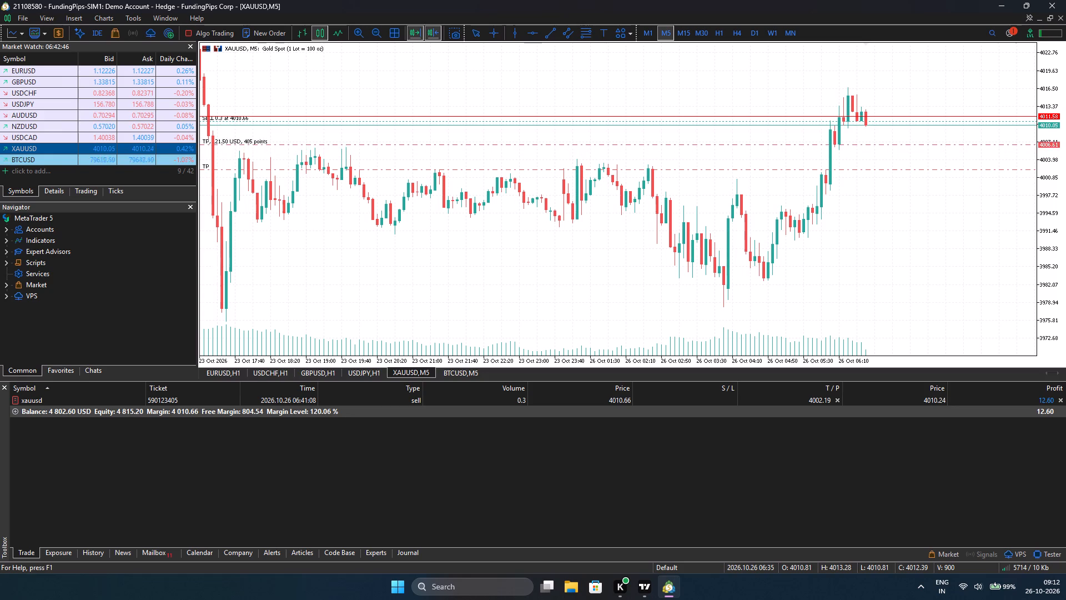
pyautogui.moveTo(862, 144); pyautogui.dragTo(863, 147)
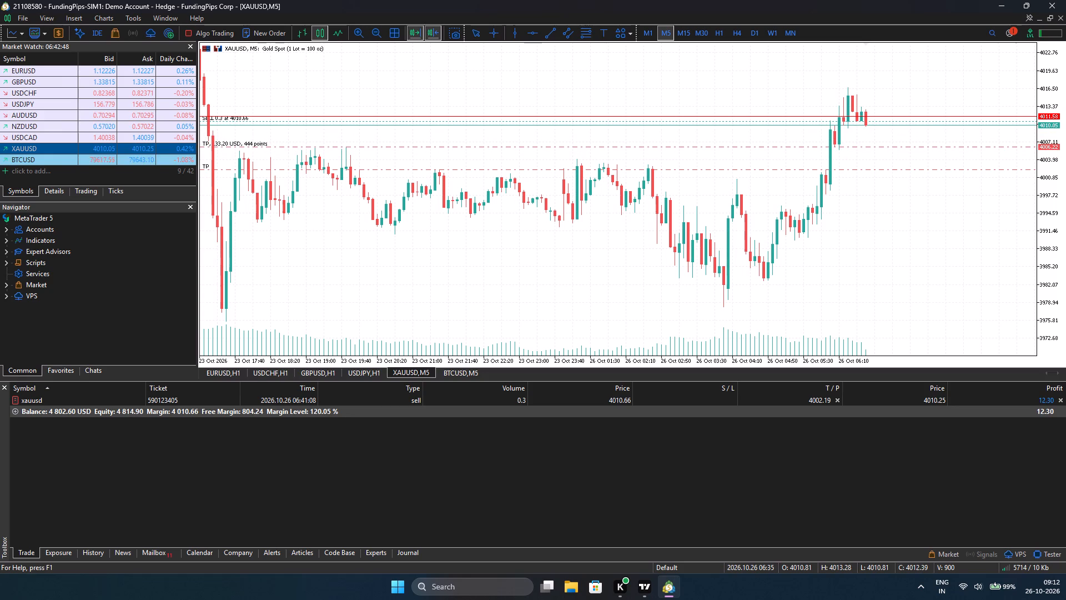
pyautogui.moveTo(863, 147); pyautogui.dragTo(863, 151)
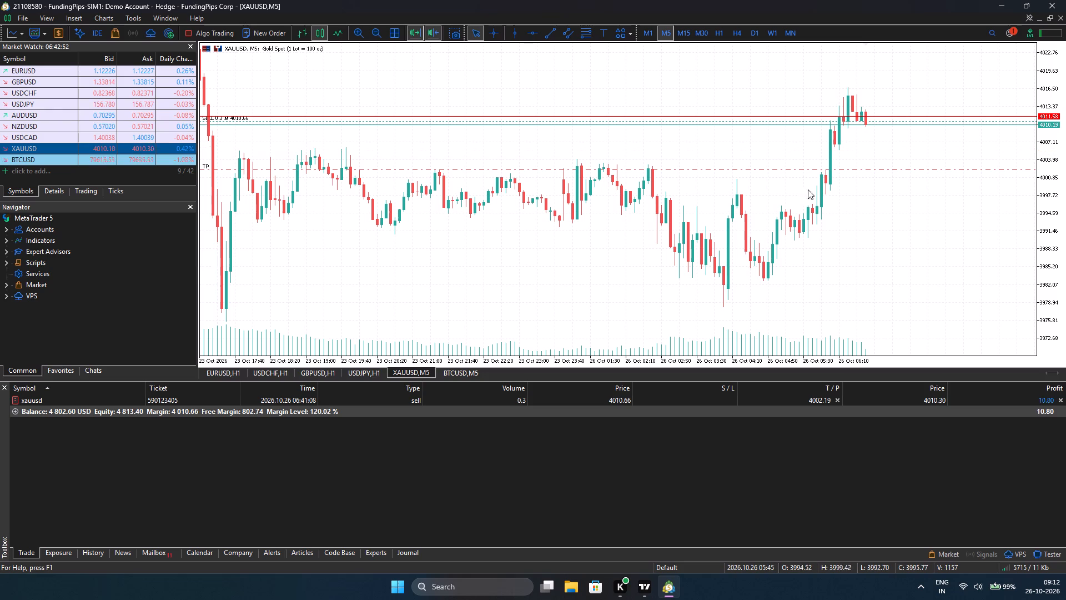
pyautogui.click(886, 196)
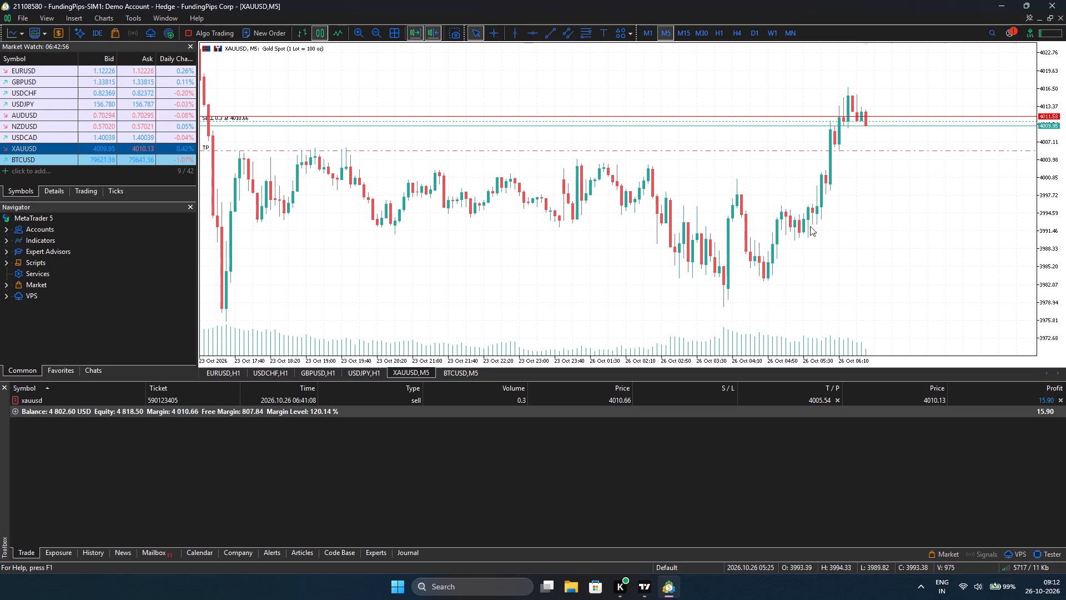
# Return the XAUUSD chart to the 1-minute timeframe and view the latest candles around the open sell position.
pyautogui.moveTo(855, 217); pyautogui.dragTo(819, 222)
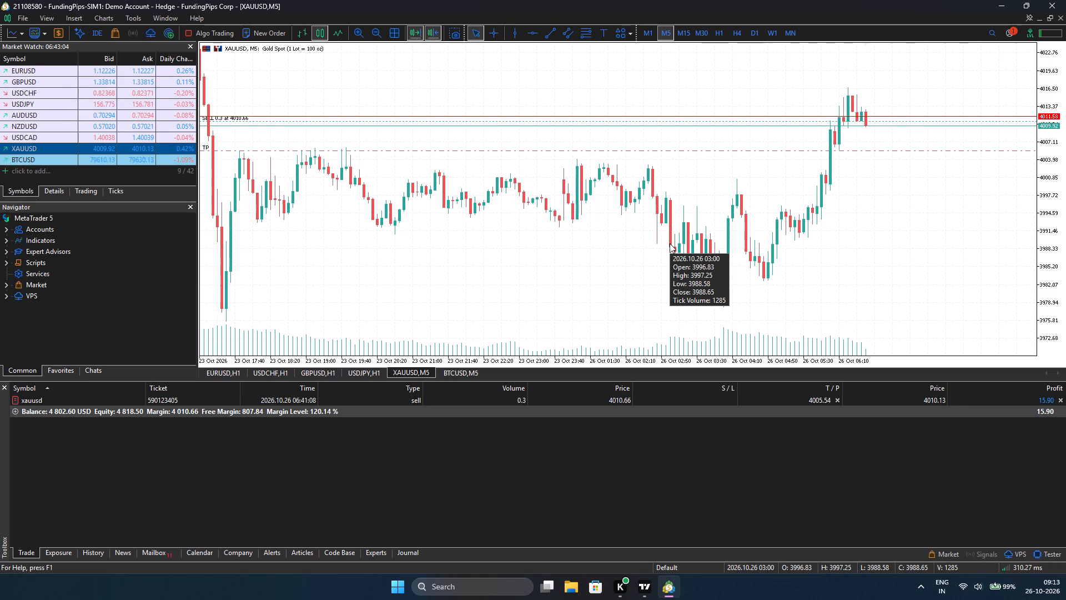
pyautogui.click(648, 37)
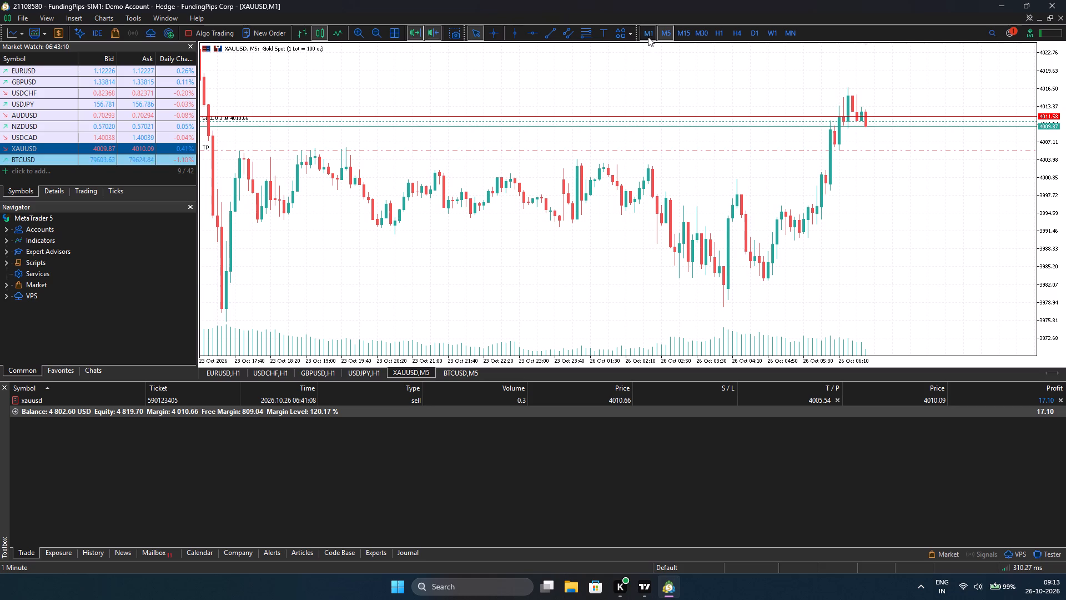
pyautogui.moveTo(888, 232); pyautogui.dragTo(872, 237)
pyautogui.moveTo(1045, 258); pyautogui.dragTo(1025, 194)
pyautogui.moveTo(934, 201); pyautogui.dragTo(917, 206)
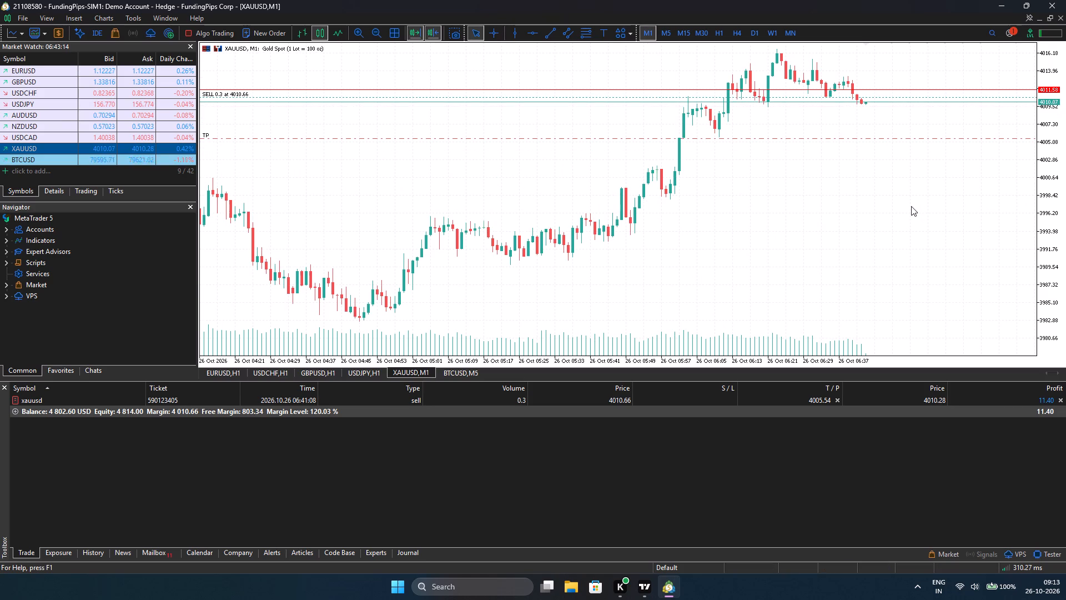
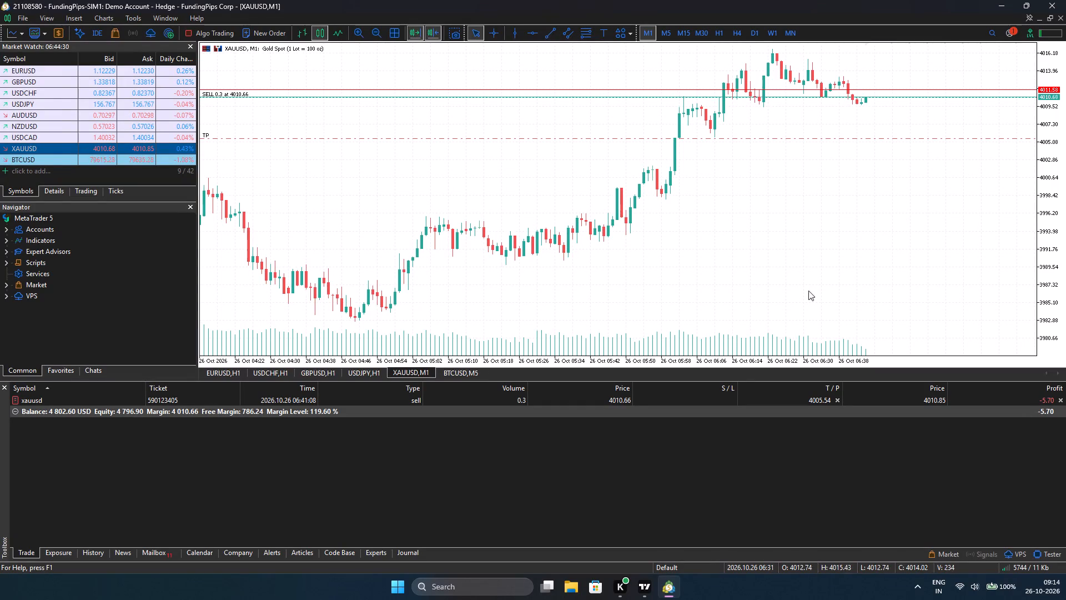
# Switch to TradingView and examine gold's 5-minute price action against the Fibonacci levels and marked zones.
pyautogui.click(638, 587)
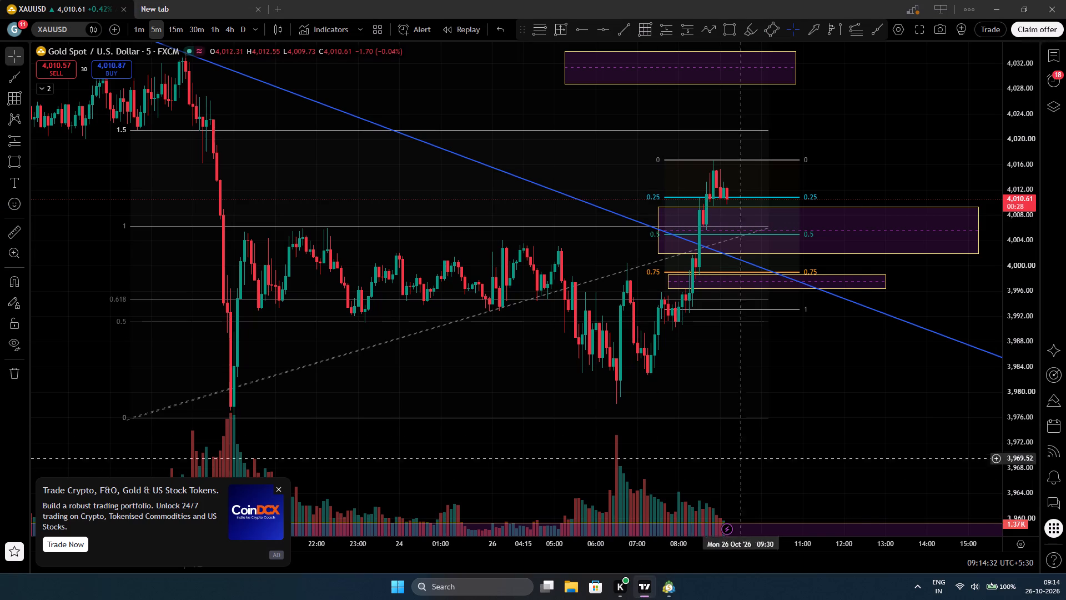
pyautogui.moveTo(894, 398); pyautogui.dragTo(896, 437)
pyautogui.moveTo(1023, 372); pyautogui.dragTo(1023, 366)
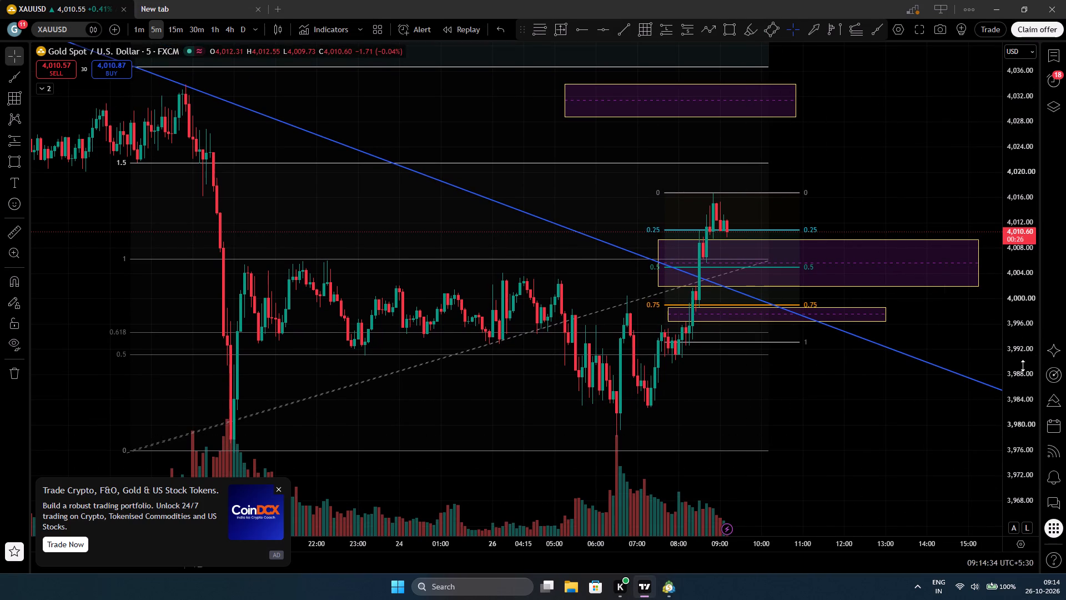
pyautogui.moveTo(1023, 366); pyautogui.dragTo(1012, 235)
pyautogui.scroll(-1, 835, 493)
pyautogui.scroll(1, 835, 493)
pyautogui.scroll(-1, 833, 490)
pyautogui.scroll(6, 815, 423)
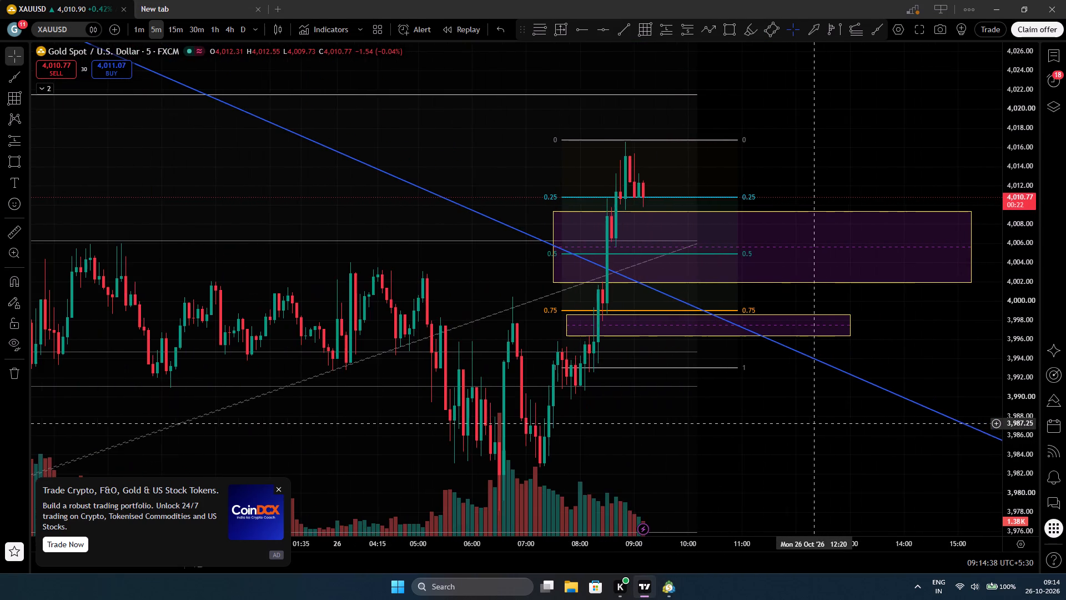
pyautogui.moveTo(854, 458); pyautogui.dragTo(859, 474)
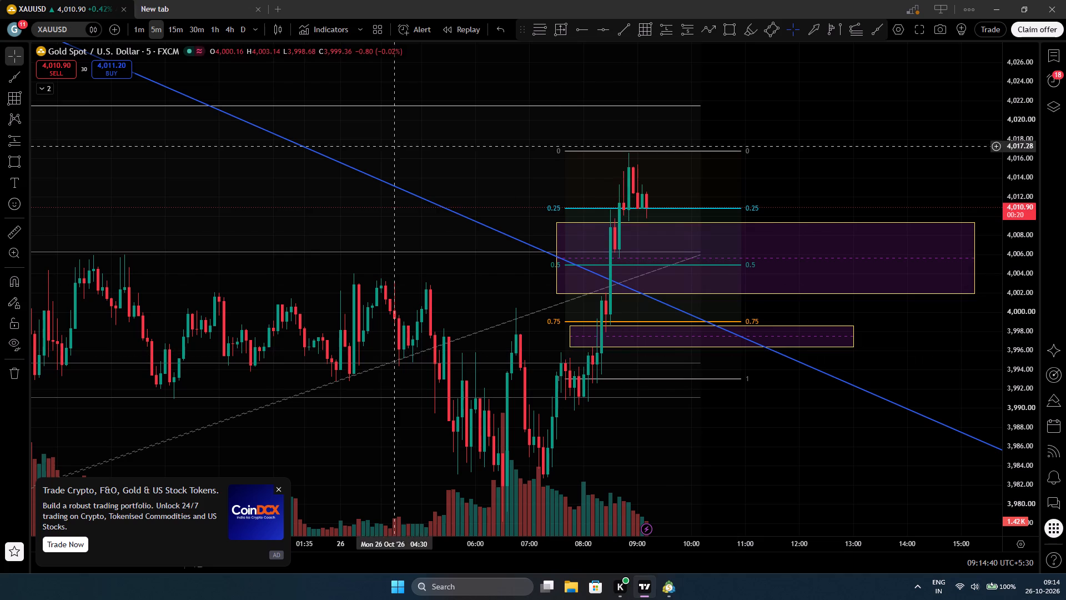
# On the 1-minute gold chart, shift the Fibonacci retracement so its 0 level sits on the recent swing high at about 4,016.6.
pyautogui.click(140, 31)
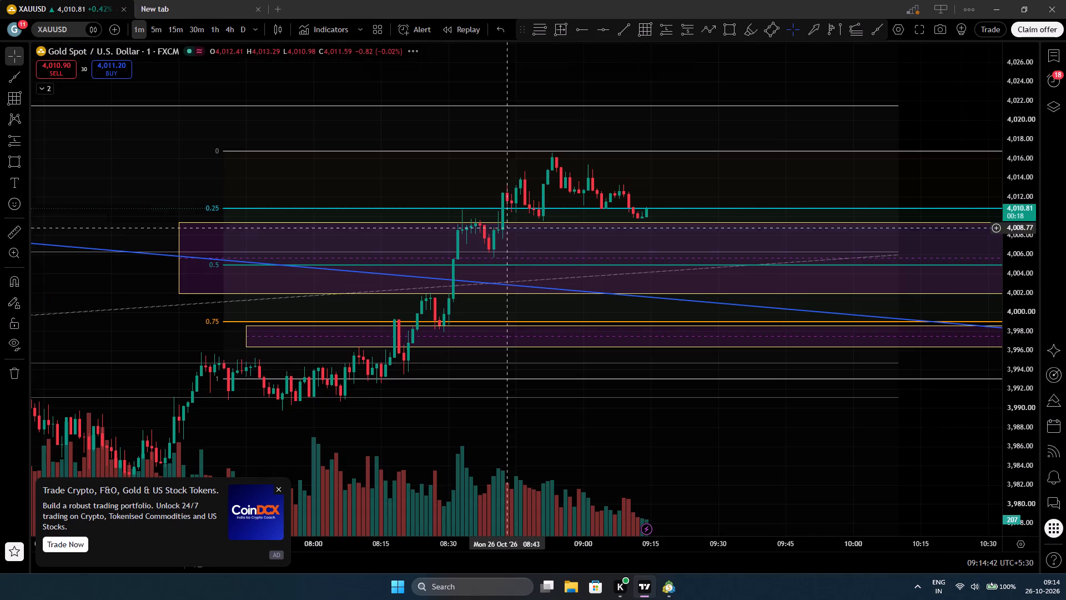
pyautogui.scroll(-4, 727, 419)
pyautogui.scroll(-1, 800, 460)
pyautogui.scroll(1, 800, 460)
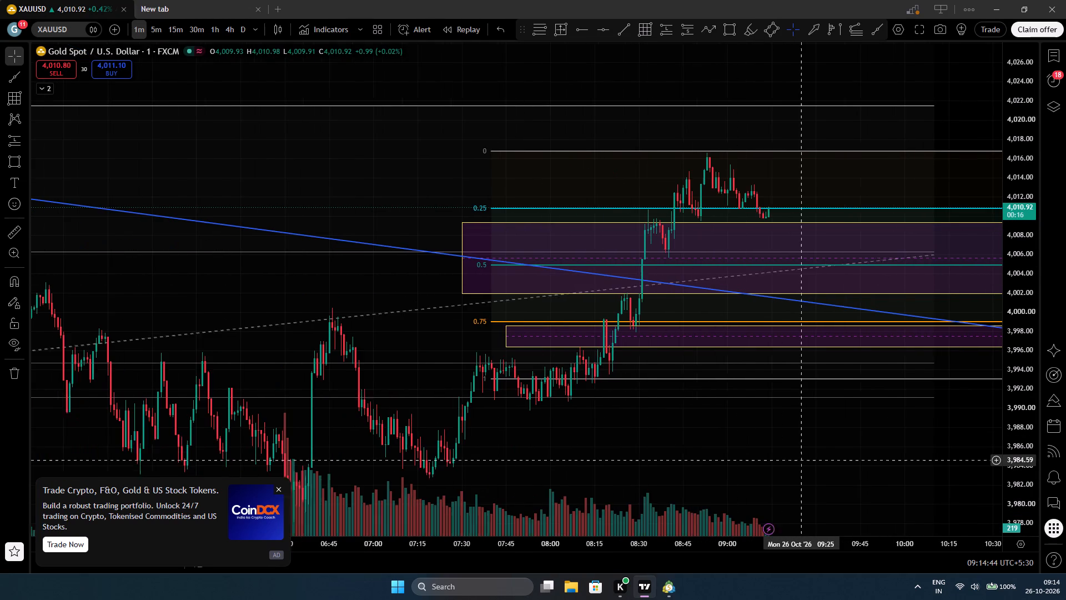
pyautogui.scroll(-1, 800, 460)
pyautogui.moveTo(1021, 395); pyautogui.dragTo(1022, 396)
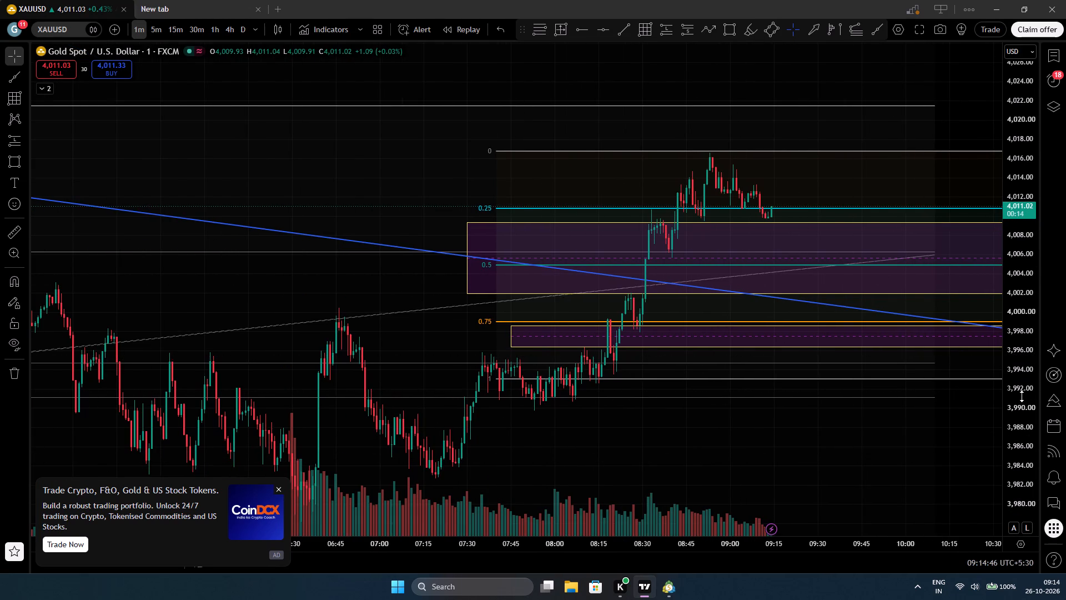
pyautogui.moveTo(1022, 396); pyautogui.dragTo(977, 173)
pyautogui.moveTo(304, 238); pyautogui.dragTo(298, 262)
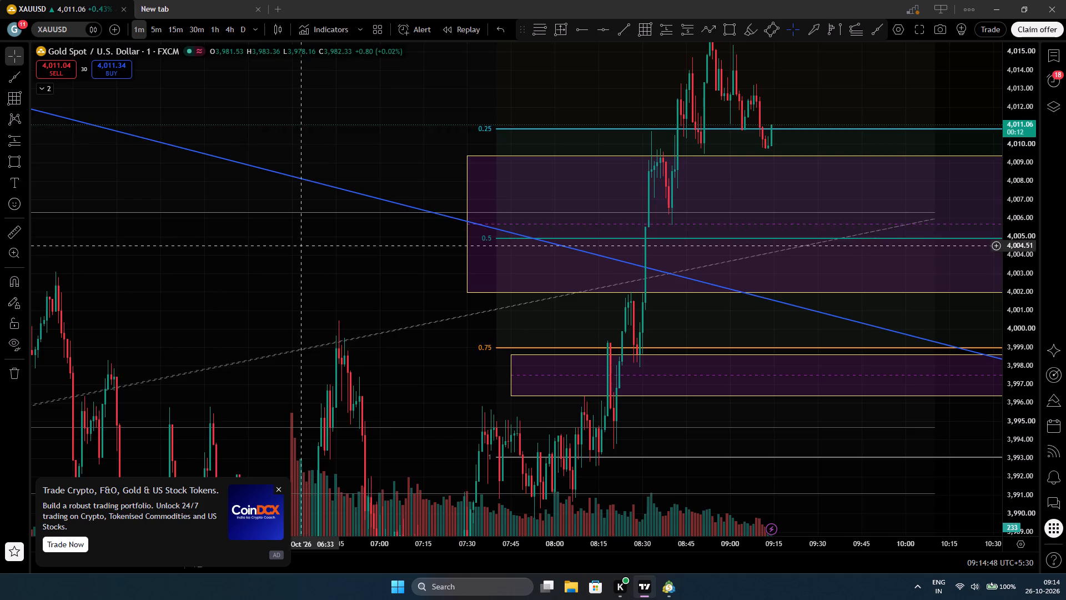
pyautogui.moveTo(298, 262); pyautogui.dragTo(266, 372)
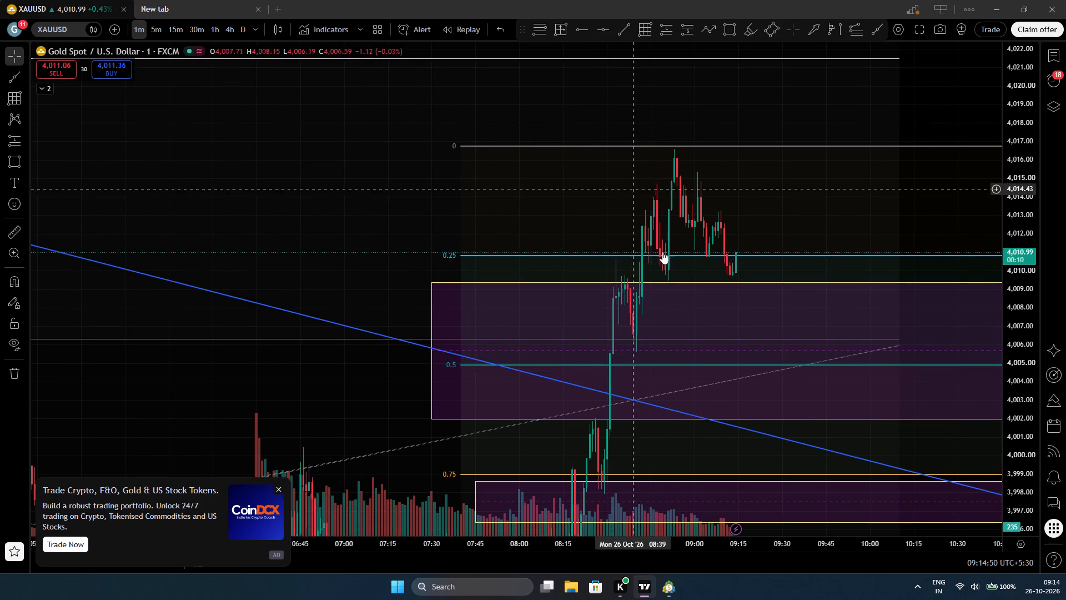
pyautogui.moveTo(707, 146); pyautogui.dragTo(712, 148)
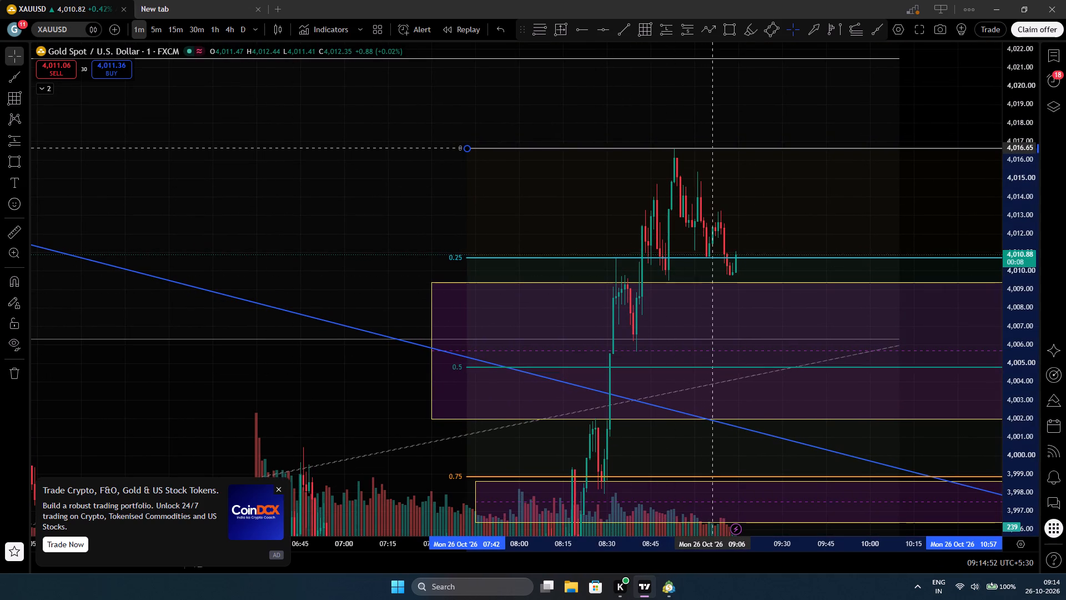
pyautogui.moveTo(712, 148); pyautogui.dragTo(713, 149)
pyautogui.click(273, 227)
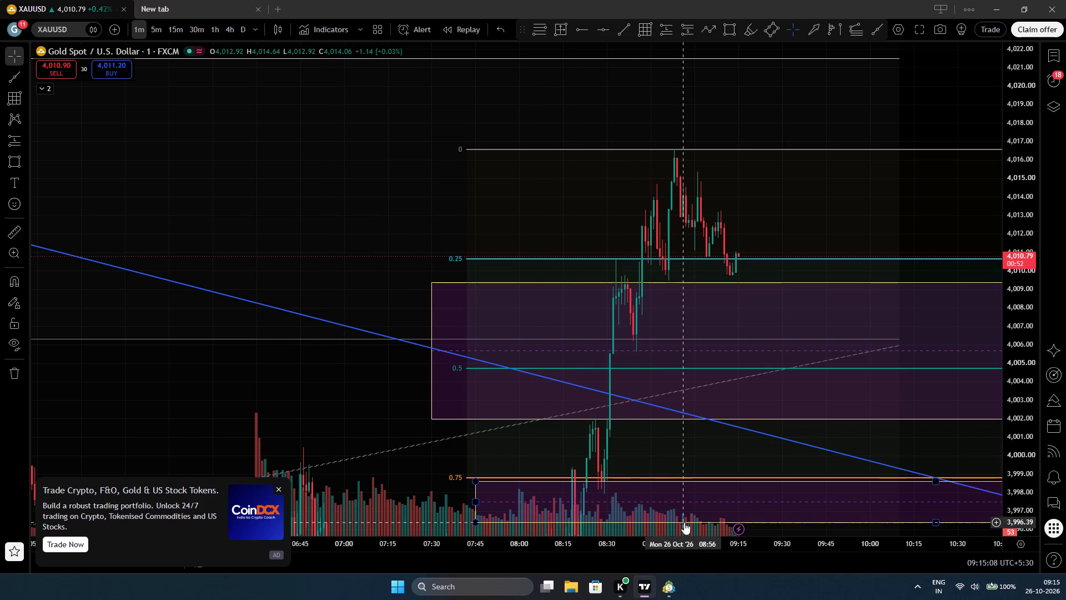
# Switch to MetaTrader 5 and examine the latest 1-minute XAUUSD candles up close around the open sell position.
pyautogui.click(673, 584)
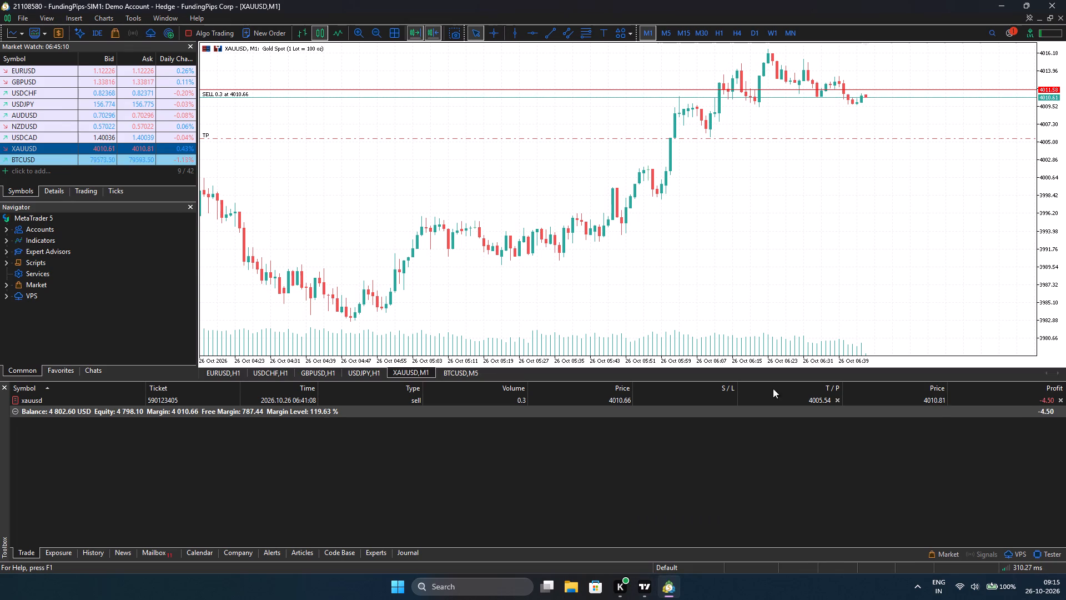
pyautogui.moveTo(872, 253); pyautogui.dragTo(797, 251)
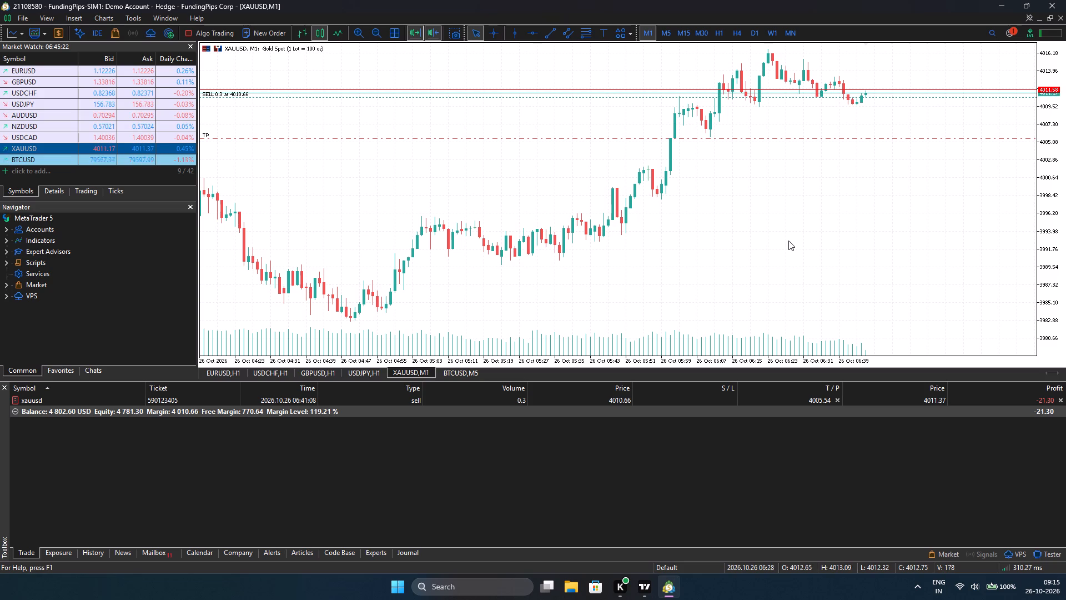
pyautogui.click(356, 36)
pyautogui.doubleClick(356, 36)
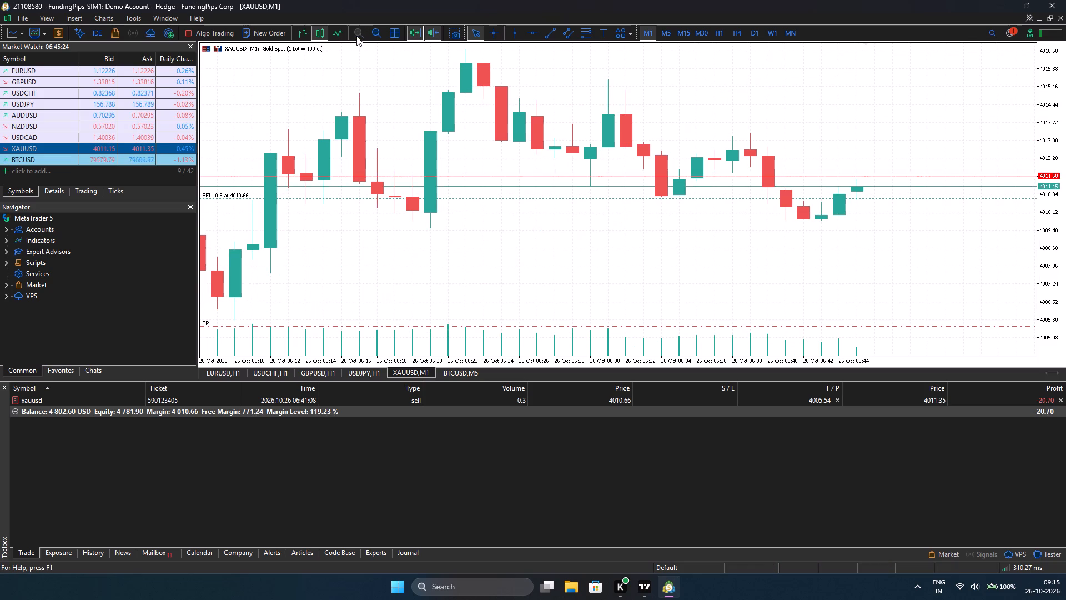
pyautogui.moveTo(1043, 269); pyautogui.dragTo(1045, 261)
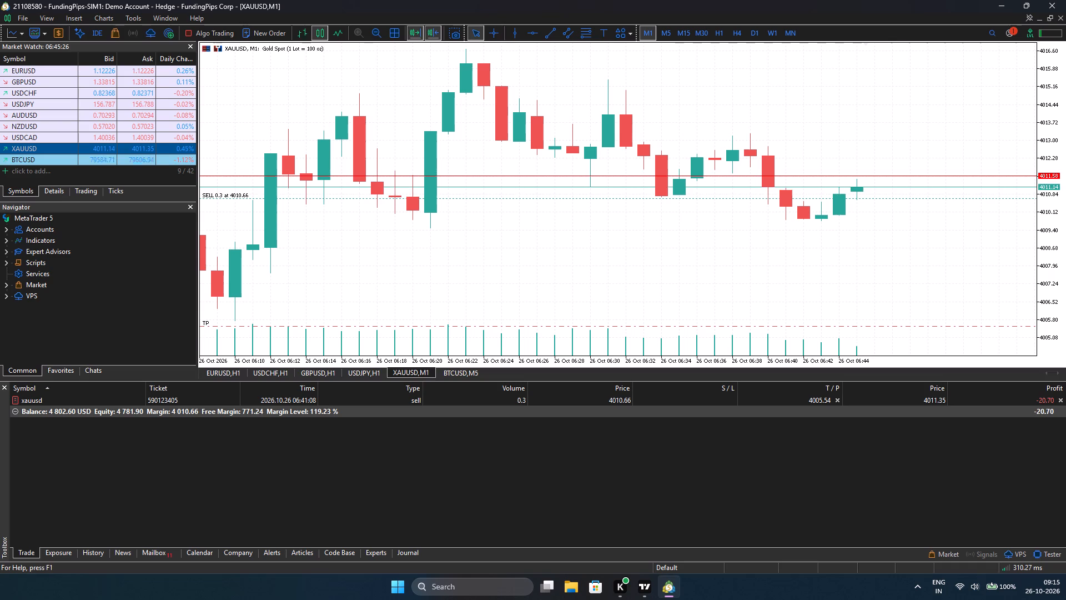
pyautogui.moveTo(1045, 261); pyautogui.dragTo(1033, 171)
pyautogui.moveTo(1042, 216); pyautogui.dragTo(1043, 221)
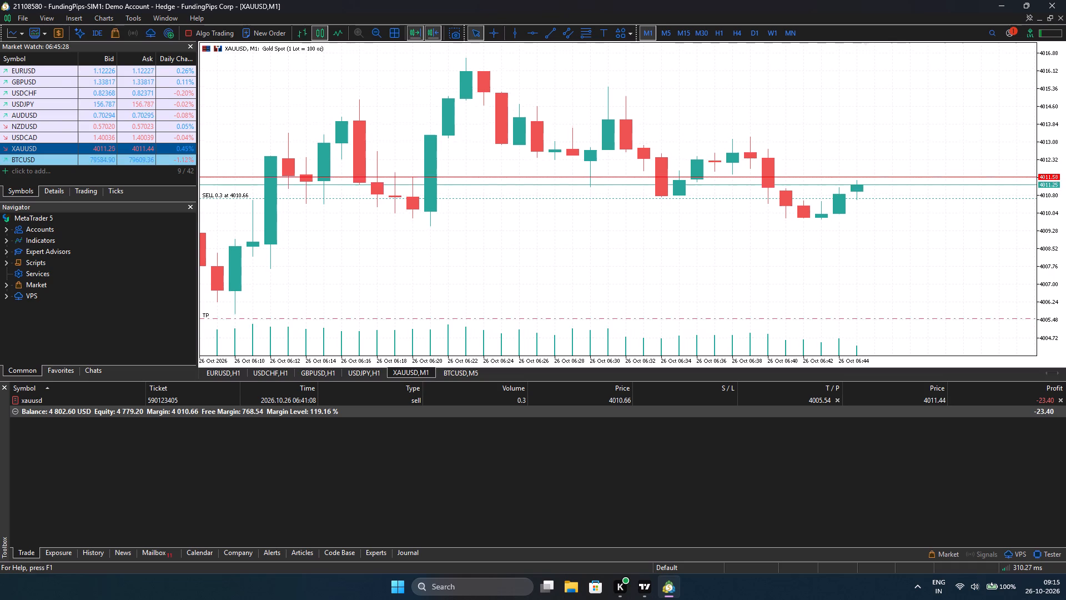
pyautogui.moveTo(1043, 221); pyautogui.dragTo(1043, 186)
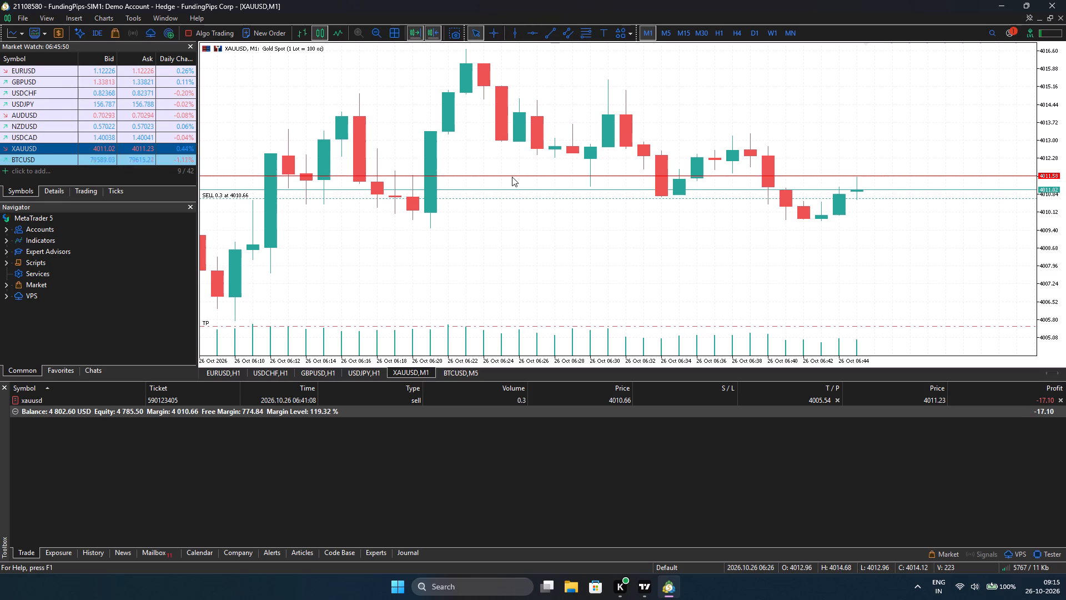
# Set the XAUUSD chart to the 15-minute timeframe and examine the wider price history around the sell entry and take profit.
pyautogui.click(690, 32)
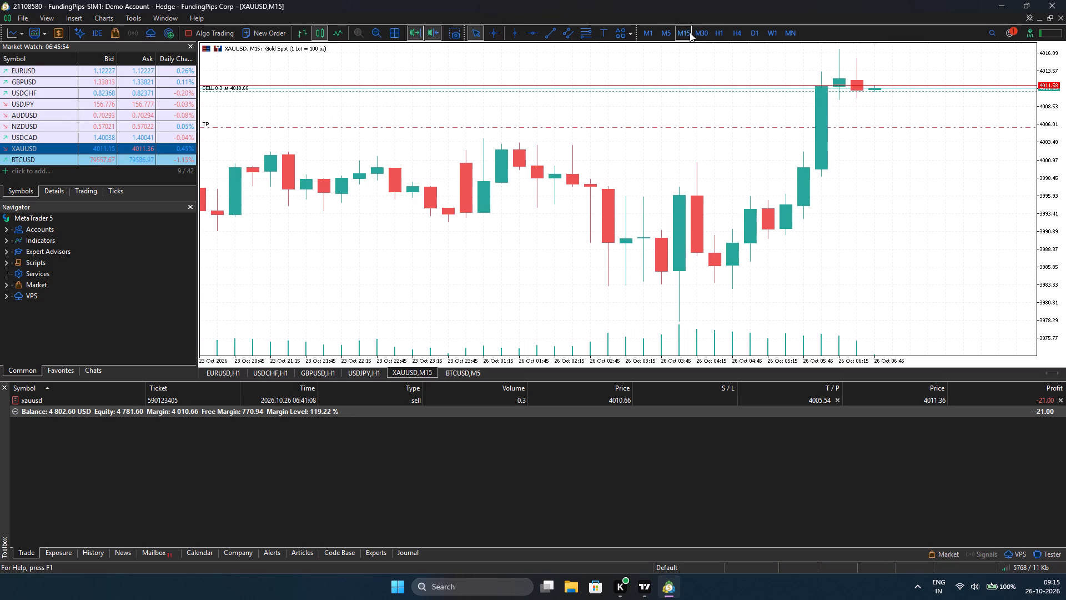
pyautogui.click(966, 211)
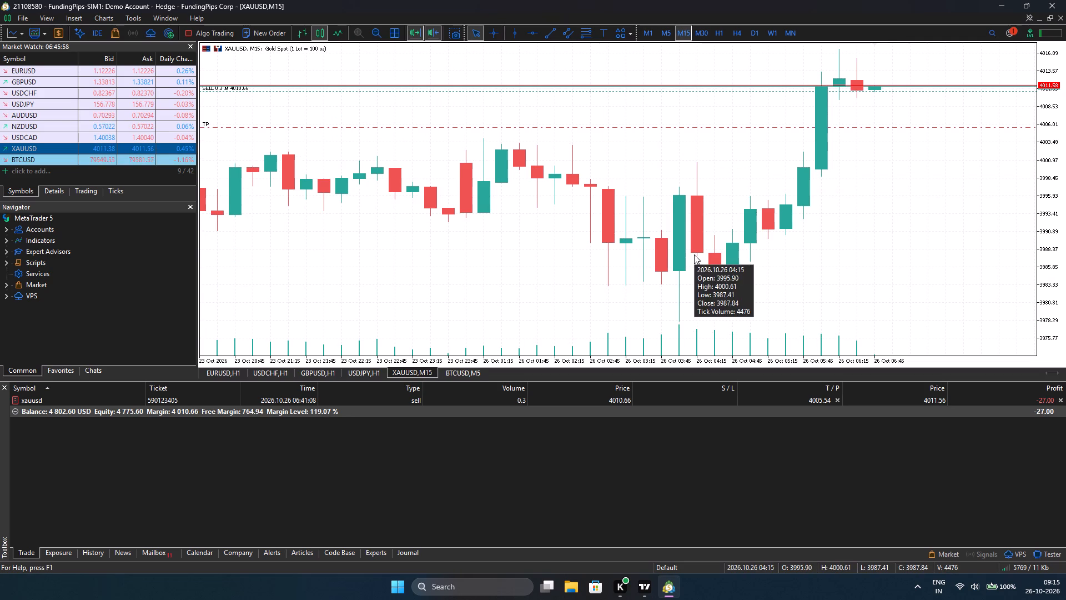
pyautogui.scroll(-8, 581, 208)
pyautogui.scroll(1, 584, 209)
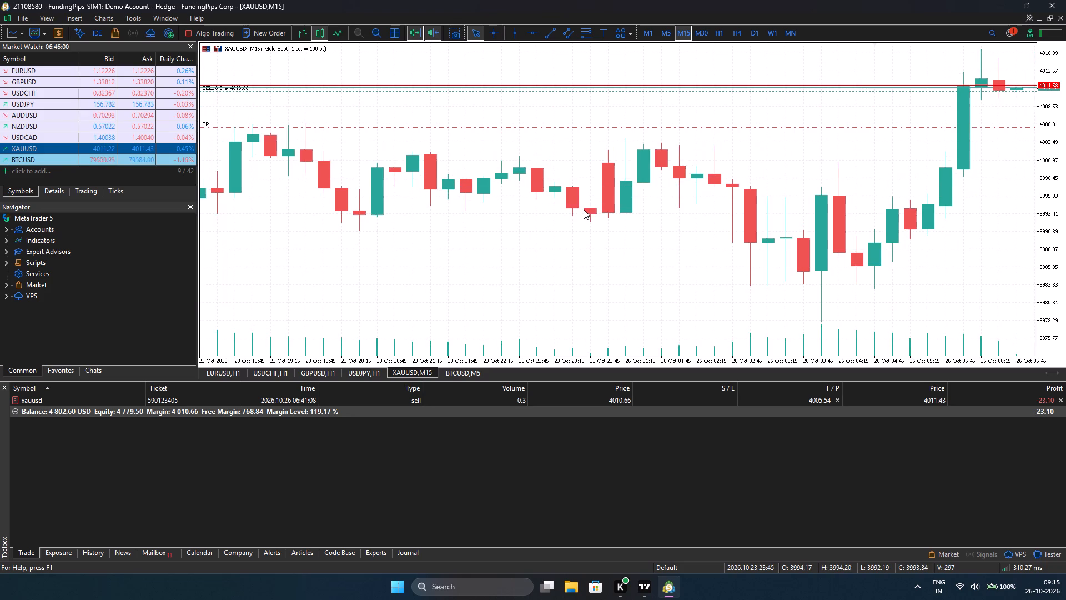
pyautogui.click(375, 32)
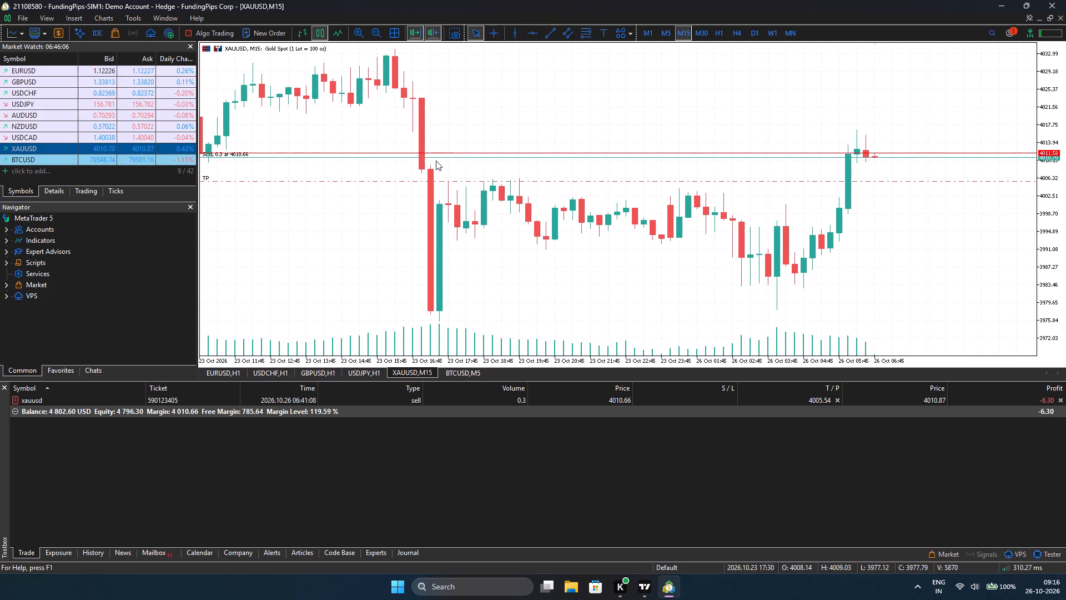
pyautogui.click(375, 32)
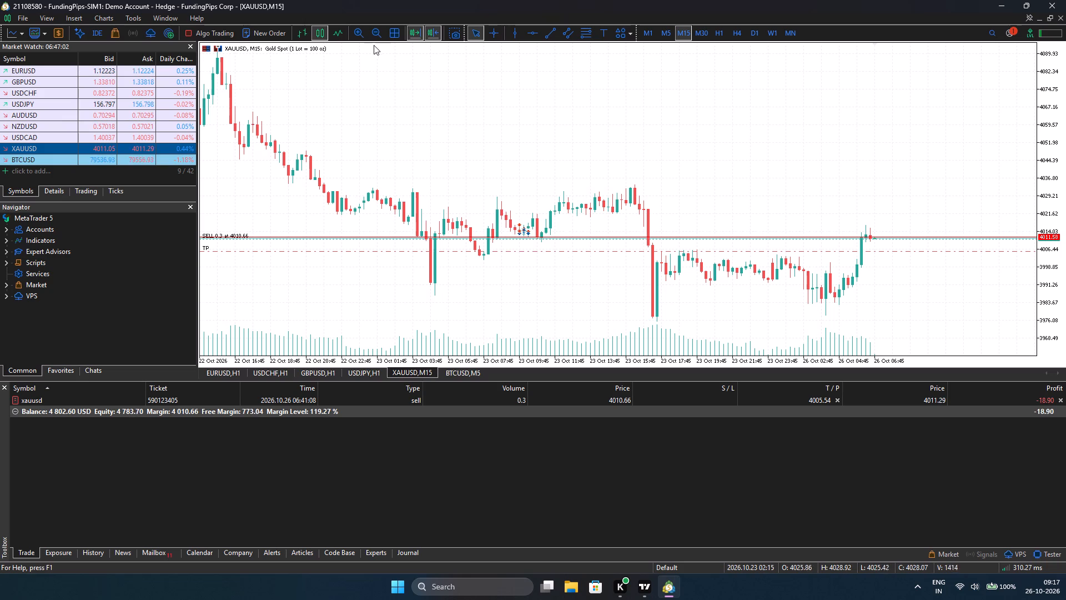
# Return the XAUUSD chart to the 1-minute timeframe and examine the recent candles between the sell entry and take profit.
pyautogui.click(647, 28)
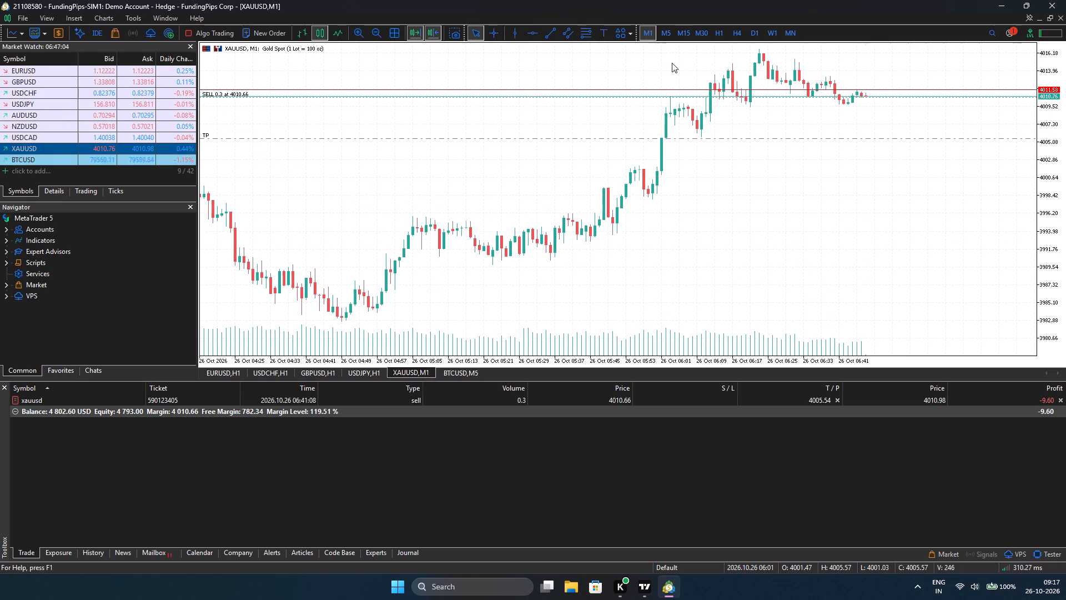
pyautogui.moveTo(929, 217); pyautogui.dragTo(922, 223)
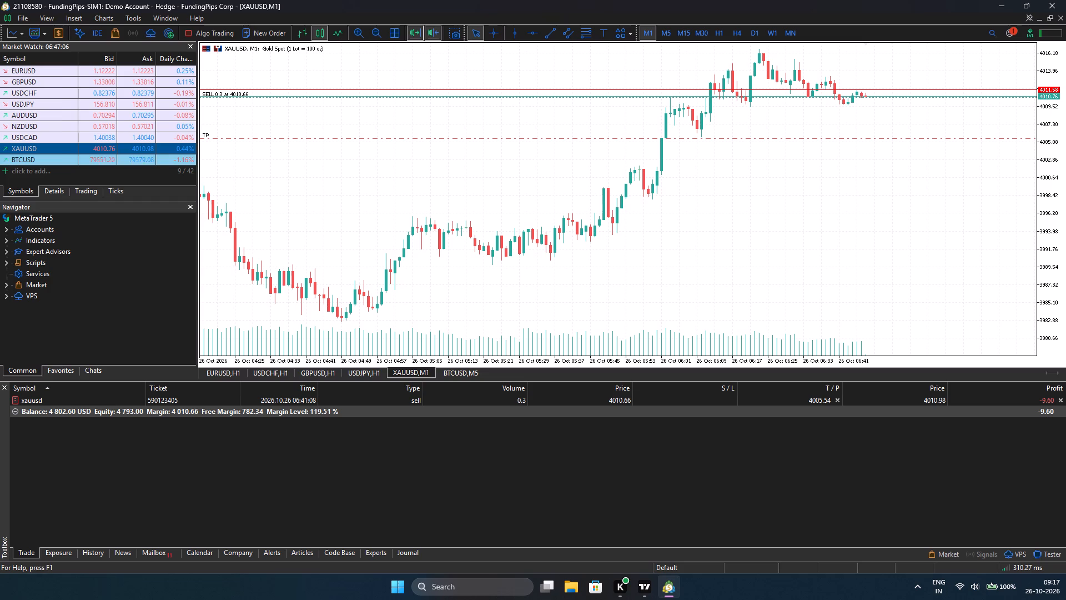
pyautogui.moveTo(1054, 233); pyautogui.dragTo(1039, 175)
pyautogui.click(359, 33)
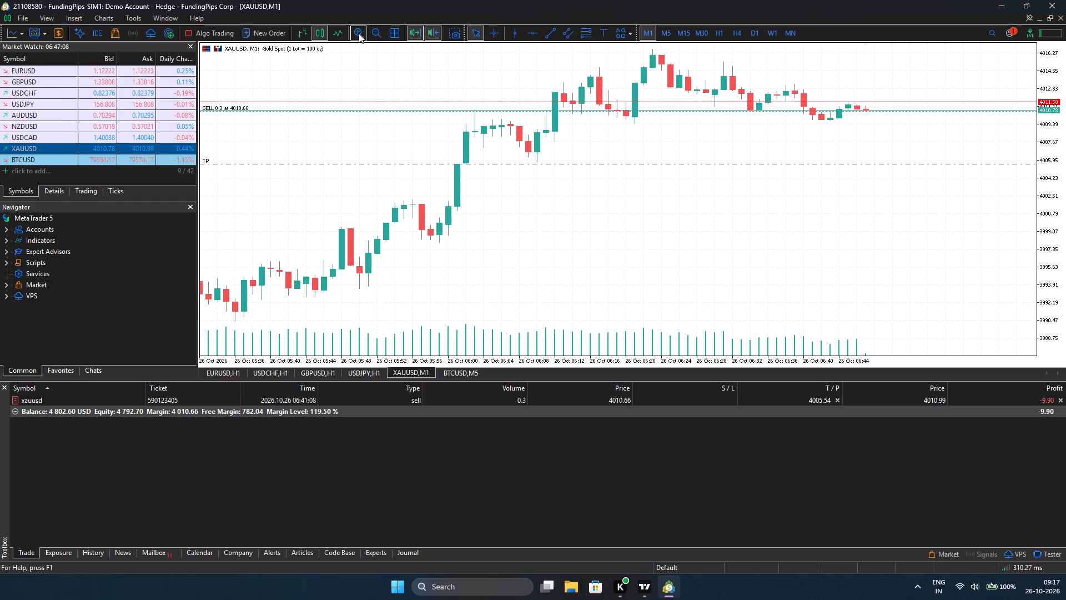
pyautogui.click(359, 33)
pyautogui.click(359, 33)
pyautogui.scroll(1, 359, 33)
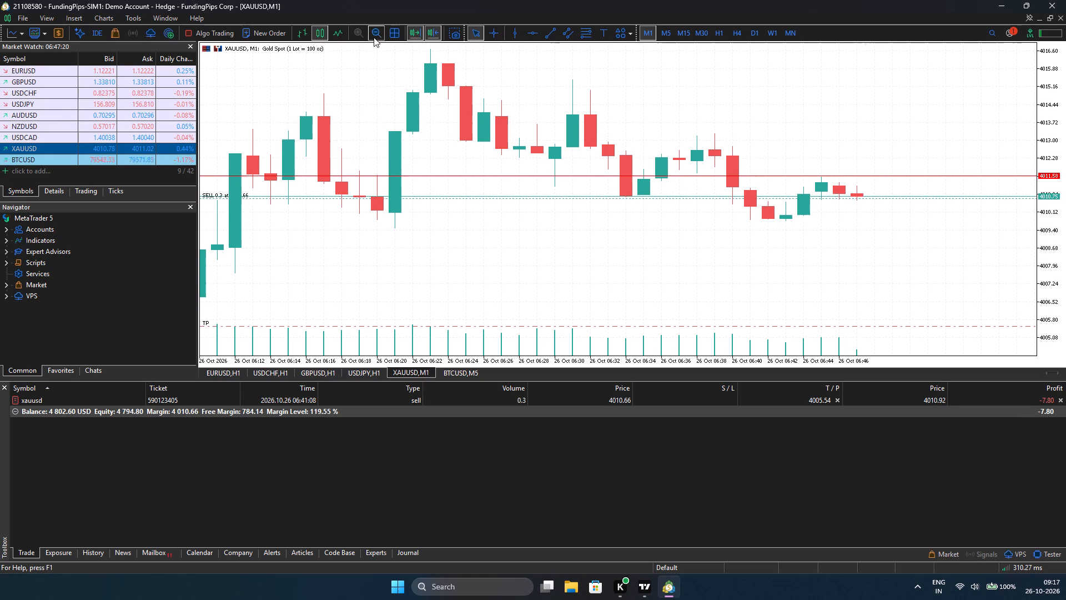
pyautogui.click(376, 36)
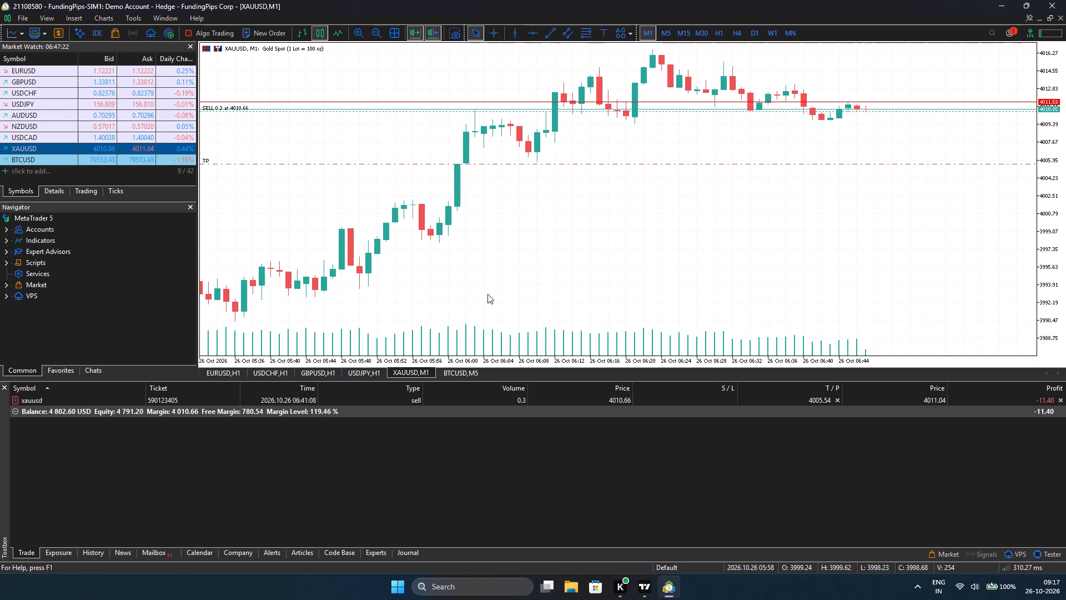
# Switch to TradingView and examine gold's 1-minute price against the 0.25, 0.5 and 0.75 Fibonacci levels and the purple zones.
pyautogui.click(649, 586)
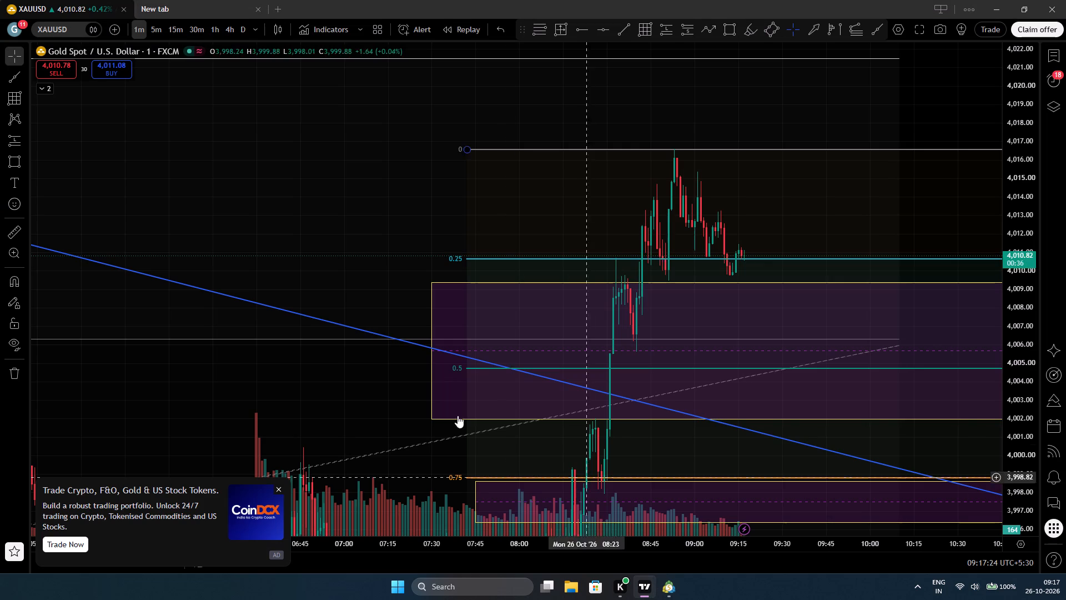
pyautogui.moveTo(951, 118); pyautogui.dragTo(853, 47)
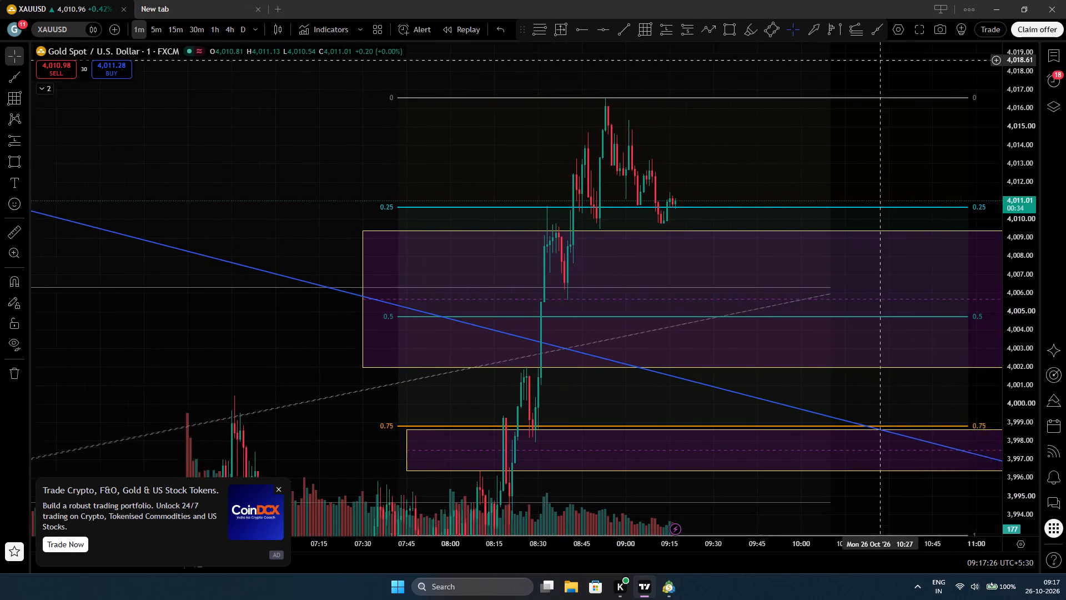
pyautogui.moveTo(853, 47); pyautogui.dragTo(850, 45)
pyautogui.moveTo(1027, 387); pyautogui.dragTo(980, 182)
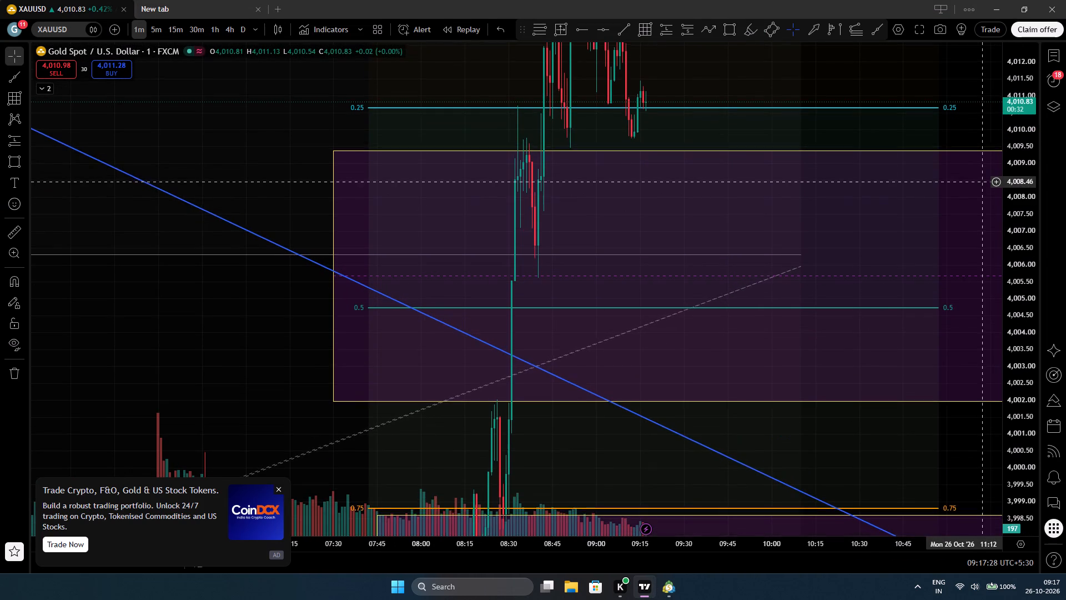
pyautogui.moveTo(980, 182); pyautogui.dragTo(1002, 246)
pyautogui.scroll(1, 631, 427)
pyautogui.scroll(-1, 631, 427)
pyautogui.scroll(1, 630, 427)
pyautogui.scroll(-1, 630, 427)
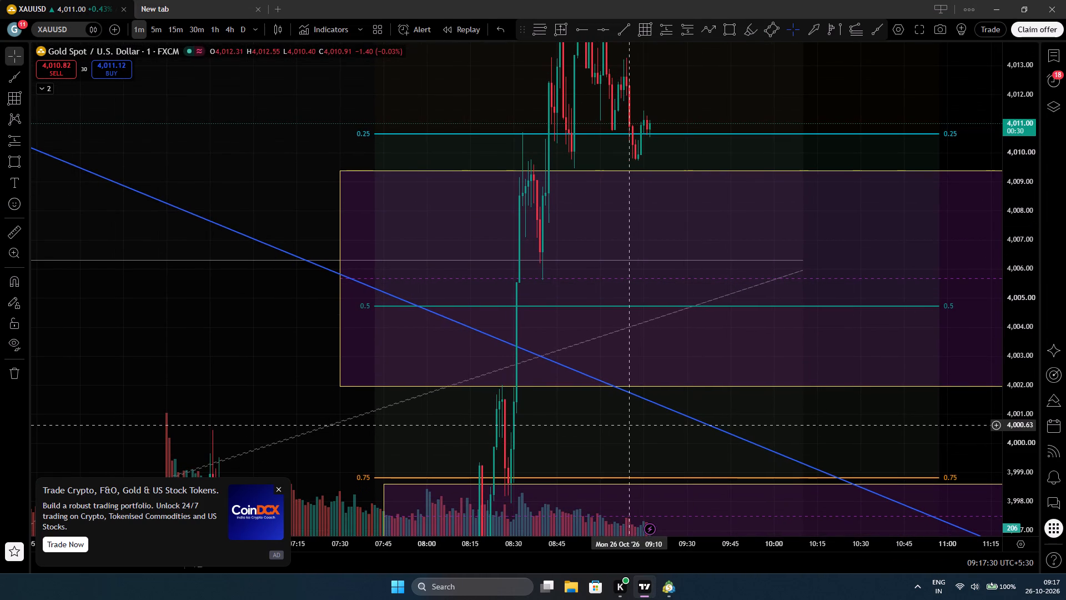
pyautogui.click(234, 349)
pyautogui.moveTo(241, 362); pyautogui.dragTo(223, 311)
pyautogui.moveTo(229, 315); pyautogui.dragTo(349, 397)
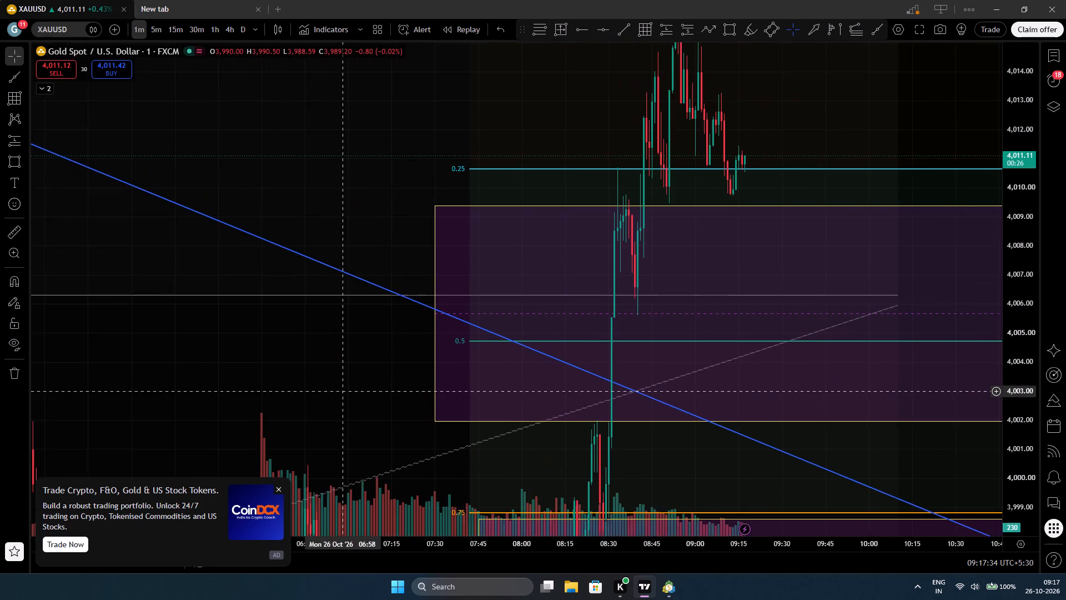
pyautogui.moveTo(349, 397); pyautogui.dragTo(355, 404)
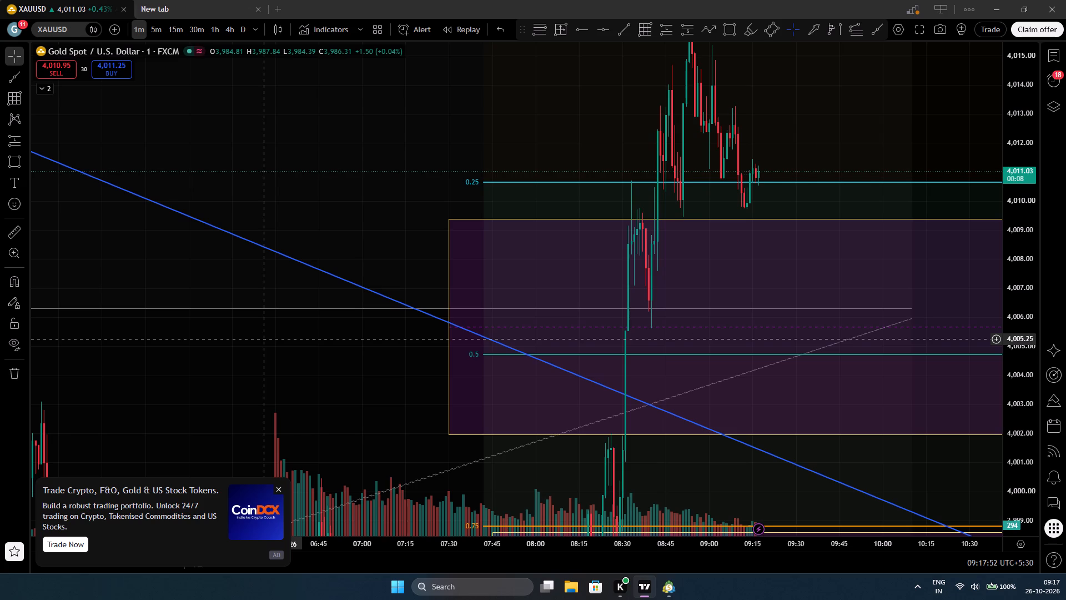
pyautogui.moveTo(400, 412); pyautogui.dragTo(397, 294)
# Turn off the latest news marker on the TradingView gold chart.
pyautogui.rightClick(751, 526)
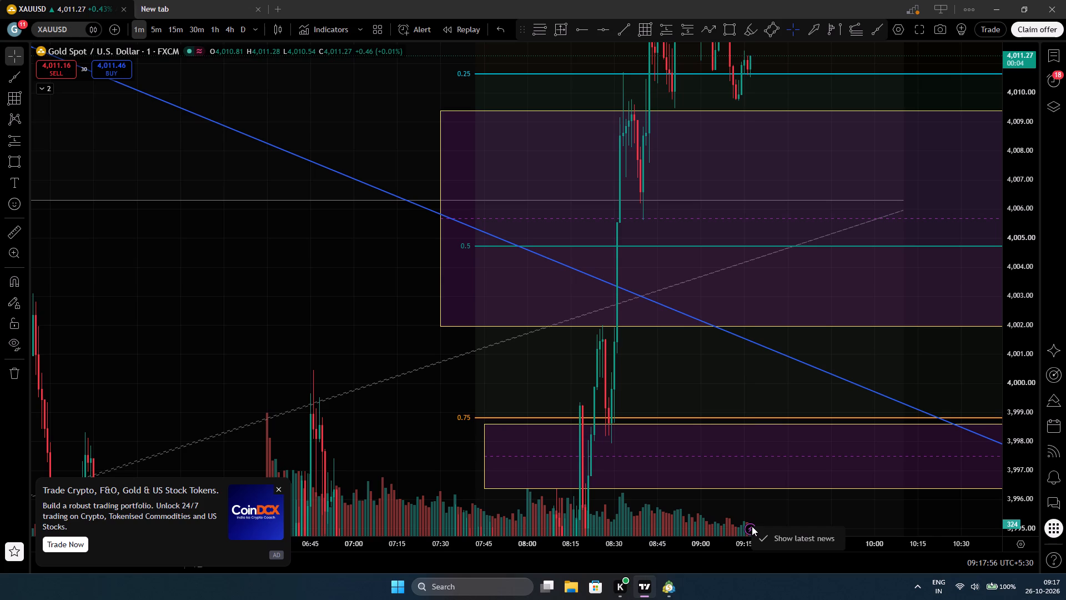
pyautogui.click(767, 536)
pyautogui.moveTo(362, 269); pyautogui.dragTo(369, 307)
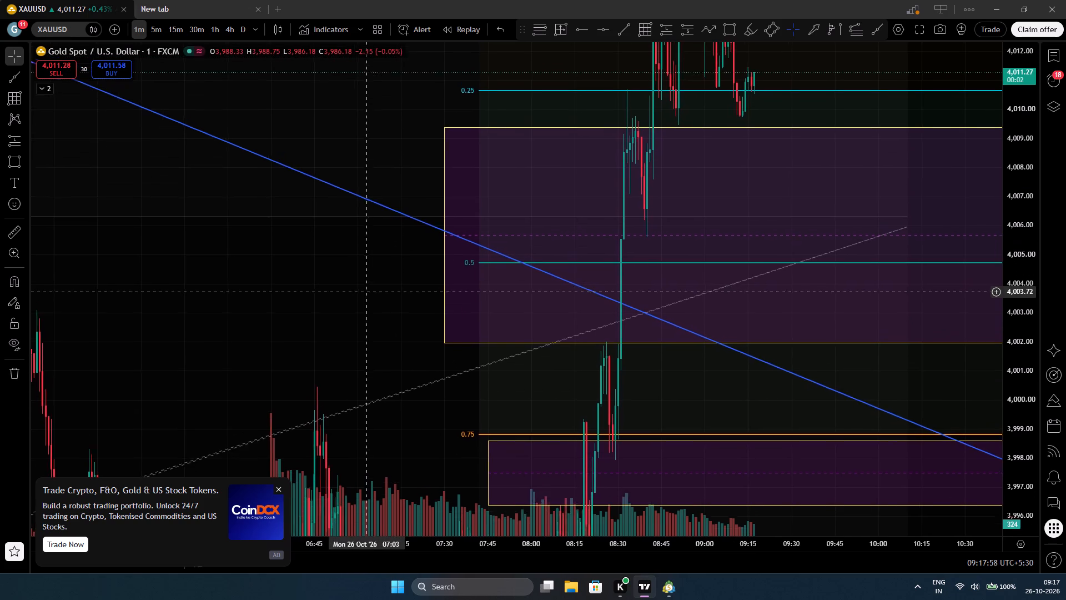
# Draw a descending ray from the swing high at about 4,016.48 through the lower high at about 4,013.21, 09:09.
pyautogui.moveTo(369, 307); pyautogui.dragTo(359, 402)
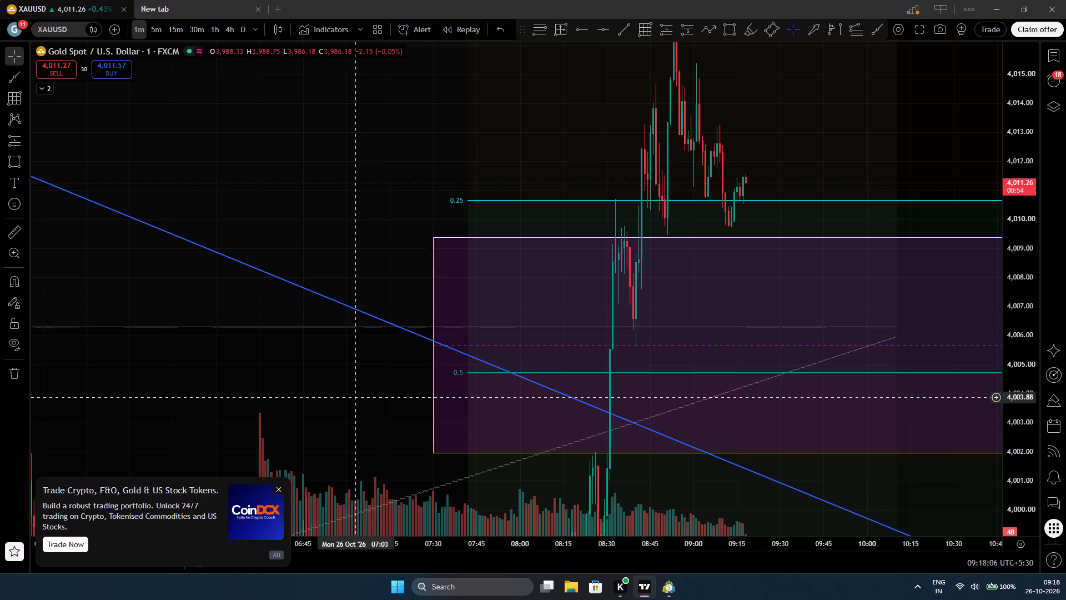
pyautogui.moveTo(355, 397); pyautogui.dragTo(344, 477)
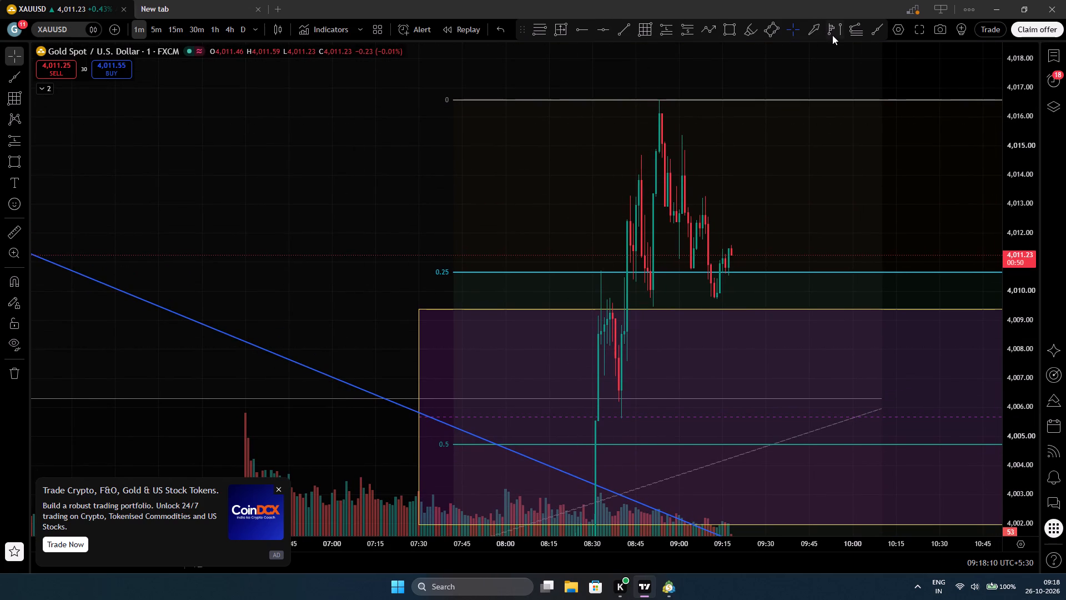
pyautogui.click(882, 29)
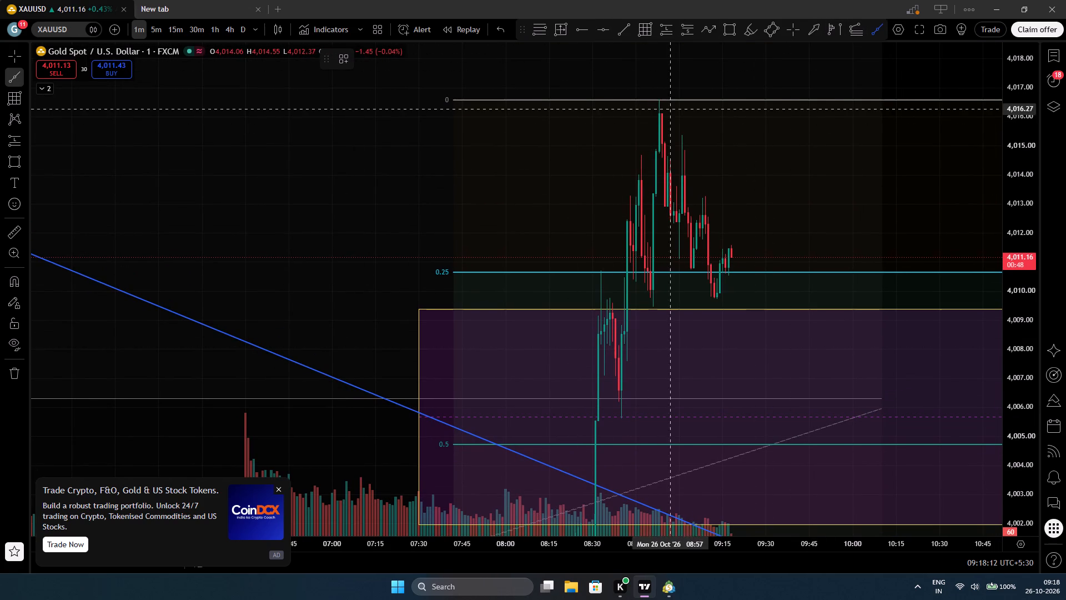
pyautogui.click(660, 103)
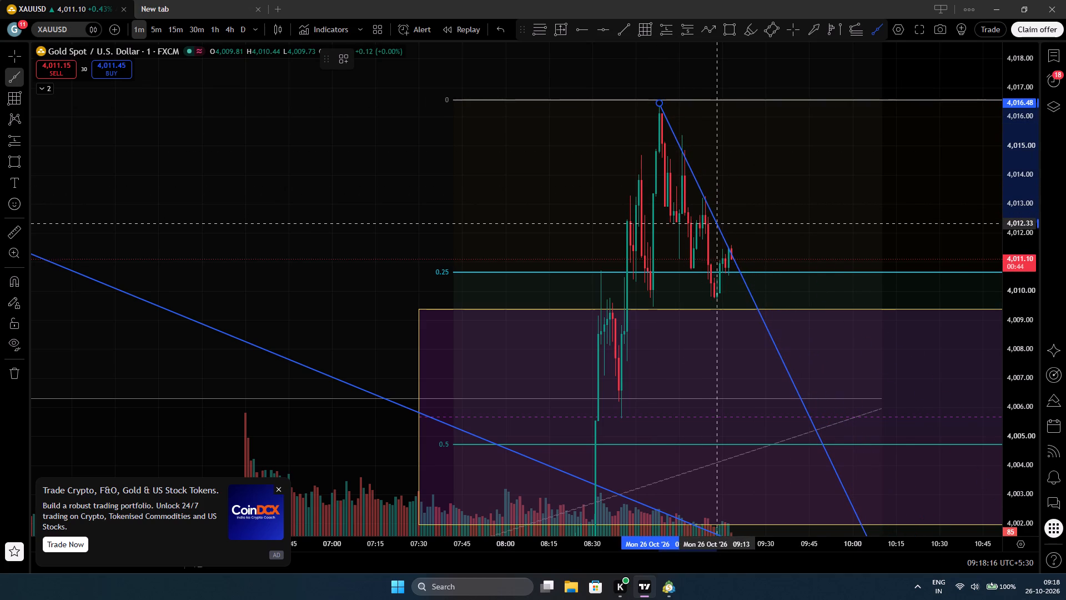
pyautogui.click(705, 198)
pyautogui.click(394, 186)
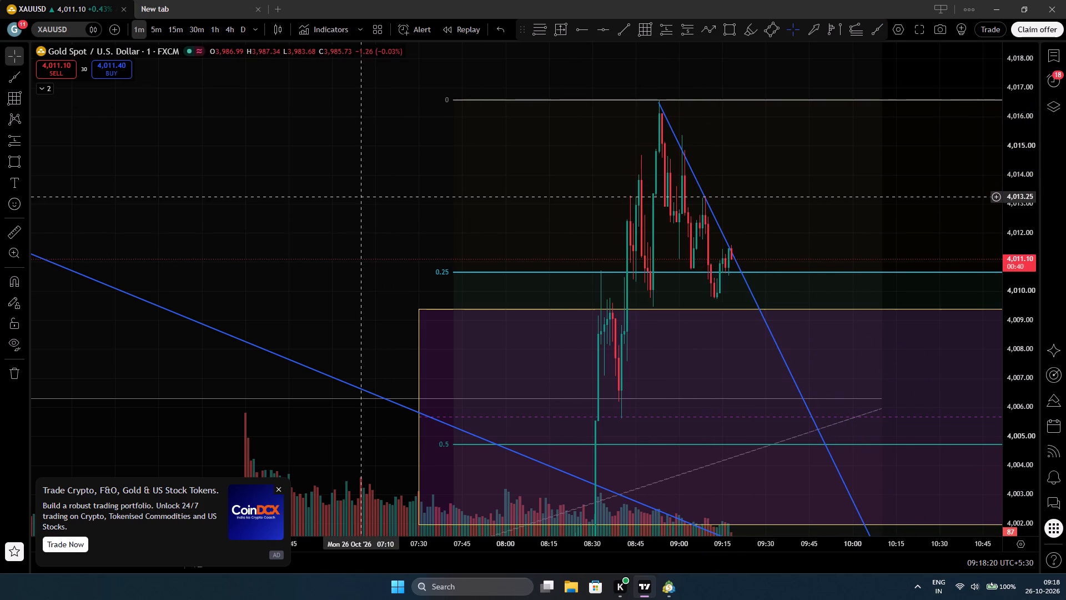
# Examine gold's recent 1-minute candles against the steep descending ray, the Fibonacci levels and the purple zones.
pyautogui.moveTo(1023, 138); pyautogui.dragTo(1019, 254)
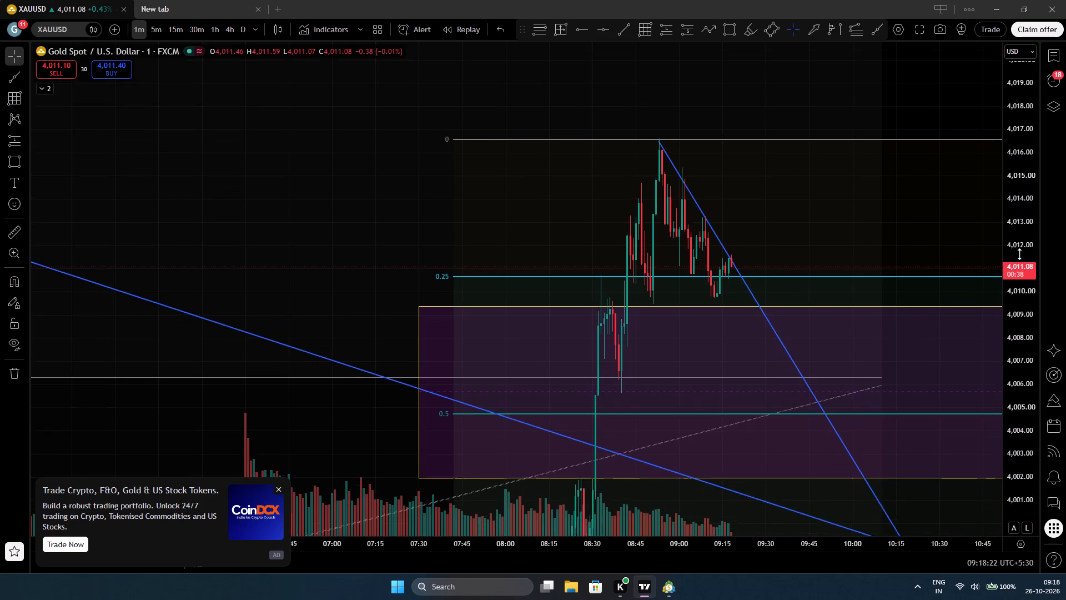
pyautogui.moveTo(1019, 254); pyautogui.dragTo(1018, 320)
pyautogui.moveTo(943, 130); pyautogui.dragTo(956, 85)
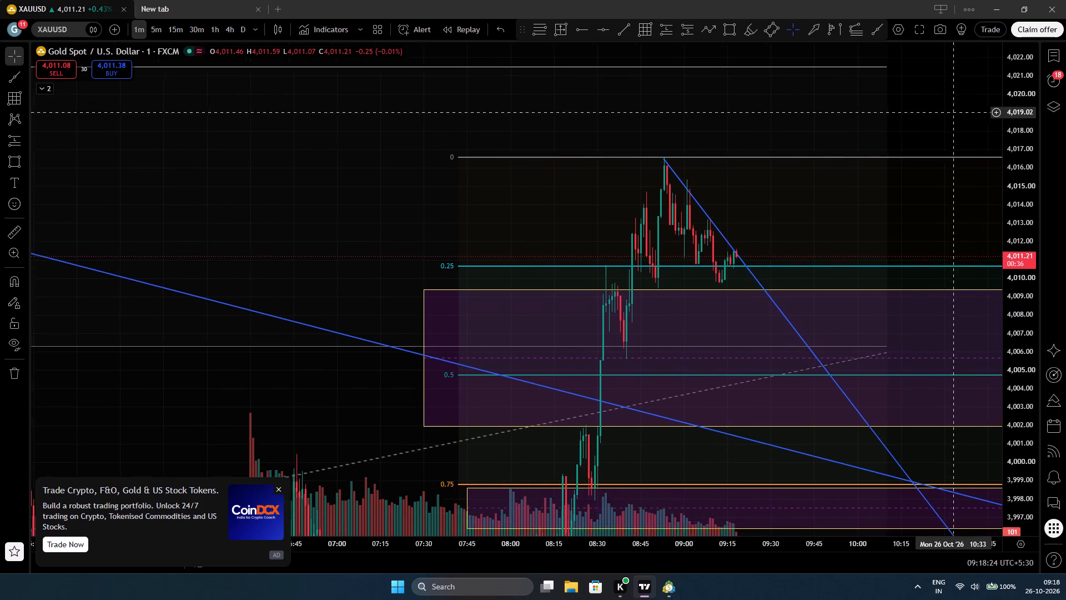
pyautogui.moveTo(956, 85); pyautogui.dragTo(956, 75)
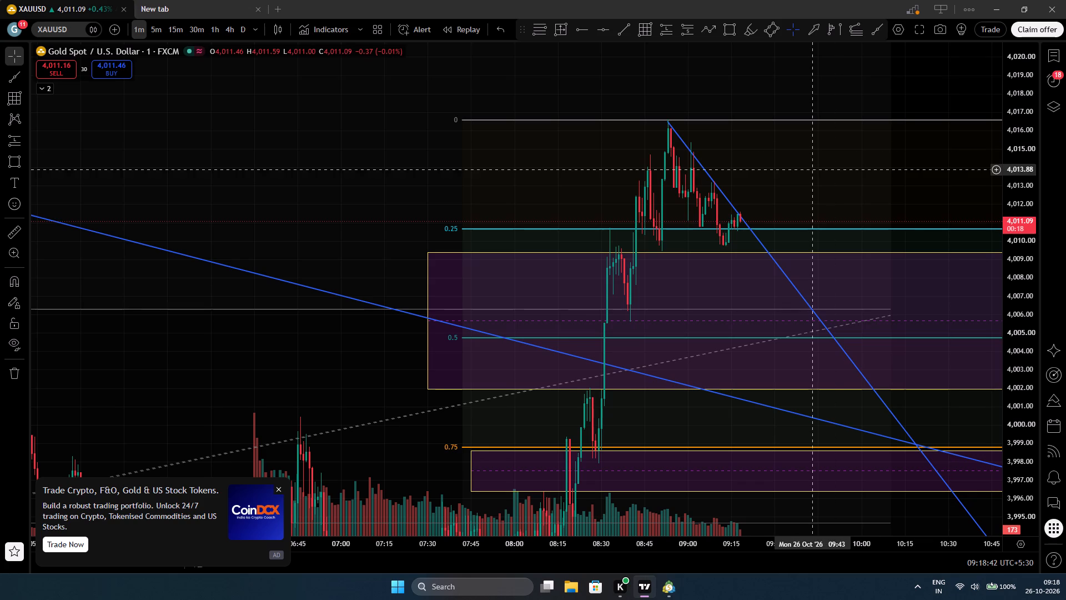
pyautogui.scroll(6, 722, 244)
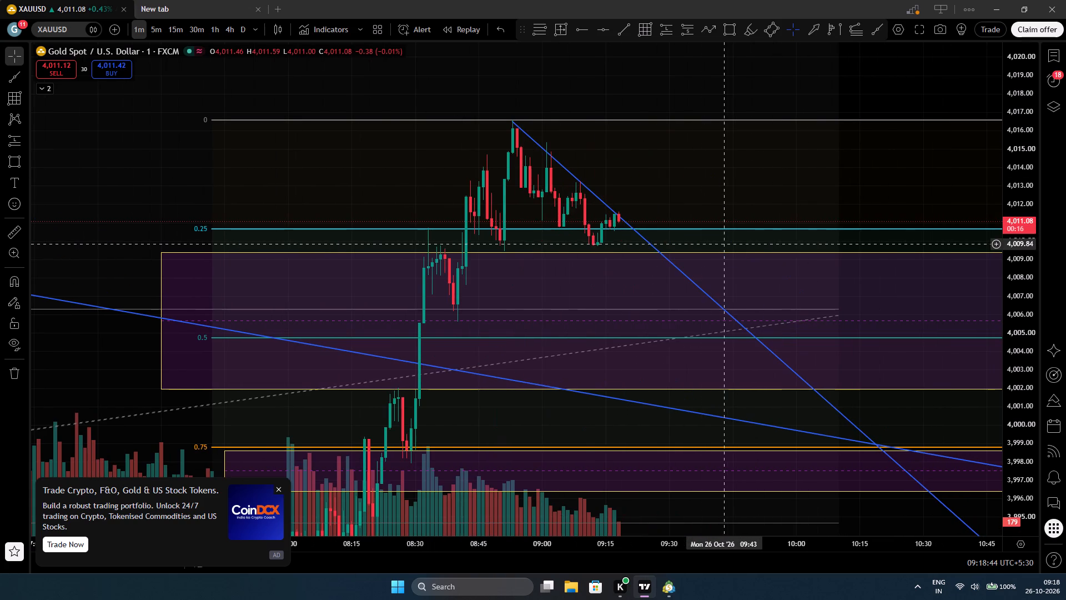
pyautogui.moveTo(648, 75); pyautogui.dragTo(871, 96)
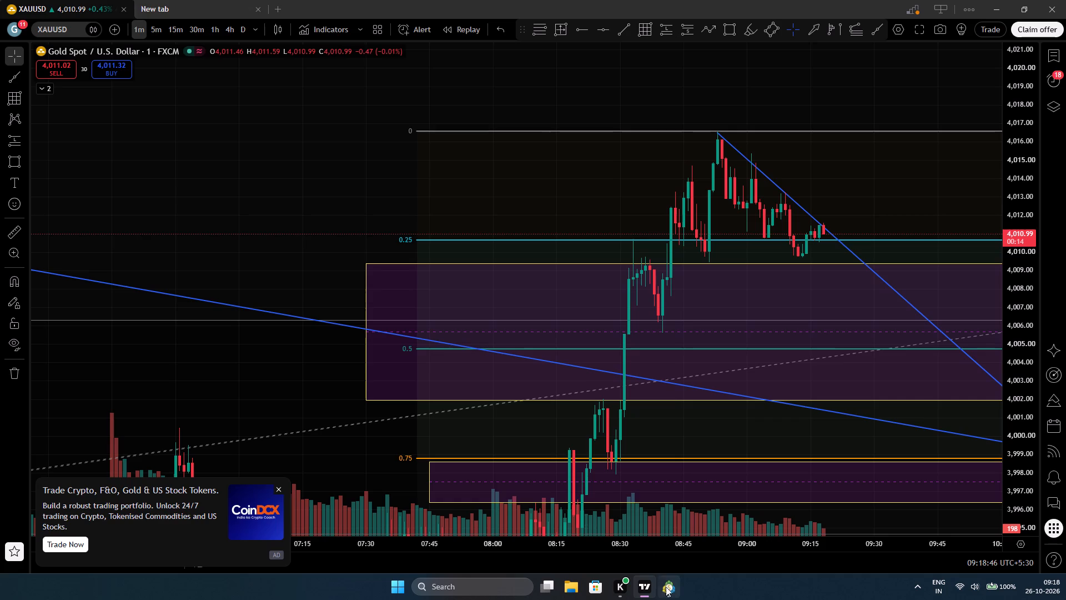
# Switch to MetaTrader 5 and examine the latest XAUUSD 1-minute candles around the sell entry up close.
pyautogui.click(666, 587)
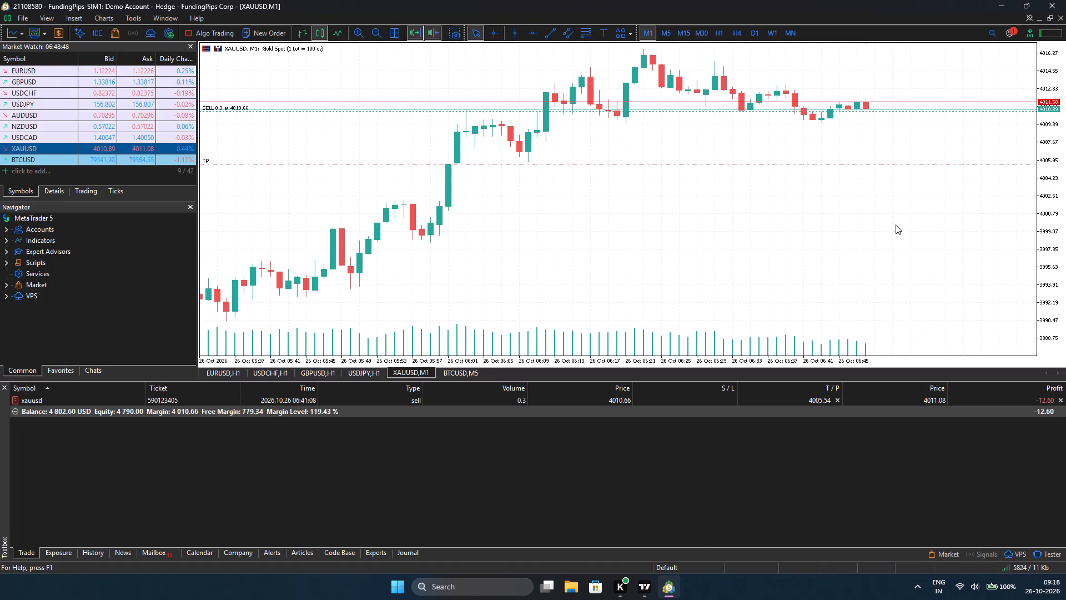
pyautogui.moveTo(896, 225); pyautogui.dragTo(865, 291)
pyautogui.moveTo(1047, 263); pyautogui.dragTo(1043, 185)
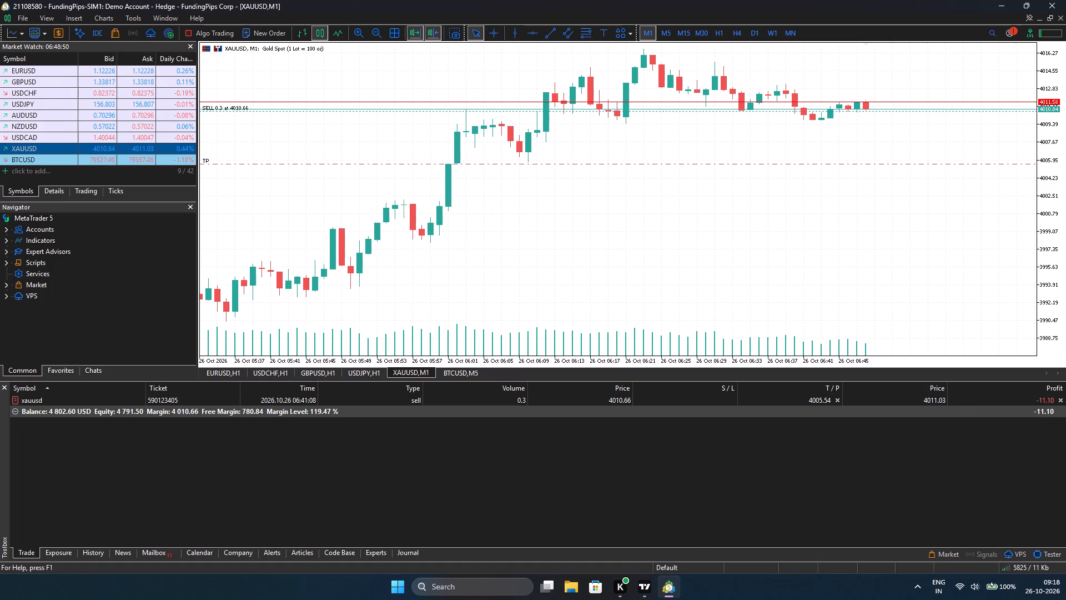
pyautogui.moveTo(1043, 185); pyautogui.dragTo(1042, 179)
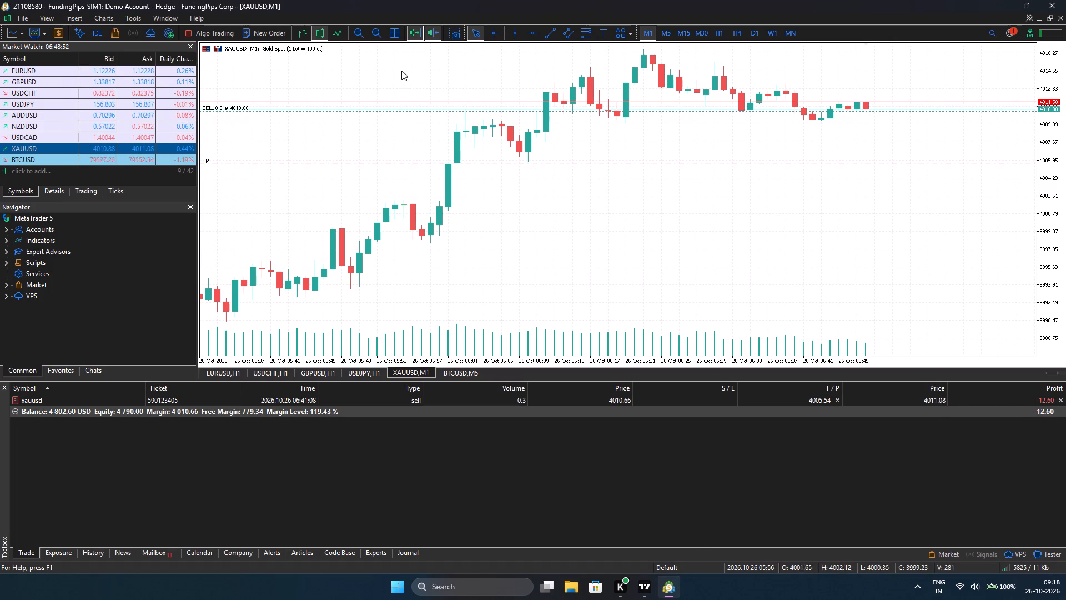
pyautogui.tripleClick(358, 31)
pyautogui.click(358, 31)
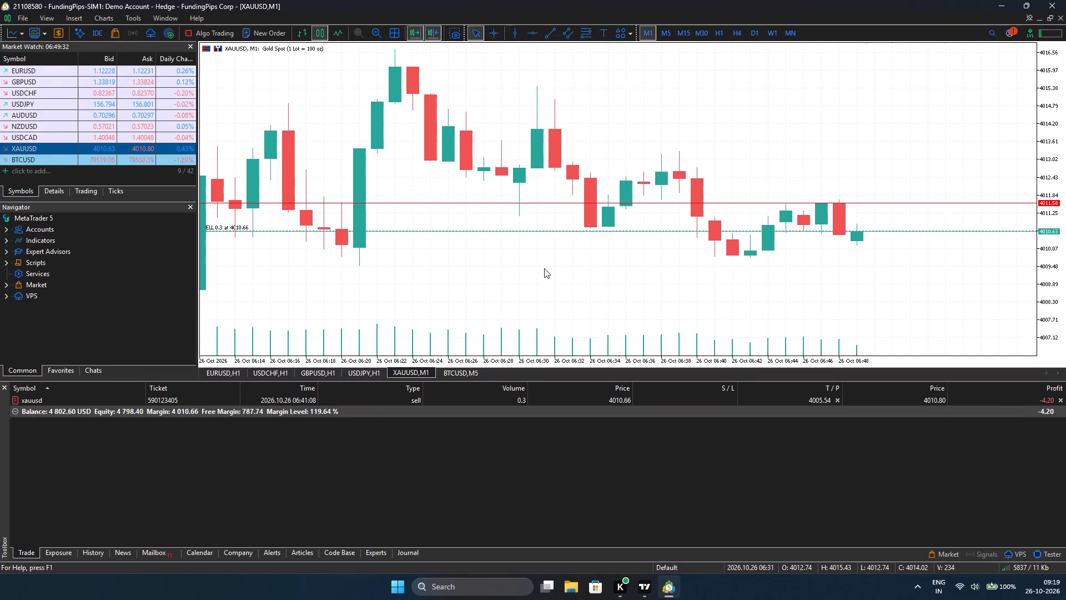
# Check the gold chart in TradingView, and in MetaTrader 5 review the wider XAUUSD price action between sell entry and take profit.
pyautogui.click(647, 587)
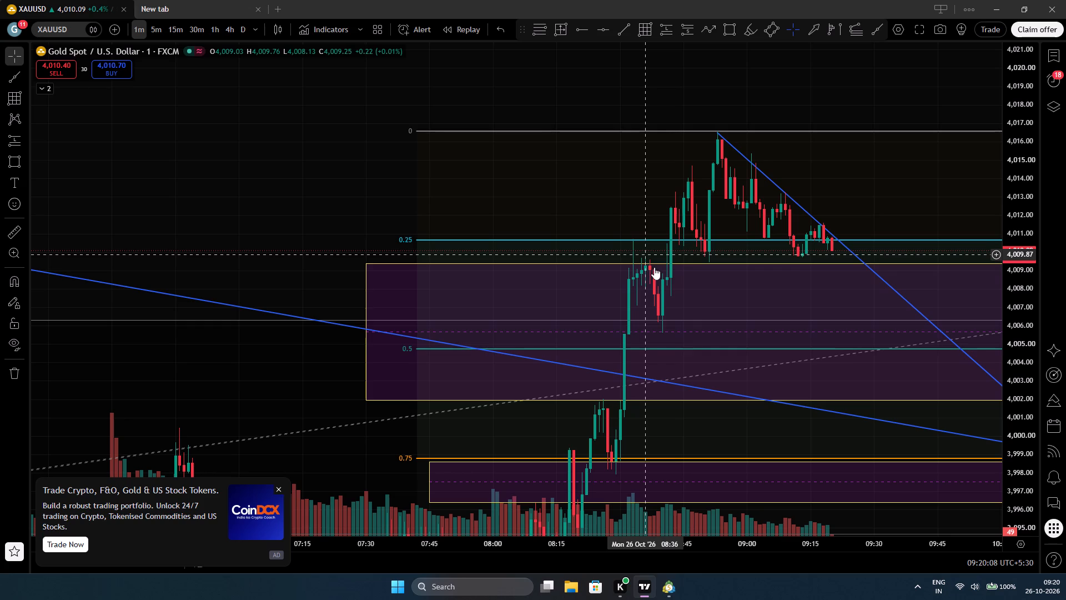
pyautogui.click(680, 591)
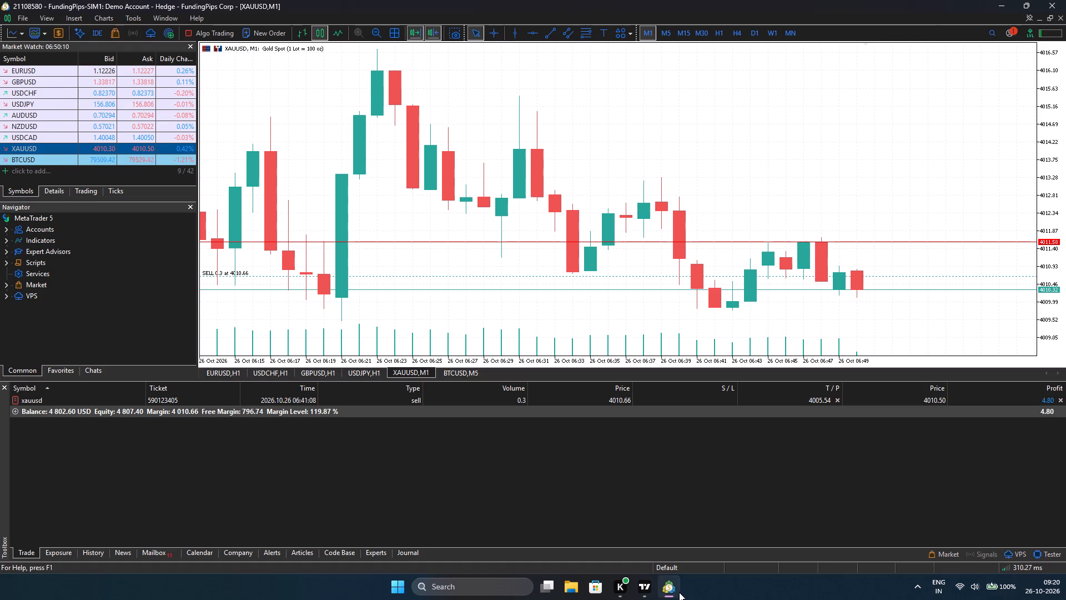
pyautogui.moveTo(892, 128); pyautogui.dragTo(768, 97)
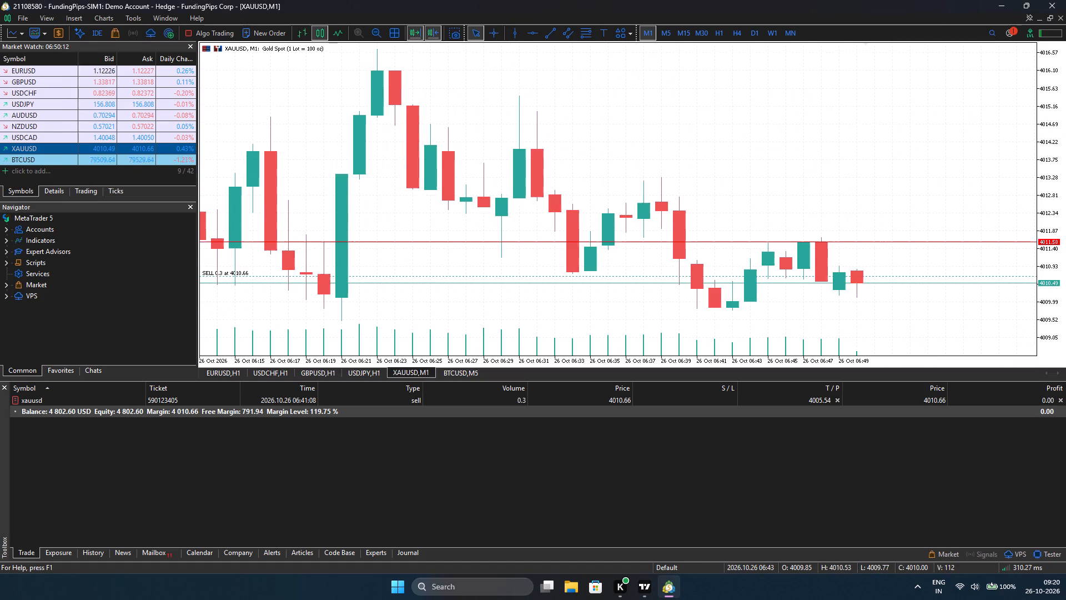
pyautogui.moveTo(768, 97); pyautogui.dragTo(733, 95)
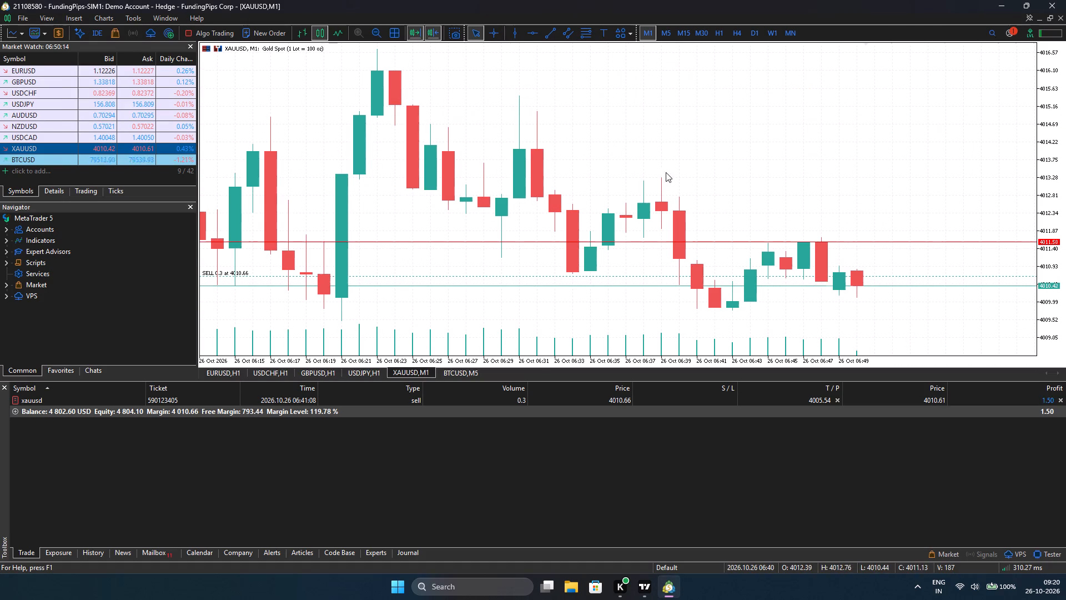
pyautogui.click(375, 31)
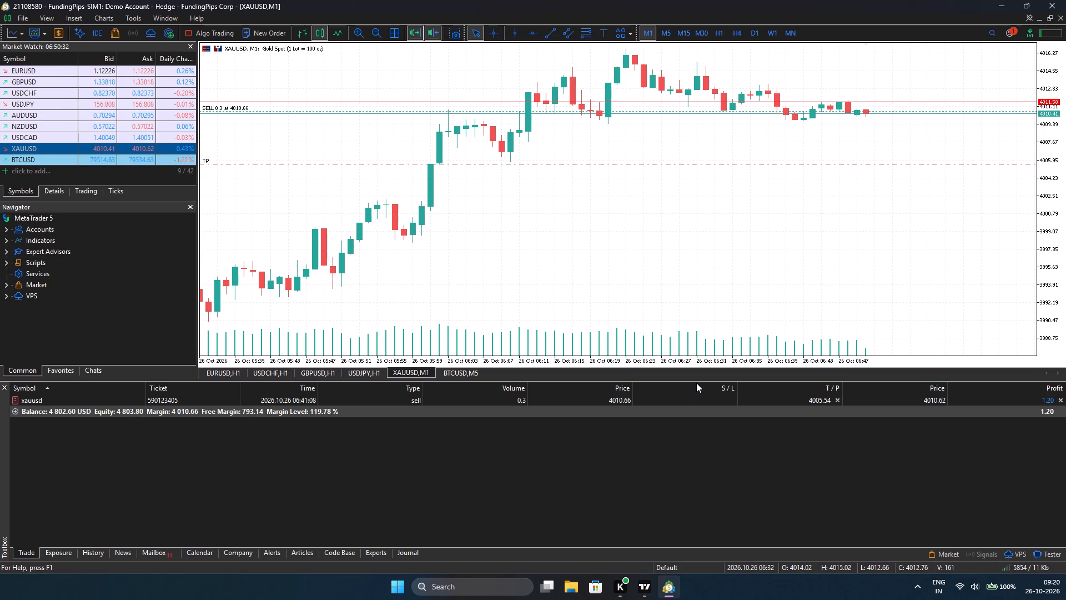
# Switch to TradingView and examine gold's wider 1-minute history against both descending lines, the Fibonacci levels and the purple zones.
pyautogui.click(642, 599)
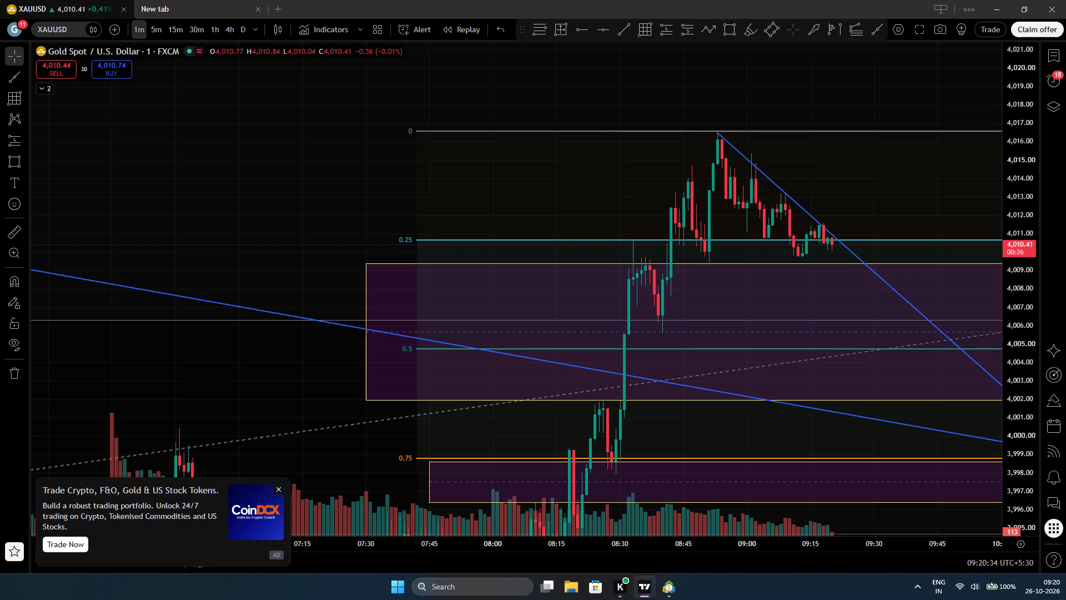
pyautogui.scroll(-4, 416, 356)
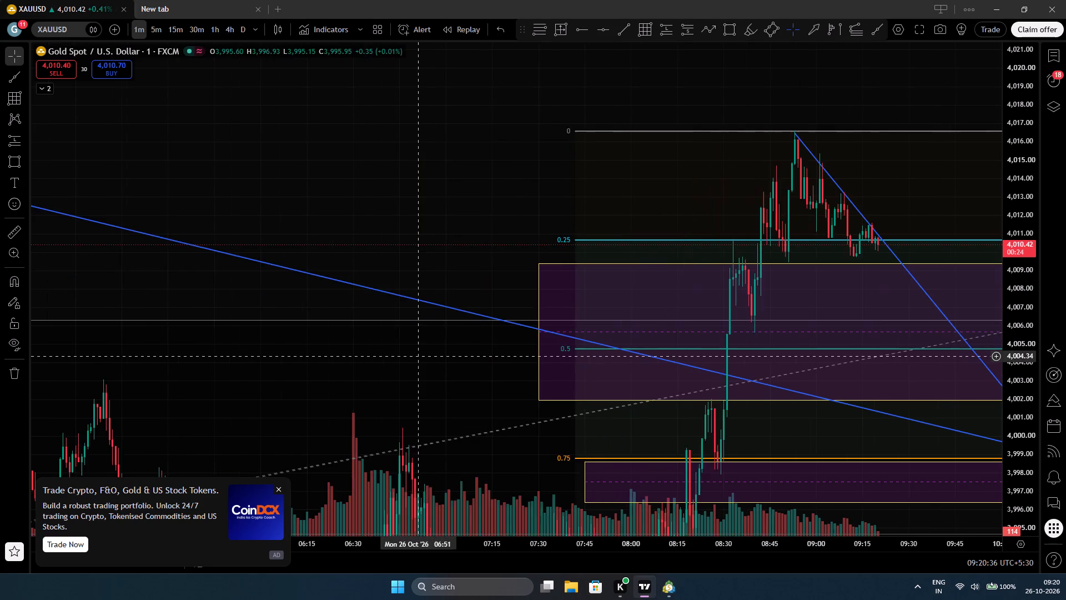
pyautogui.scroll(-3, 416, 356)
pyautogui.scroll(1, 416, 356)
pyautogui.moveTo(1015, 104); pyautogui.dragTo(1000, 183)
pyautogui.scroll(1, 1015, 104)
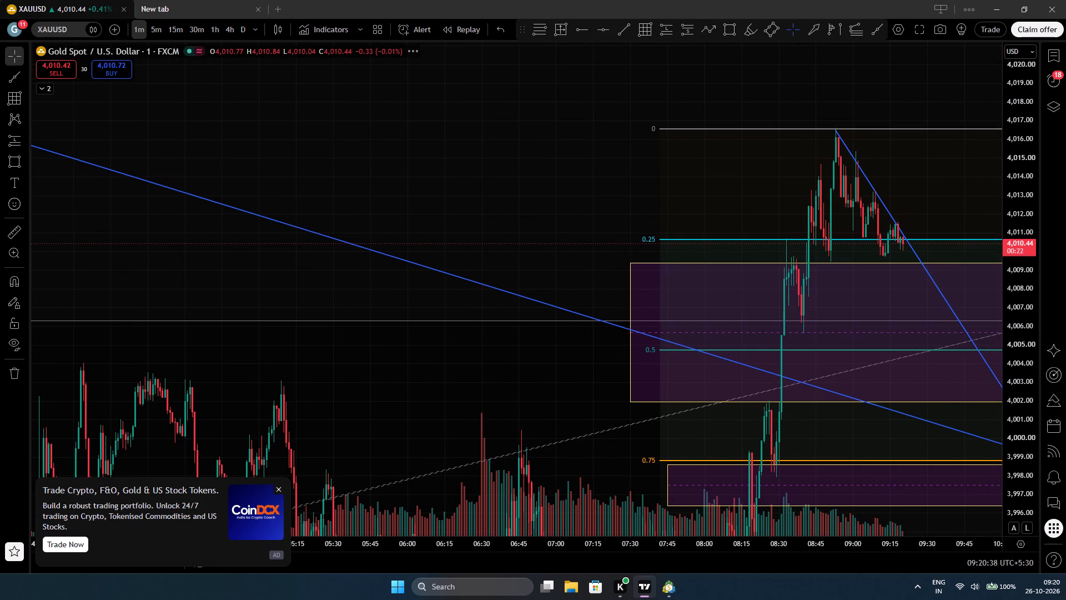
pyautogui.moveTo(1000, 183); pyautogui.dragTo(999, 313)
pyautogui.moveTo(1016, 134); pyautogui.dragTo(1022, 288)
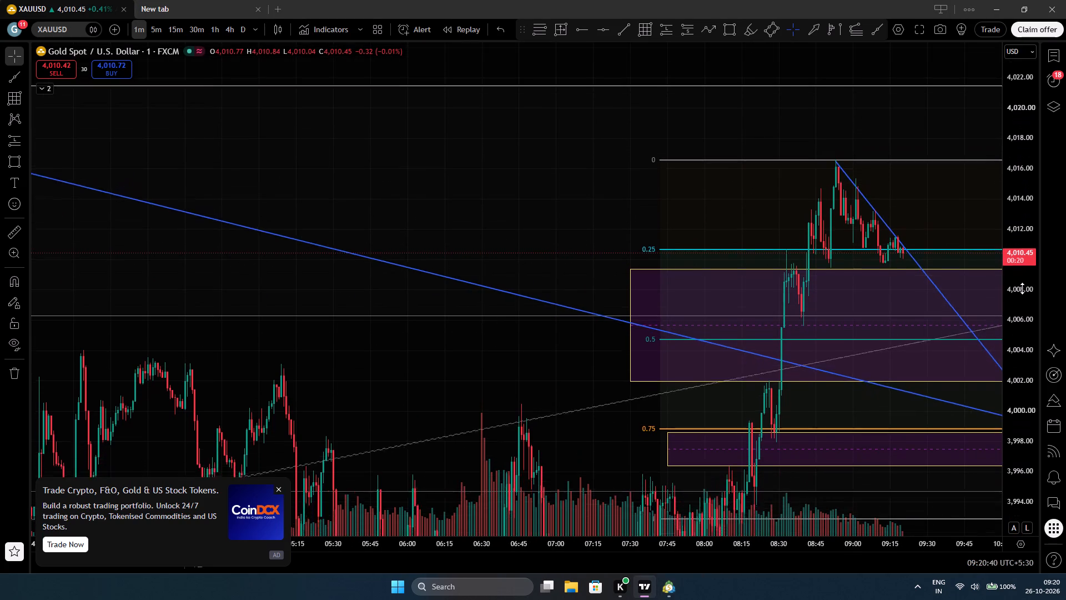
pyautogui.moveTo(1022, 288); pyautogui.dragTo(1018, 376)
pyautogui.scroll(-5, 712, 376)
pyautogui.moveTo(666, 197); pyautogui.dragTo(550, 207)
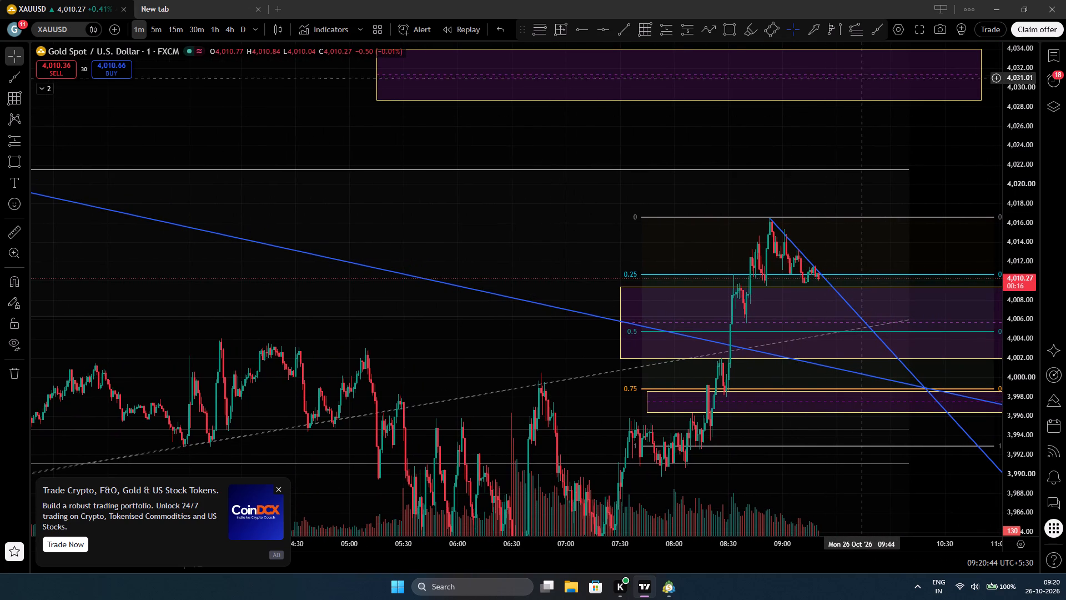
pyautogui.scroll(-6, 574, 291)
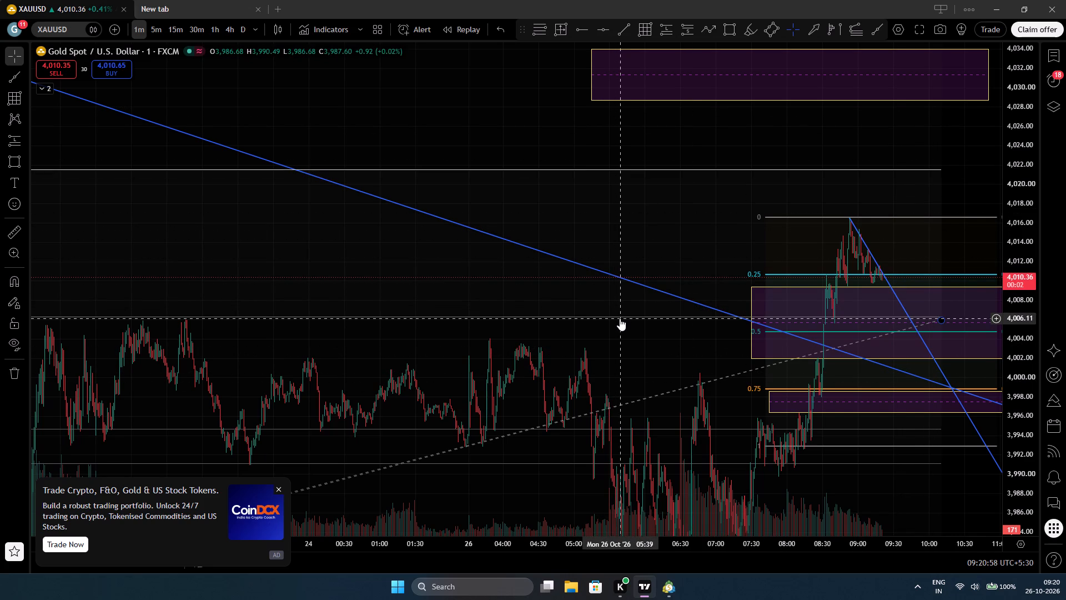
pyautogui.scroll(-1, 620, 324)
pyautogui.scroll(1, 620, 324)
pyautogui.scroll(-2, 620, 324)
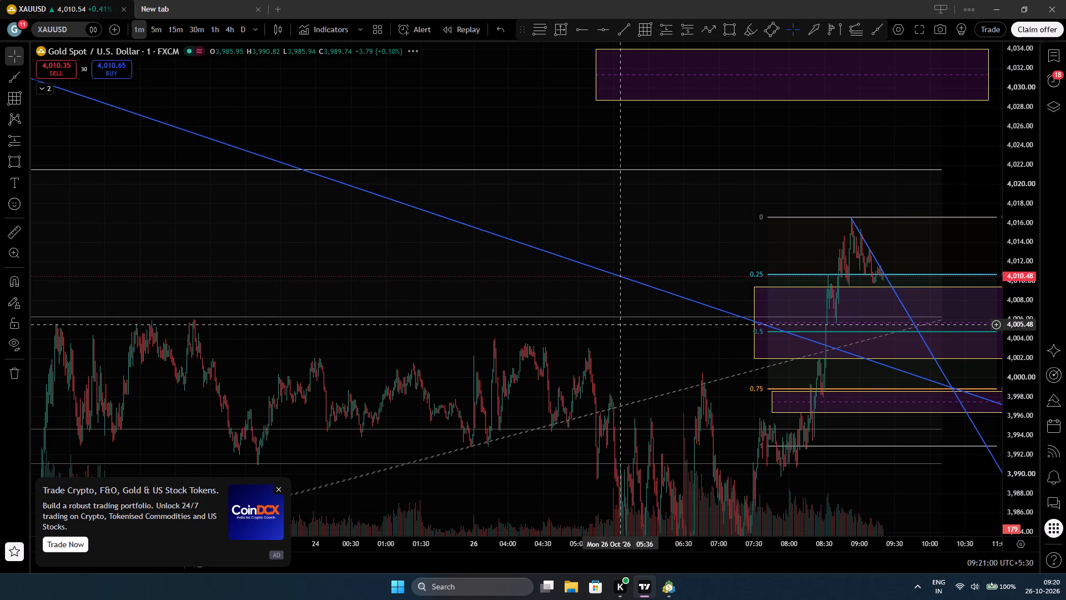
pyautogui.scroll(-2, 620, 324)
pyautogui.scroll(5, 620, 324)
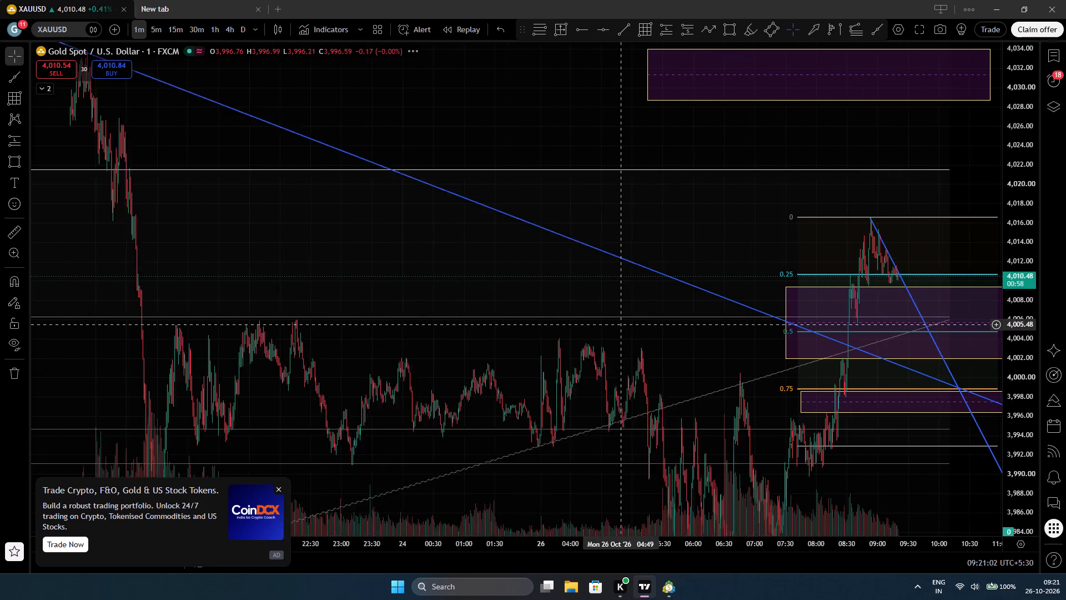
pyautogui.scroll(1, 620, 324)
pyautogui.scroll(-1, 620, 324)
pyautogui.scroll(8, 620, 324)
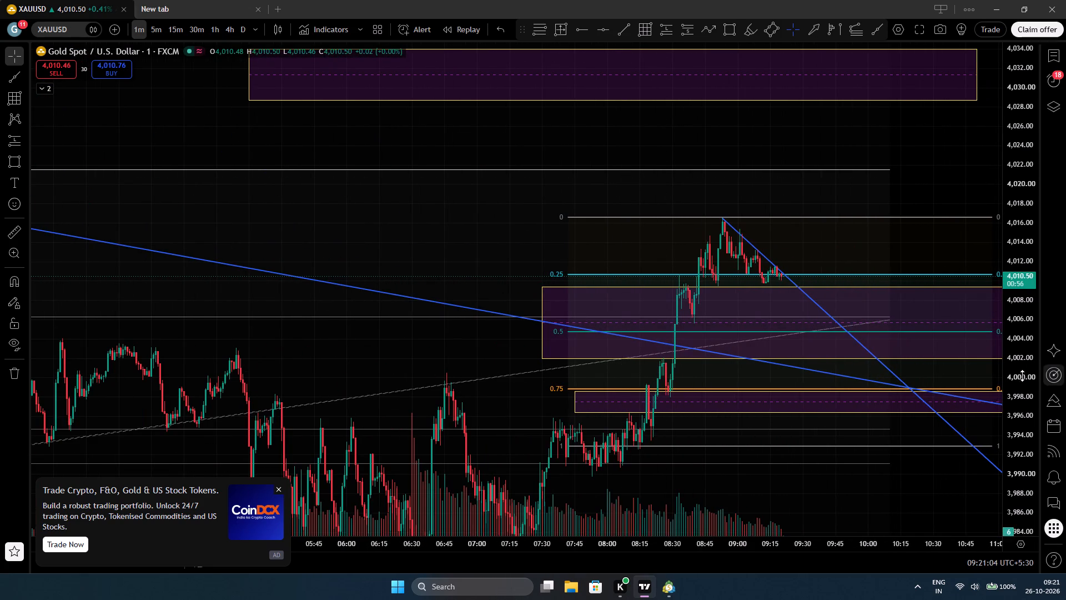
# Draw an ascending ray from the 08:40 swing low at about 4,005.70 through the 09:13 low at about 4,009.71.
pyautogui.moveTo(1021, 380); pyautogui.dragTo(995, 111)
pyautogui.scroll(7, 837, 241)
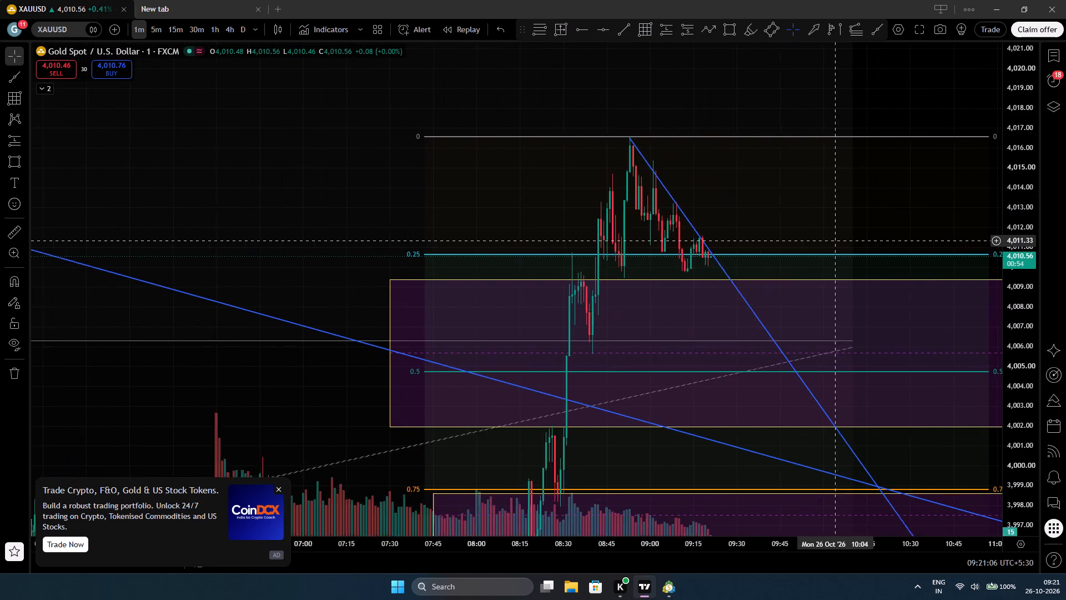
pyautogui.scroll(-1, 835, 239)
pyautogui.moveTo(869, 215); pyautogui.dragTo(939, 176)
pyautogui.scroll(-2, 1017, 266)
pyautogui.moveTo(1027, 309); pyautogui.dragTo(1023, 309)
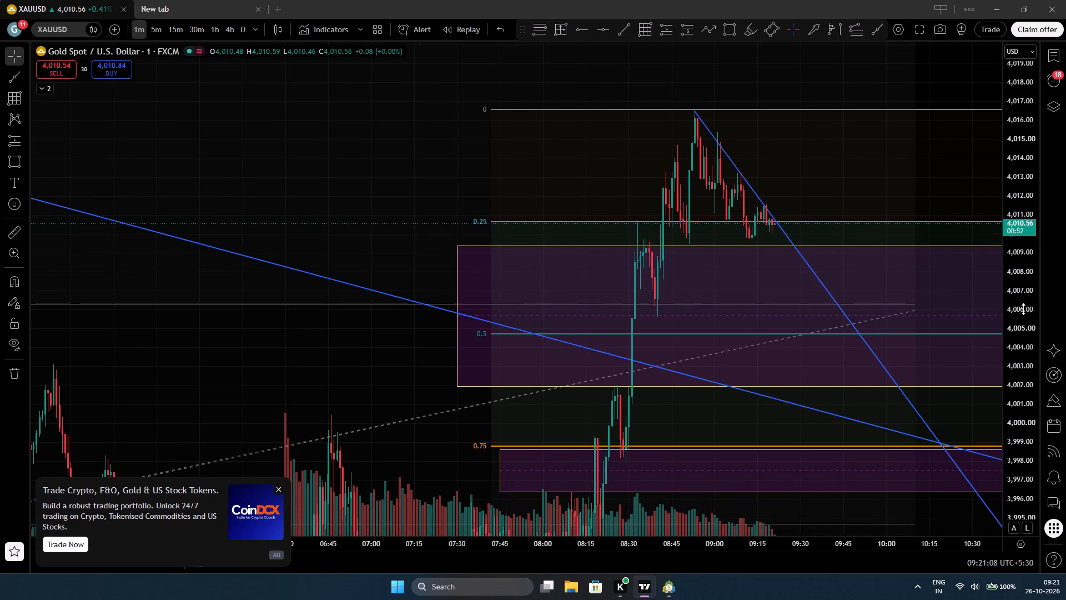
pyautogui.moveTo(1023, 309); pyautogui.dragTo(991, 112)
pyautogui.scroll(7, 784, 216)
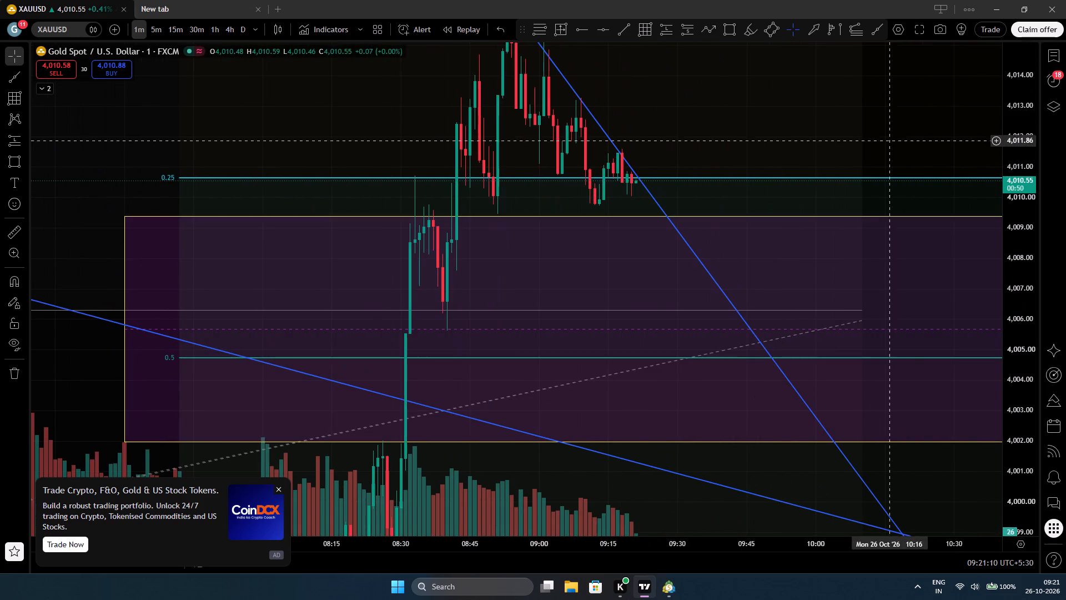
pyautogui.moveTo(912, 116); pyautogui.dragTo(958, 186)
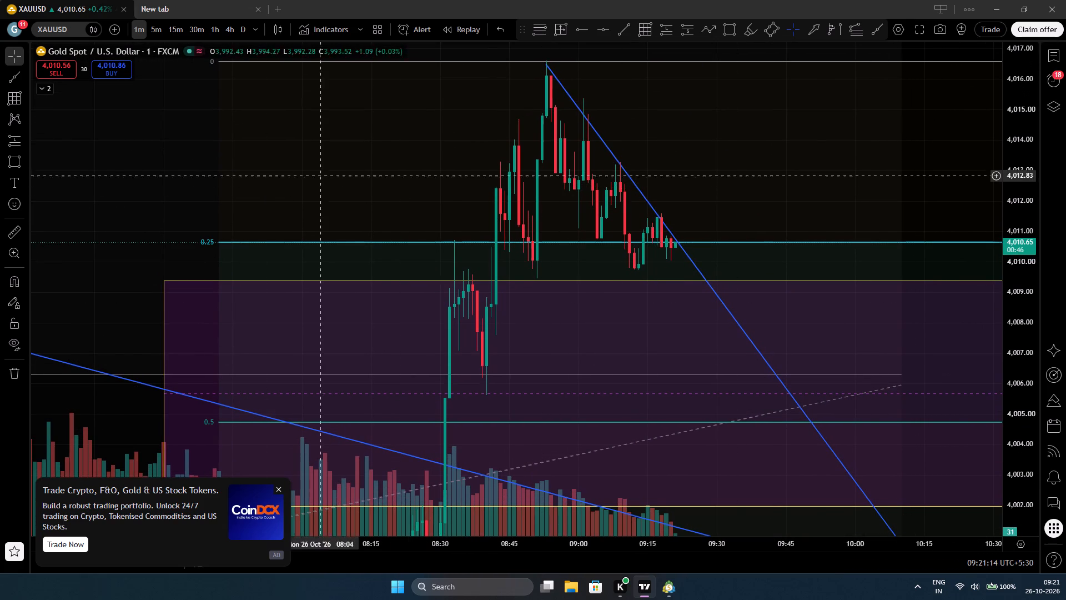
pyautogui.moveTo(170, 193); pyautogui.dragTo(270, 115)
pyautogui.click(877, 27)
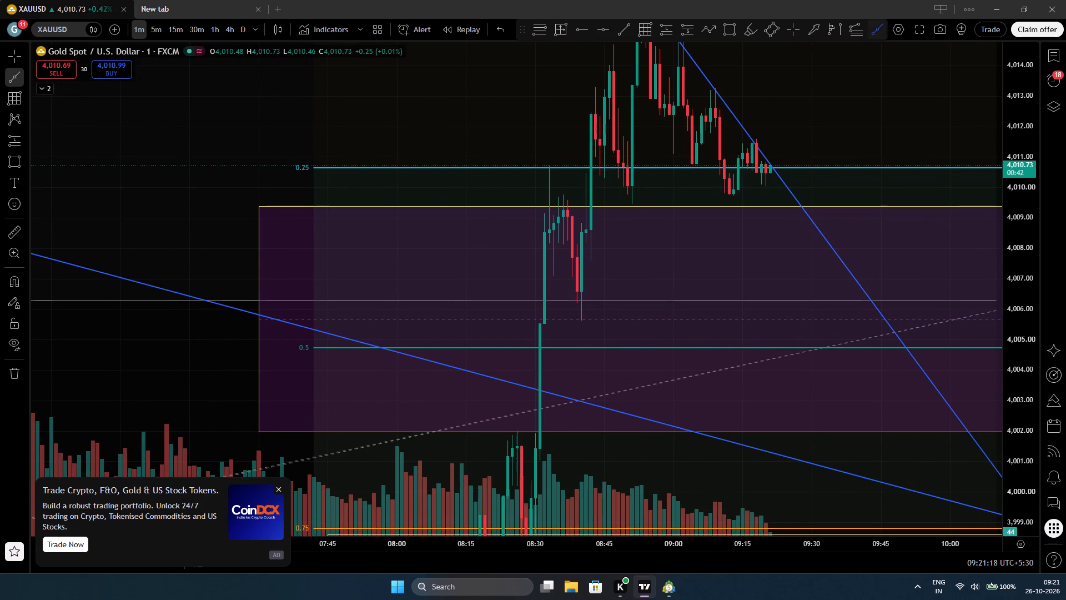
pyautogui.click(581, 318)
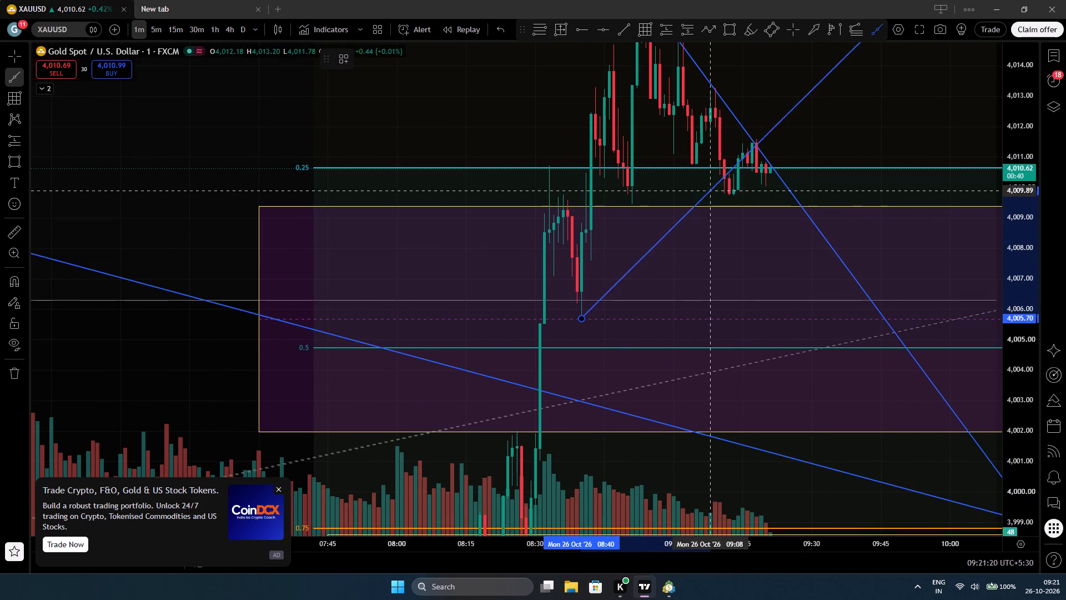
pyautogui.click(736, 196)
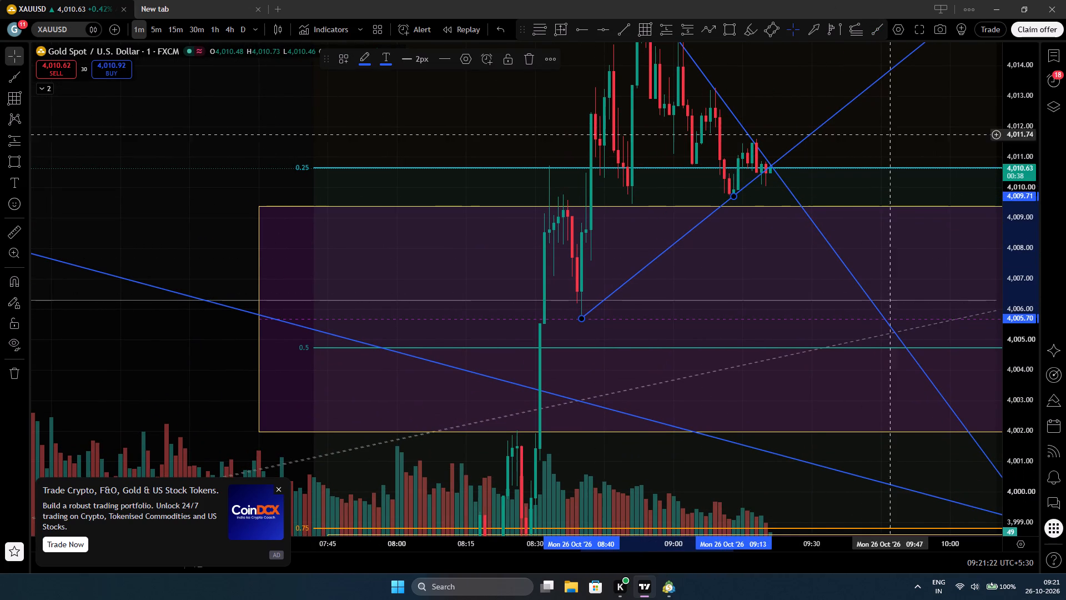
# Deselect the new ascending ray and examine where it meets the steep descending ray across a wider gold price range.
pyautogui.click(908, 96)
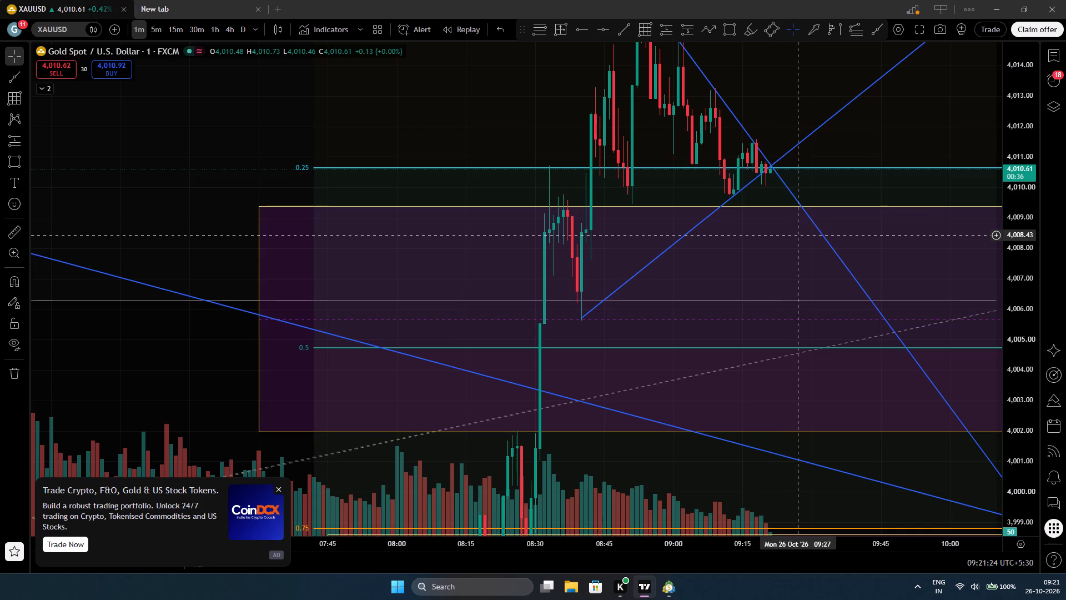
pyautogui.moveTo(1018, 109); pyautogui.dragTo(1010, 187)
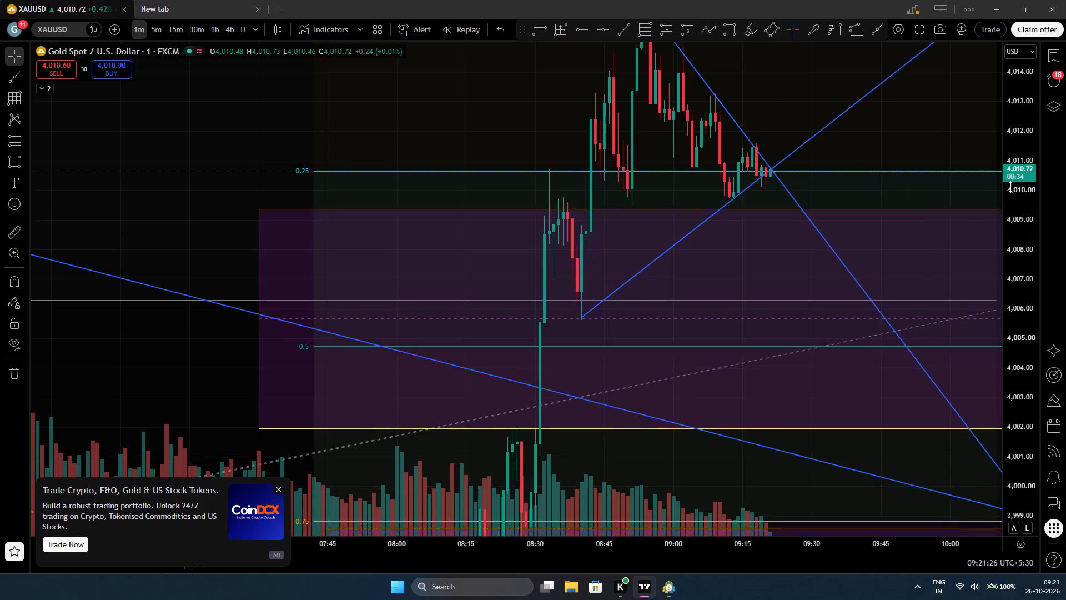
pyautogui.moveTo(1010, 187); pyautogui.dragTo(1003, 267)
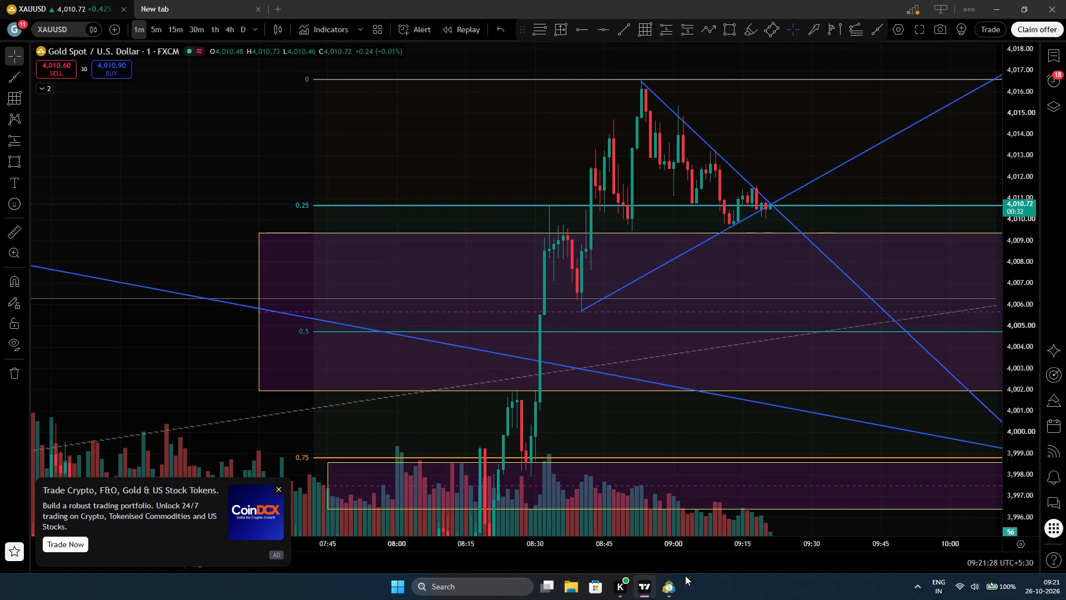
# Monitor the open XAUUSD sell and the candles near its entry up close in MetaTrader 5, cross-checking the TradingView gold chart.
pyautogui.click(676, 582)
pyautogui.moveTo(866, 241); pyautogui.dragTo(864, 247)
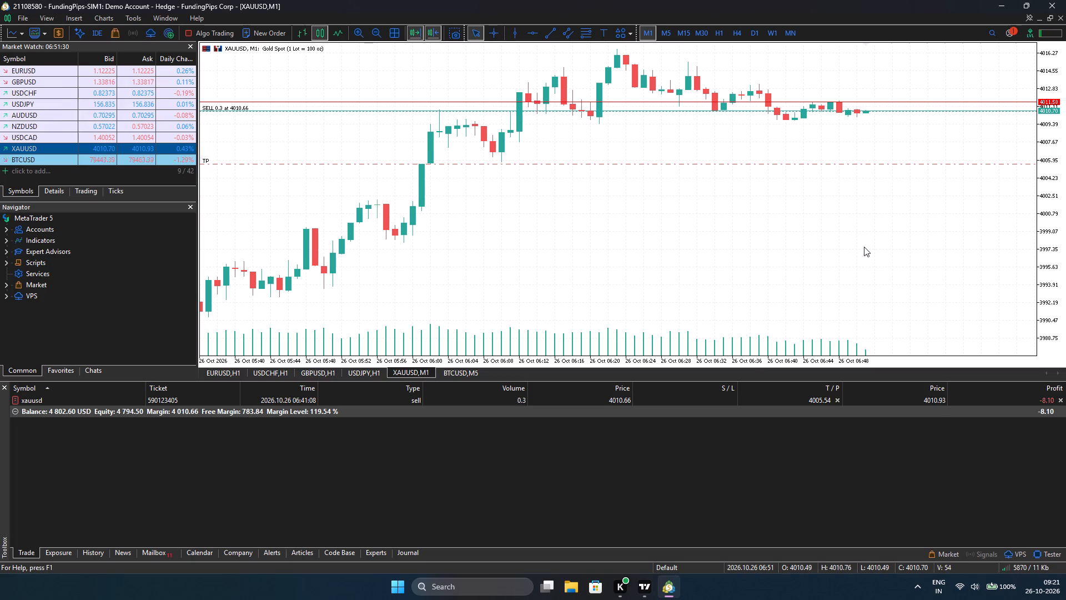
pyautogui.tripleClick(357, 34)
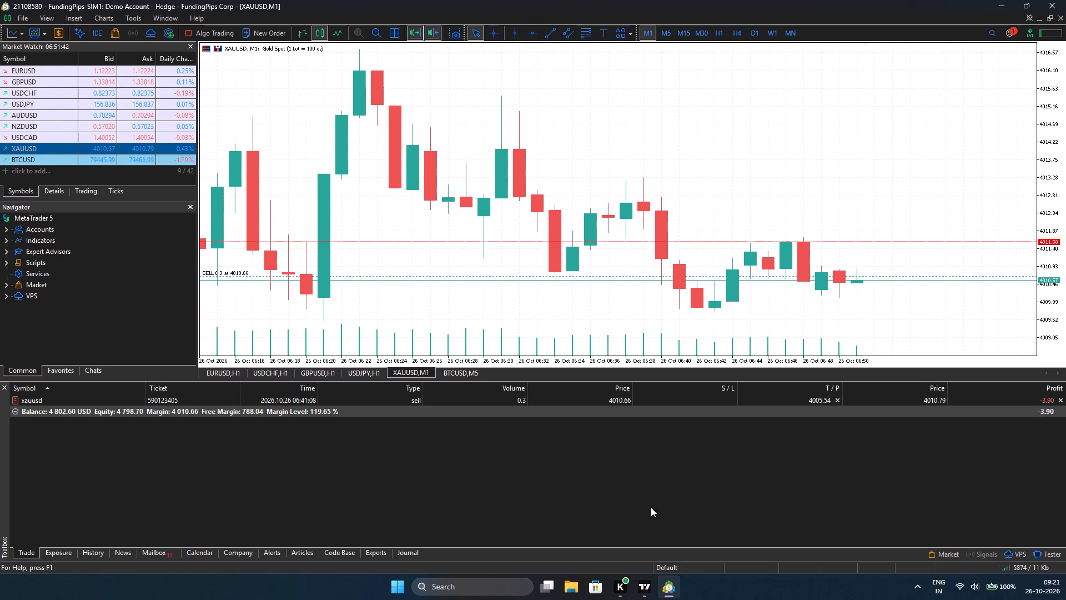
pyautogui.click(641, 590)
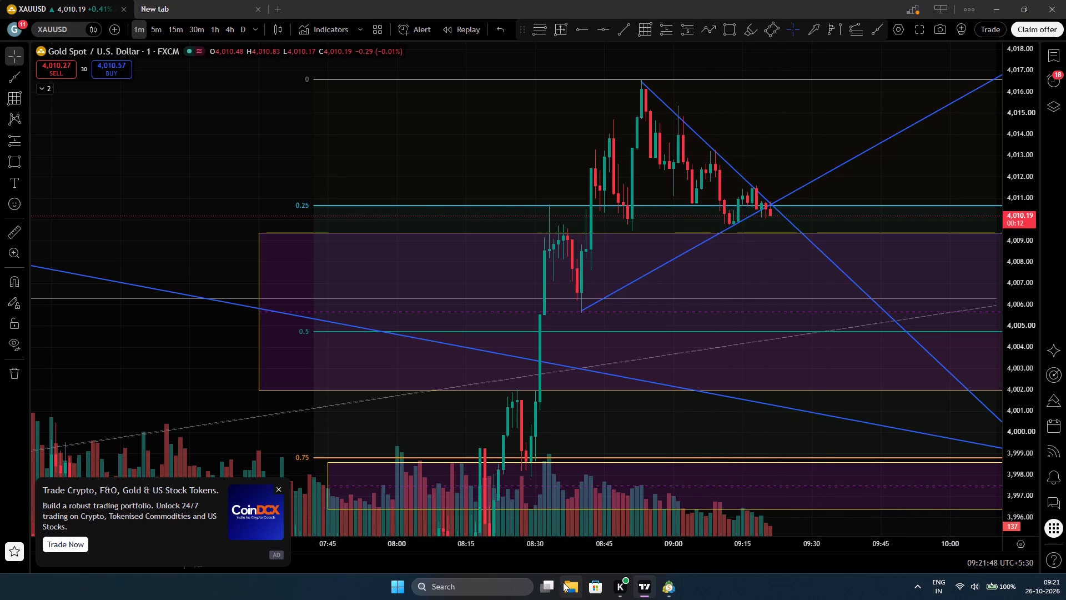
pyautogui.click(665, 591)
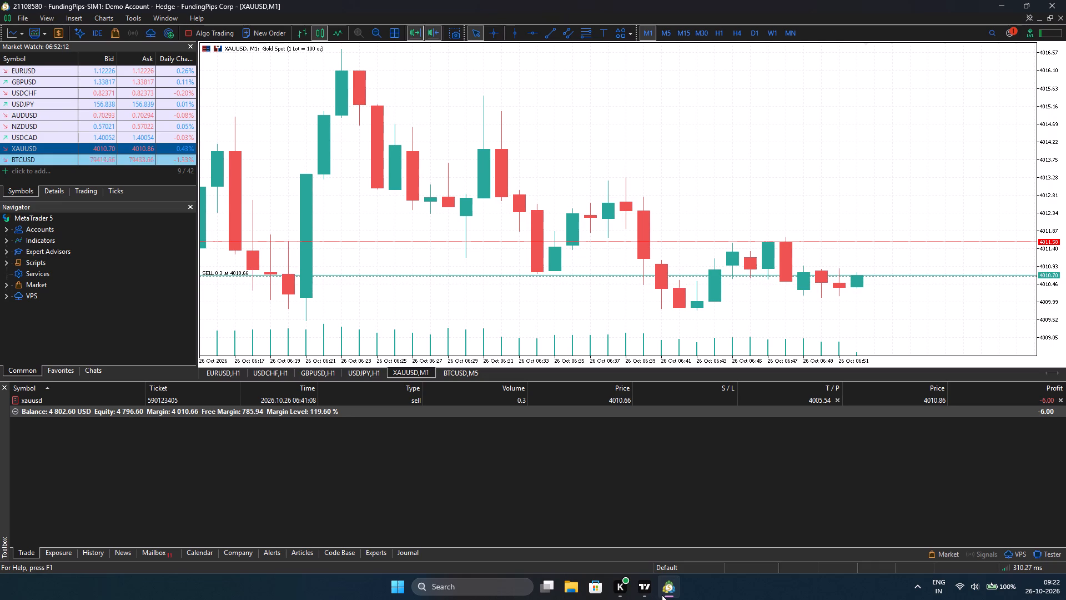
pyautogui.click(640, 594)
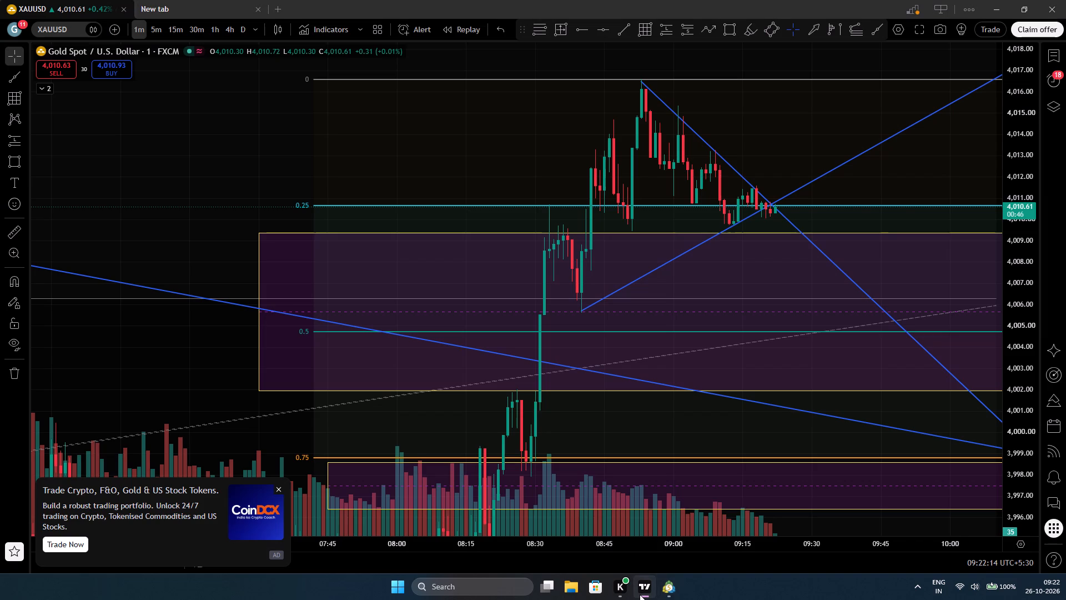
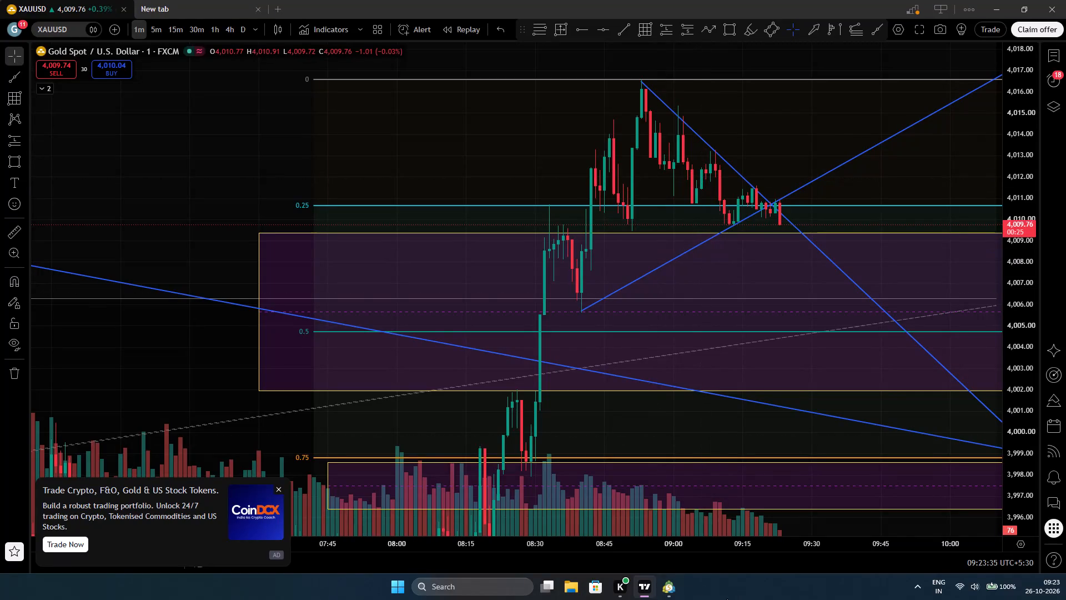
# Switch to MetaTrader 5 and monitor the open XAUUSD sell on the 1-minute chart at wide and close views.
pyautogui.click(670, 586)
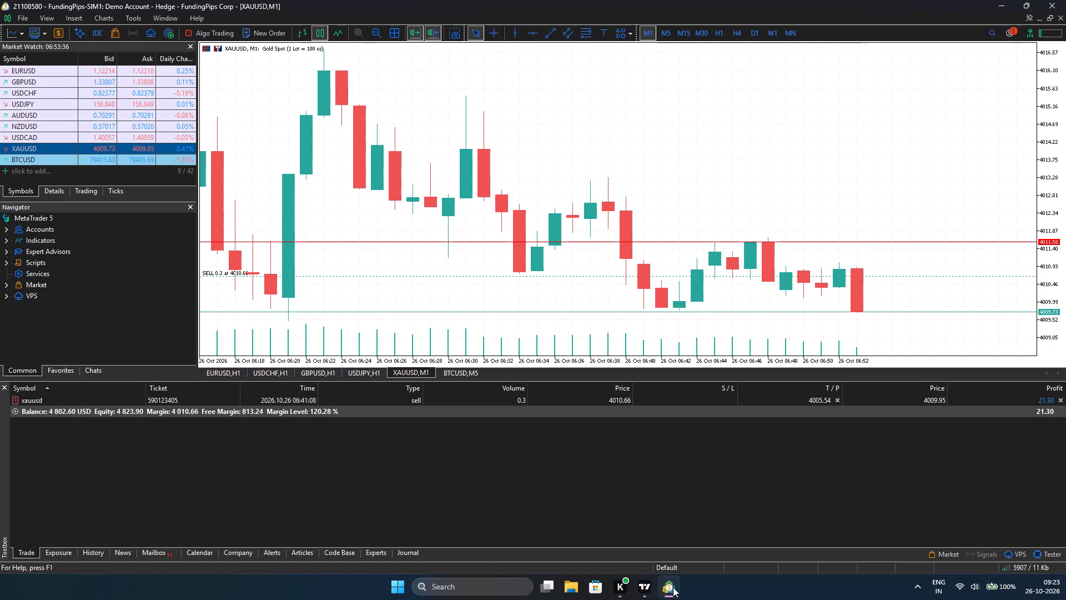
pyautogui.scroll(-2, 625, 413)
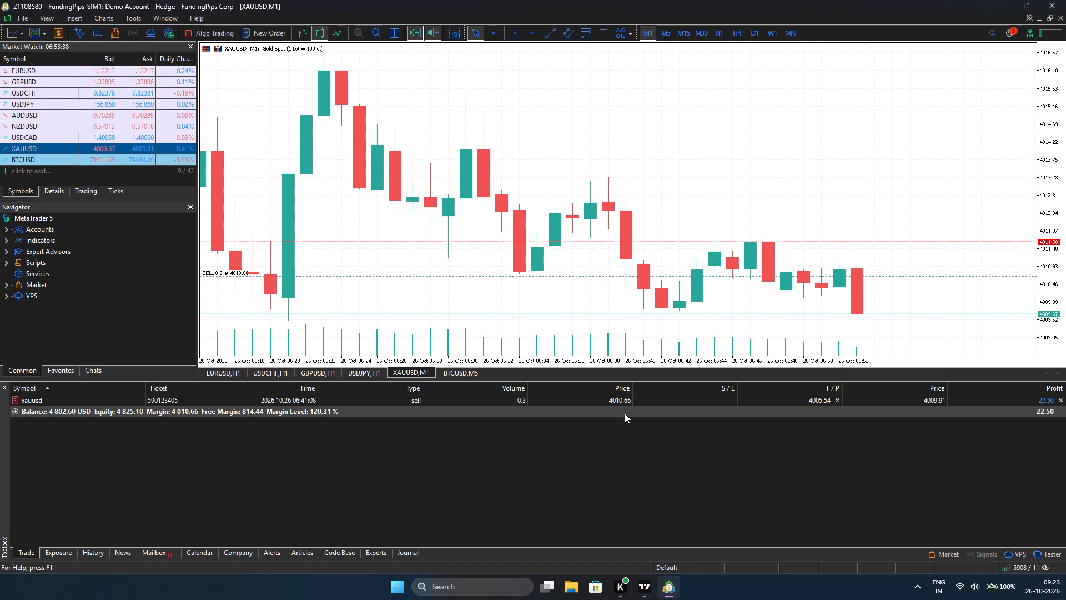
pyautogui.scroll(-1, 625, 413)
pyautogui.moveTo(955, 120); pyautogui.dragTo(907, 95)
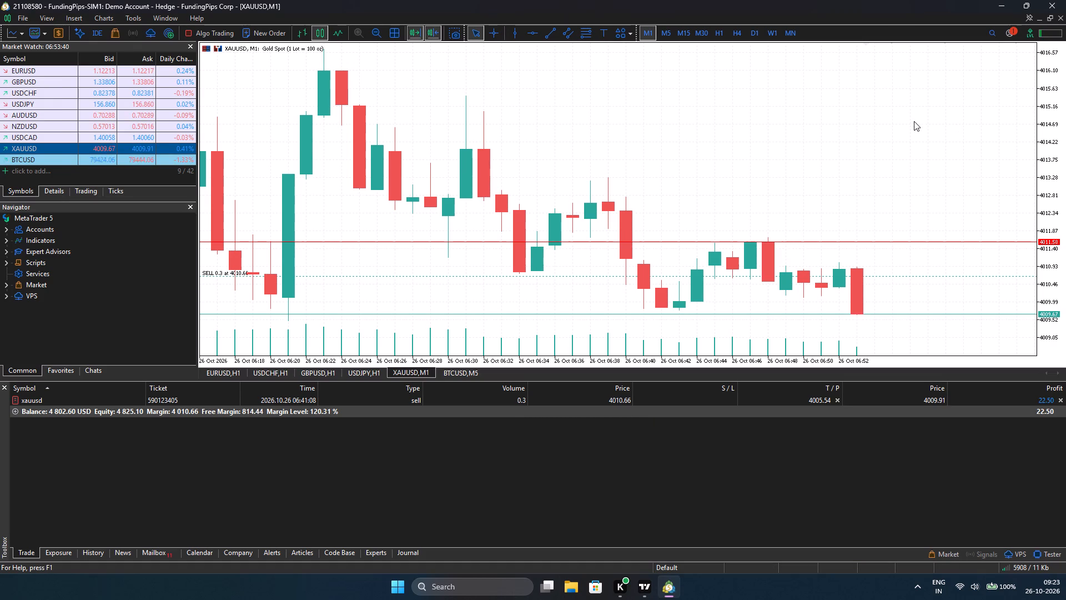
pyautogui.click(378, 33)
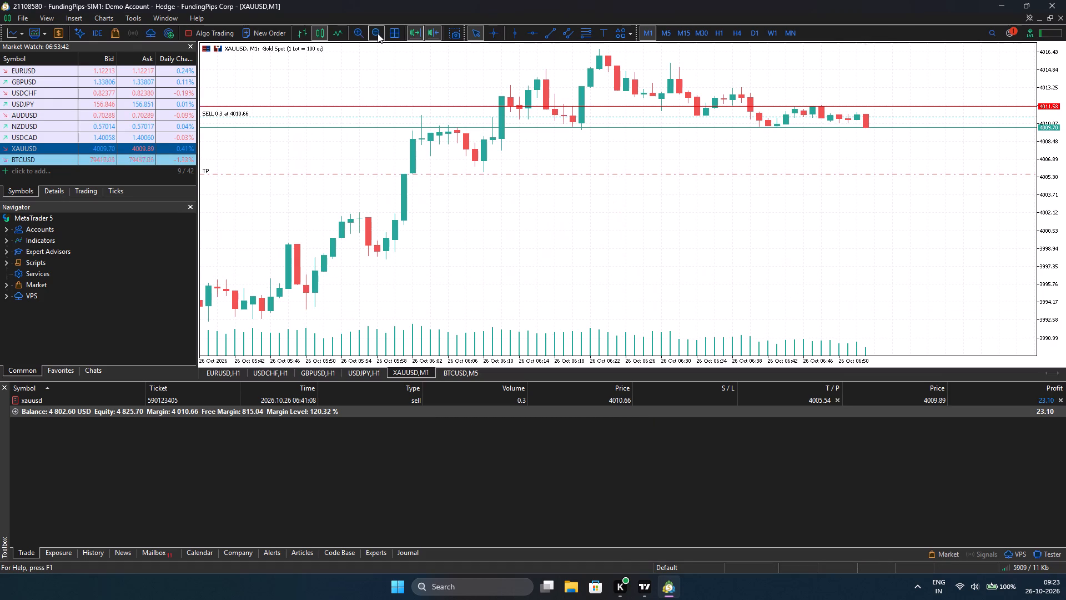
pyautogui.click(886, 252)
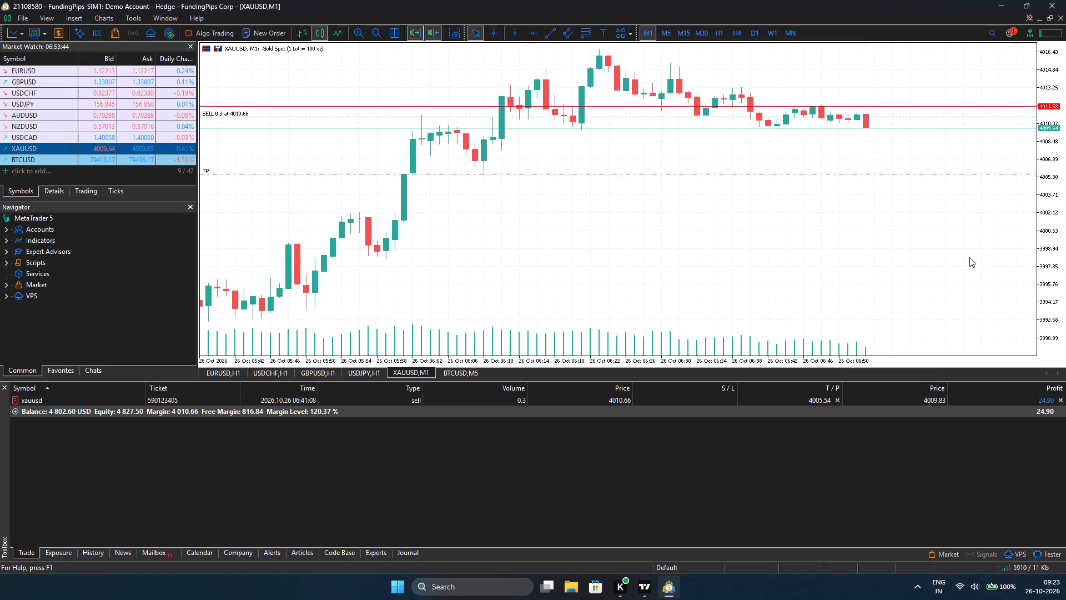
pyautogui.moveTo(1043, 257); pyautogui.dragTo(1033, 203)
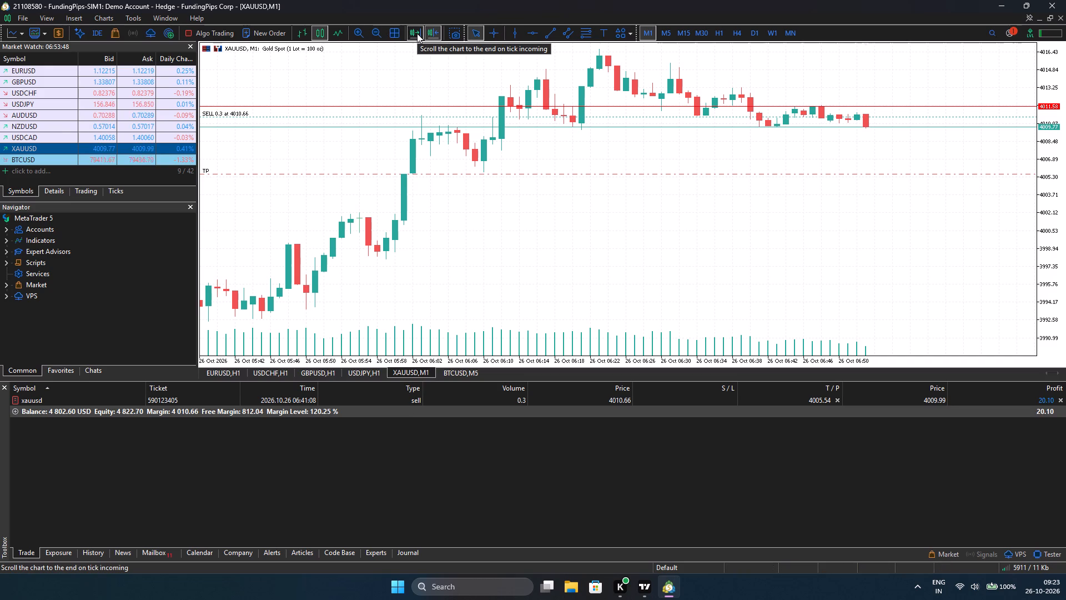
pyautogui.click(356, 31)
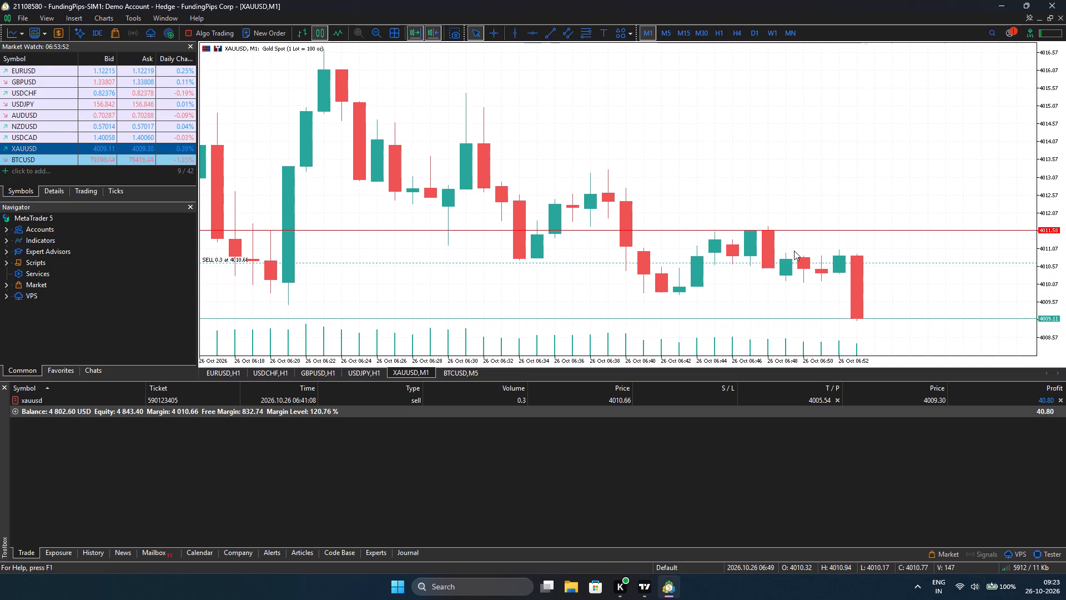
pyautogui.moveTo(849, 159); pyautogui.dragTo(833, 134)
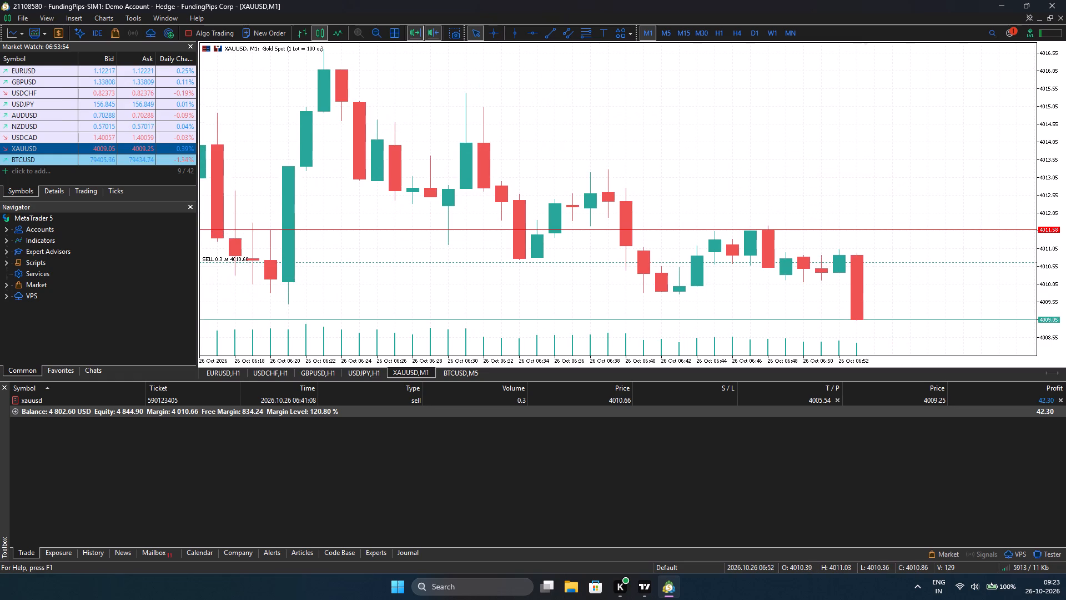
pyautogui.moveTo(833, 134); pyautogui.dragTo(815, 134)
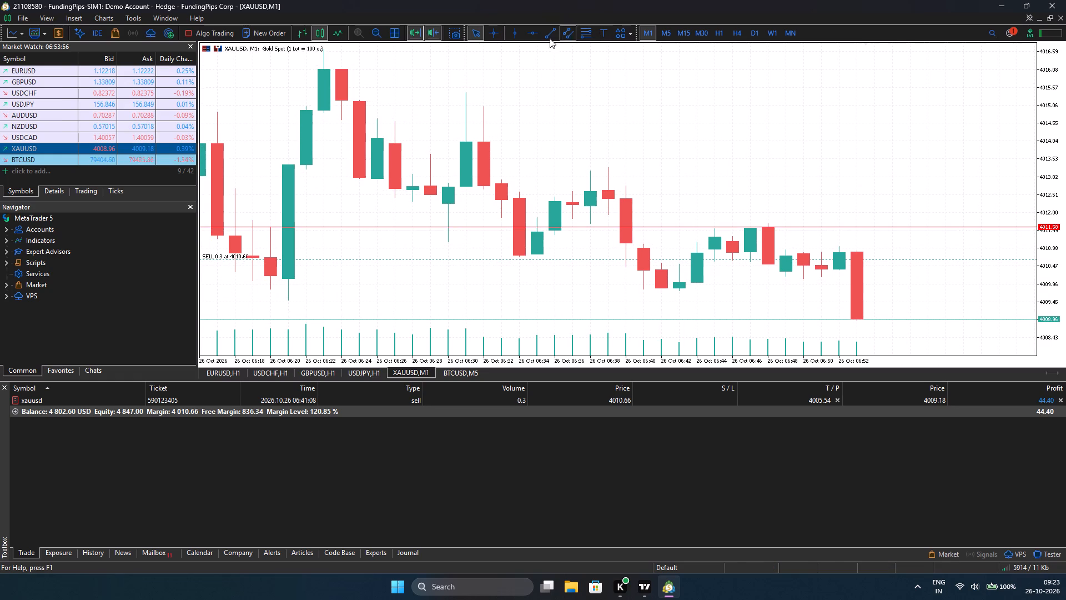
# Add a stop loss at about 4011.38 to the open XAUUSD sell, just above its entry on the chart.
pyautogui.click(377, 33)
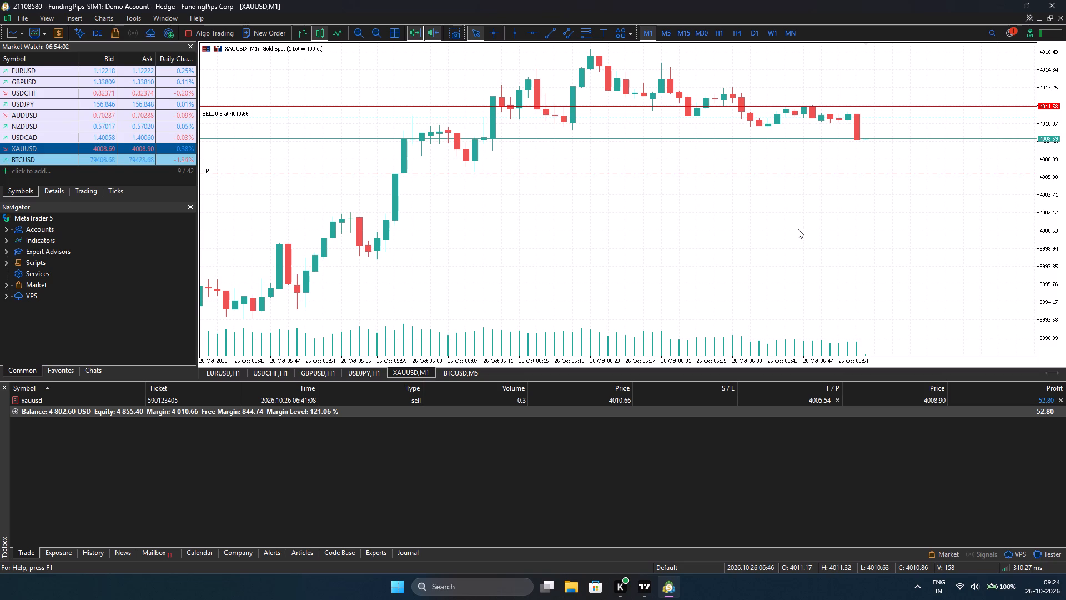
pyautogui.click(813, 116)
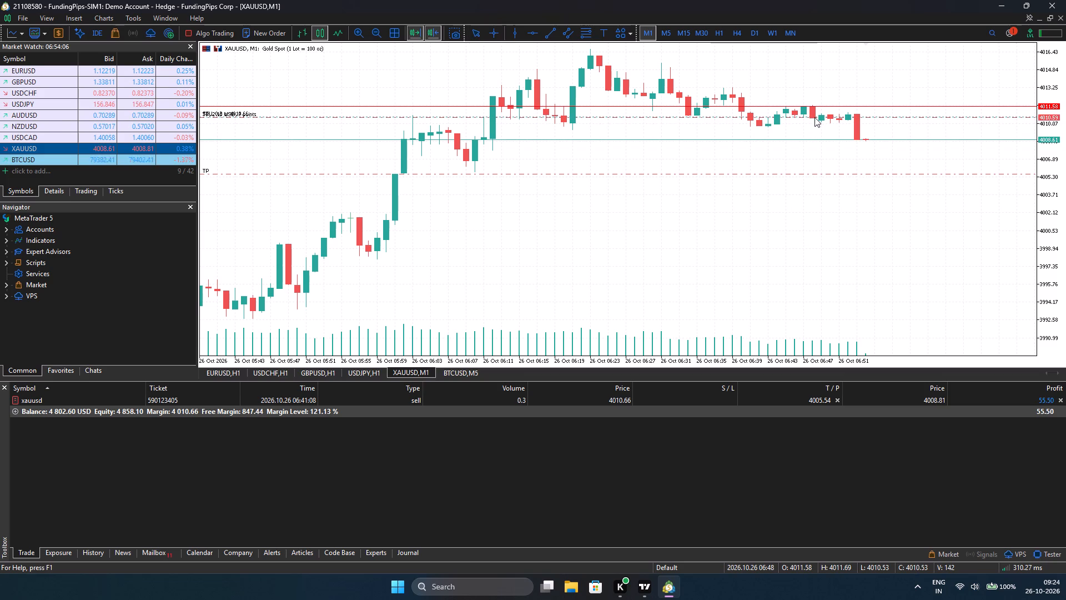
pyautogui.click(756, 117)
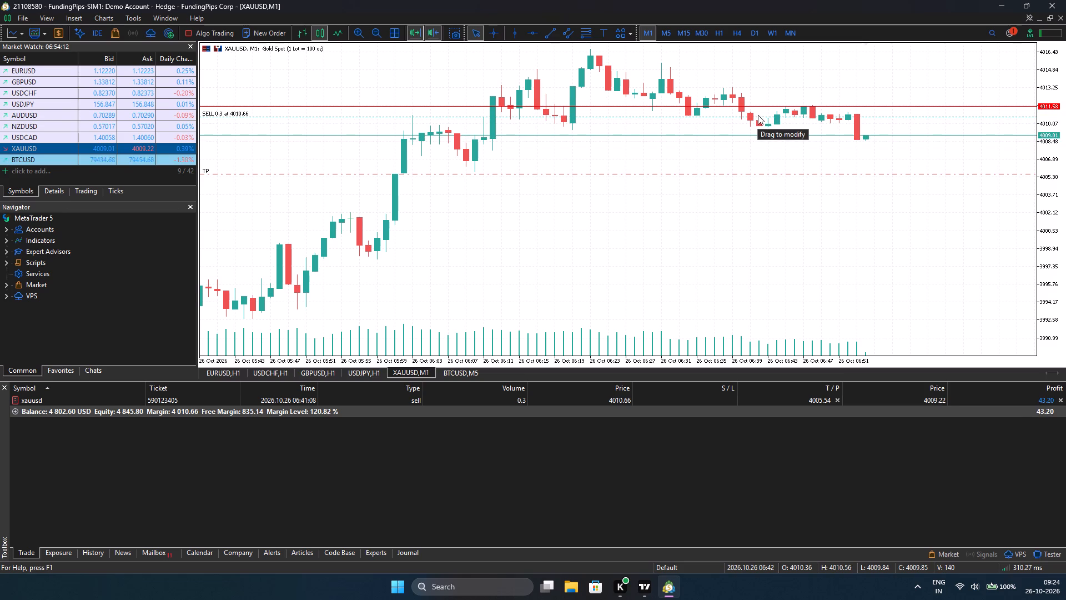
pyautogui.moveTo(758, 116); pyautogui.dragTo(760, 108)
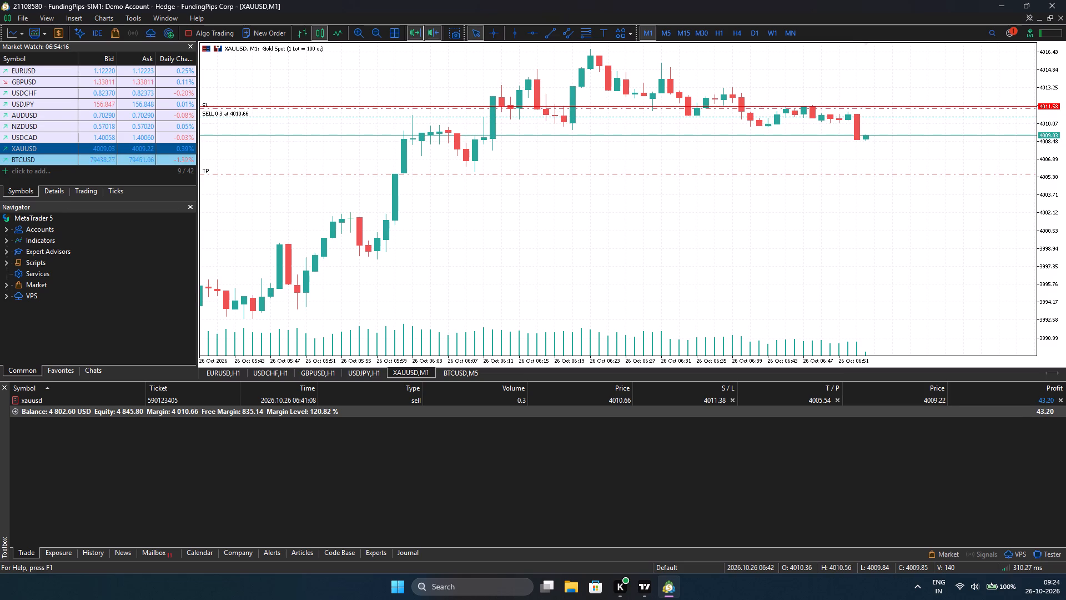
# Tighten the XAUUSD sell's stop loss to about 4010.49, just below its entry price.
pyautogui.moveTo(761, 108); pyautogui.dragTo(762, 118)
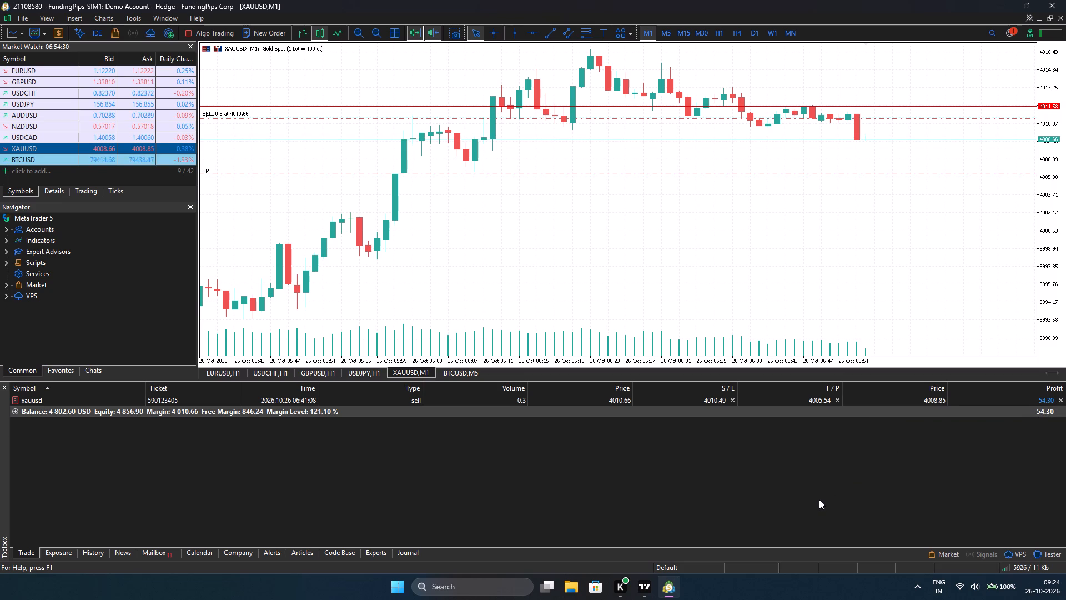
# Check gold's latest 1-minute candles against the rays and purple zone in TradingView, and return to MetaTrader 5.
pyautogui.click(647, 586)
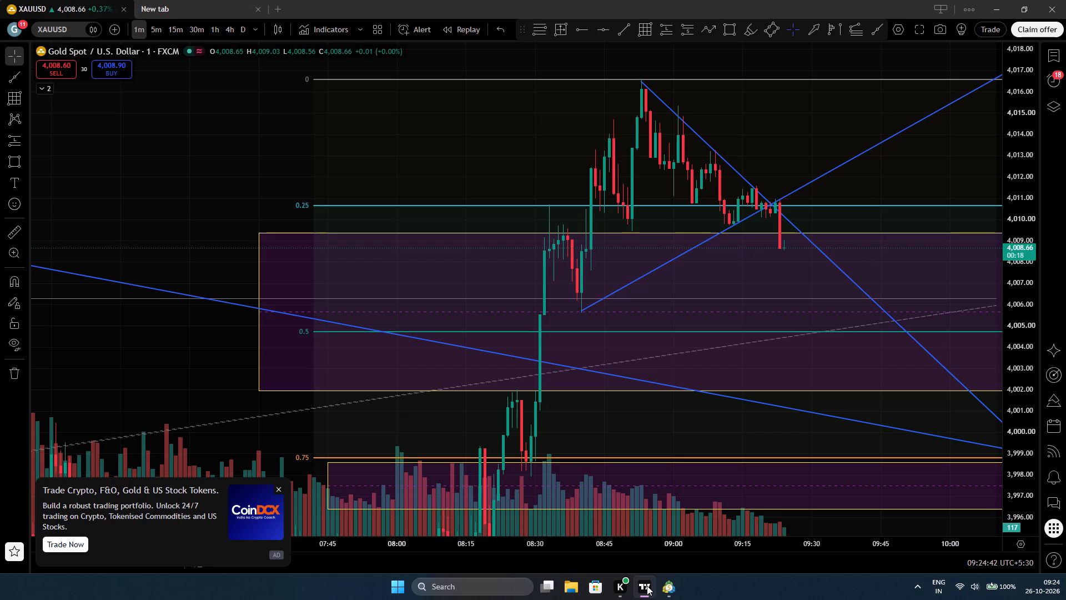
pyautogui.click(647, 586)
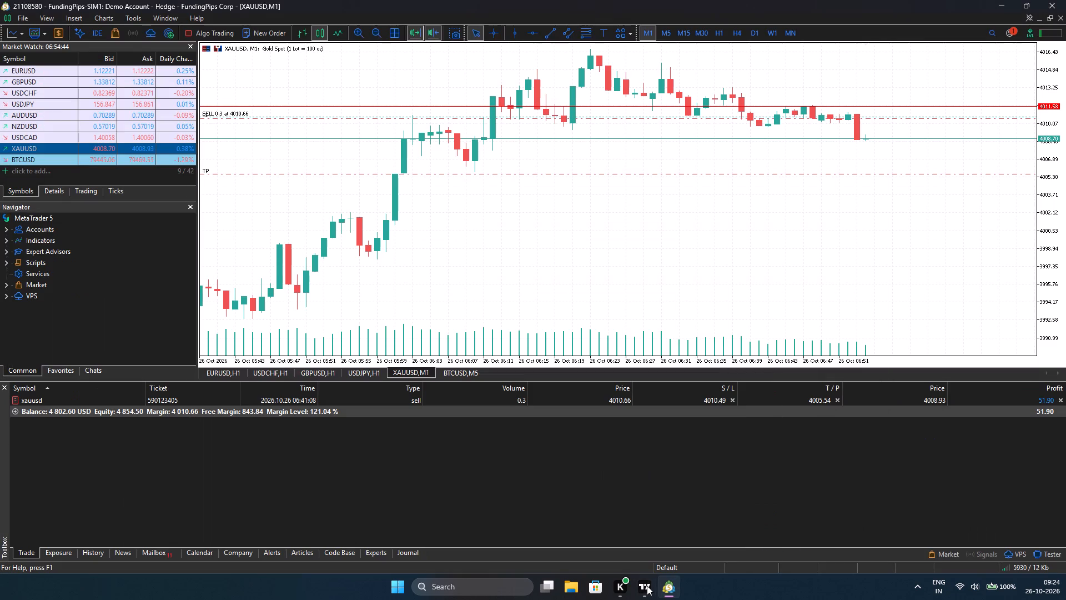
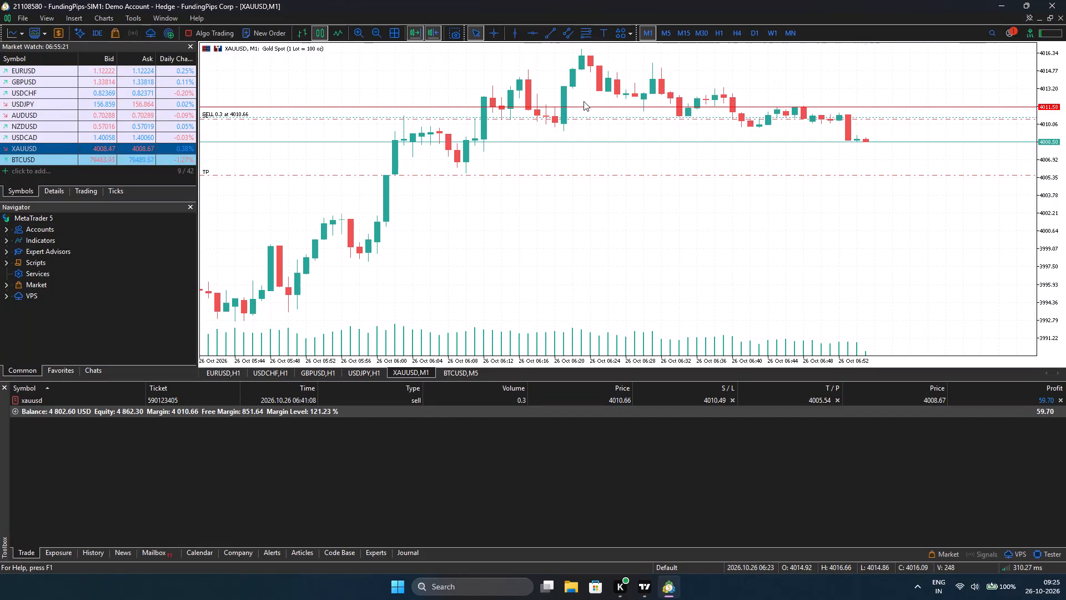
# Close the open 0.30-lot XAUUSD sell position at market.
pyautogui.doubleClick(363, 37)
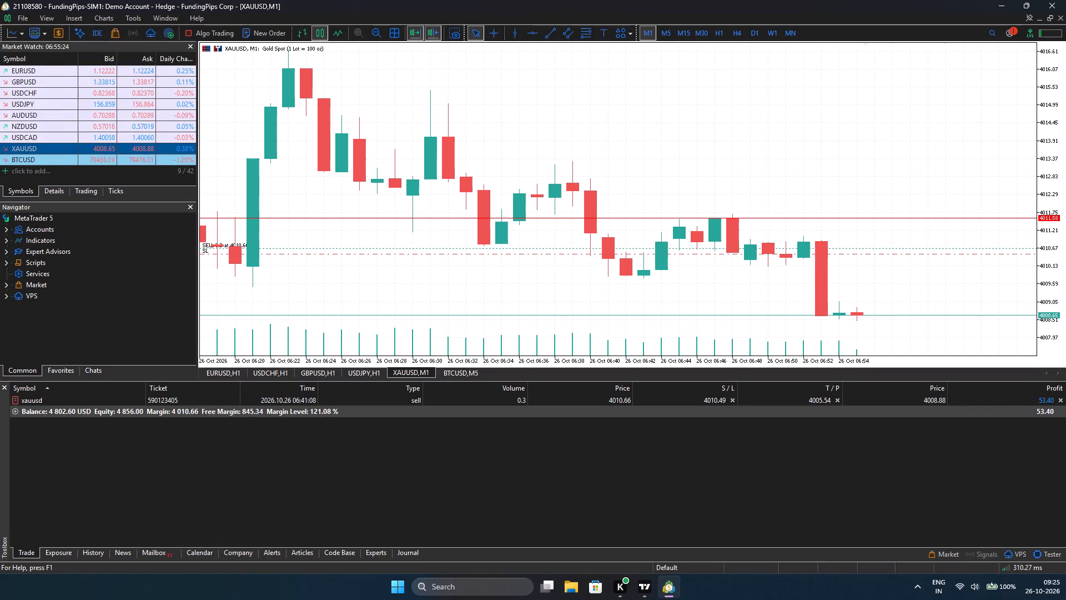
pyautogui.moveTo(1050, 289); pyautogui.dragTo(1044, 266)
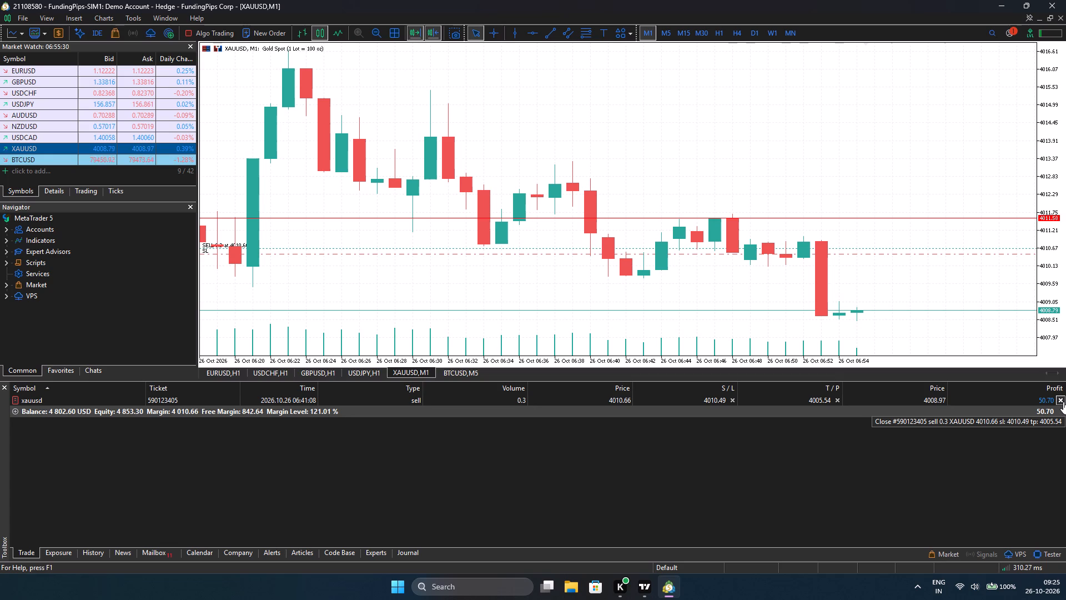
pyautogui.click(1063, 402)
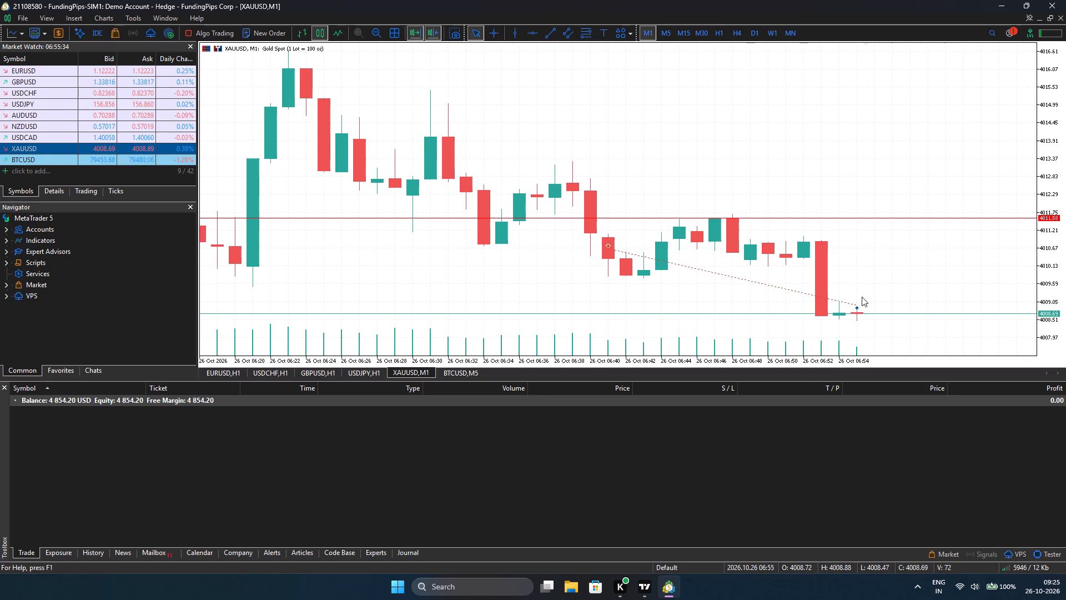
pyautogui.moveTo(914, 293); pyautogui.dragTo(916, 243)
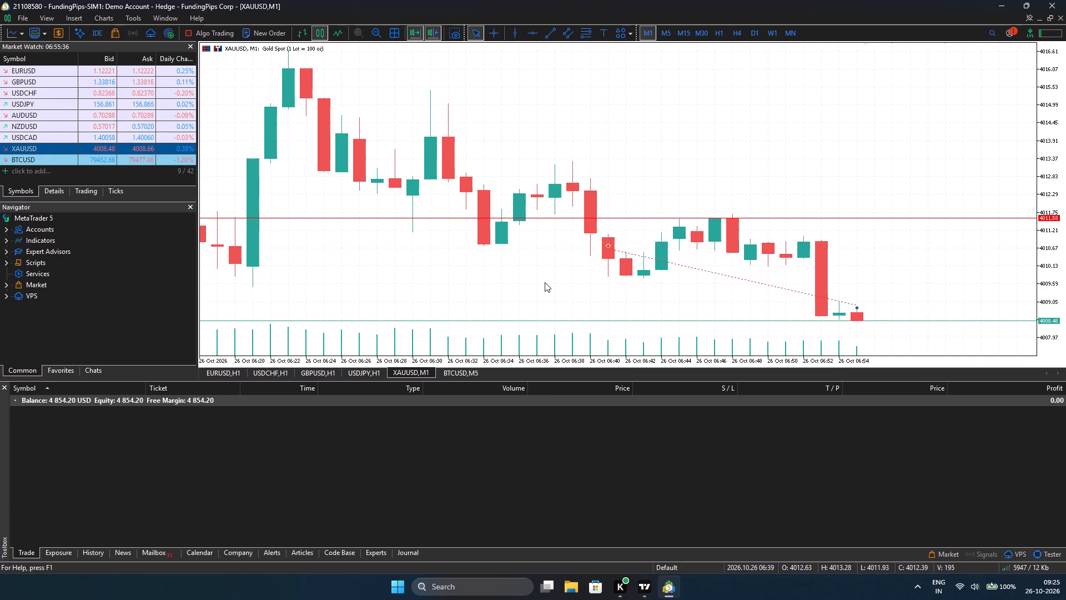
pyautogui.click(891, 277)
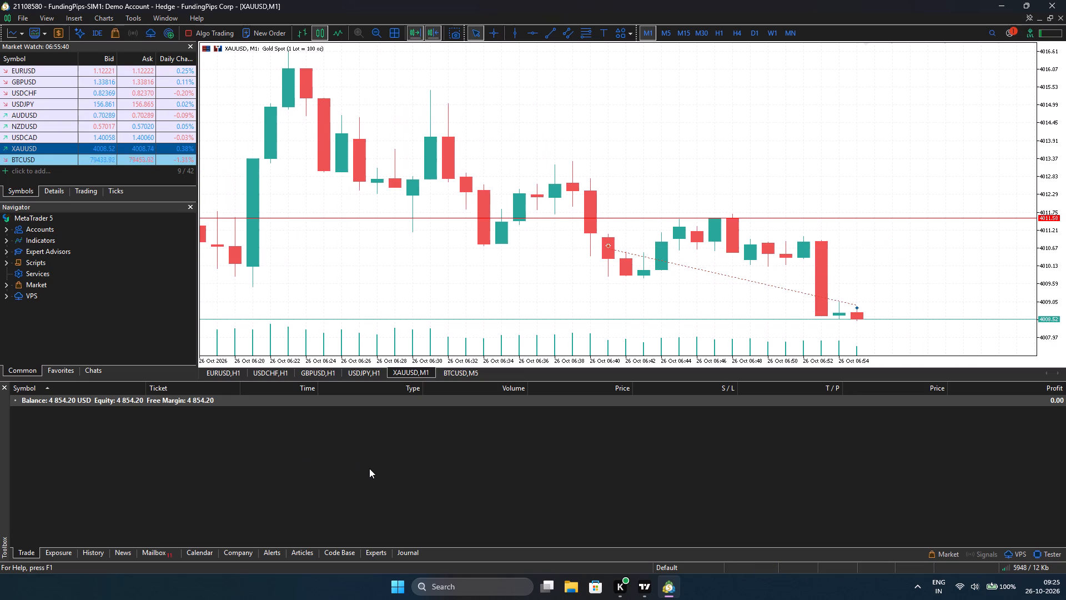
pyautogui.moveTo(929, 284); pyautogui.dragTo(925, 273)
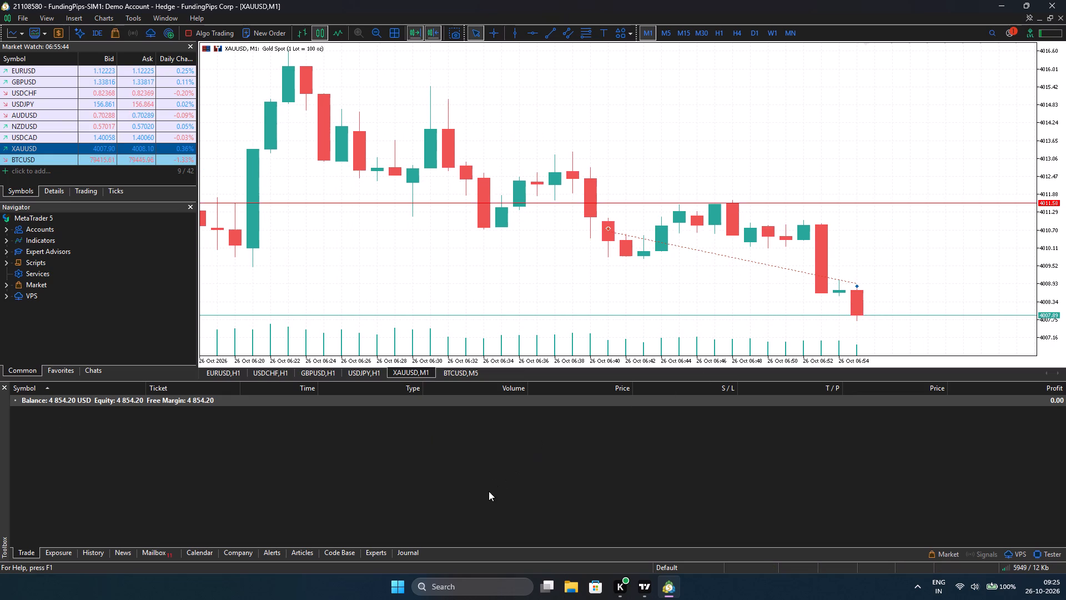
# Switch to TradingView and examine gold's 1-minute candles against the blue rays, the purple zone and the 0.25 and 0.5 levels.
pyautogui.click(643, 587)
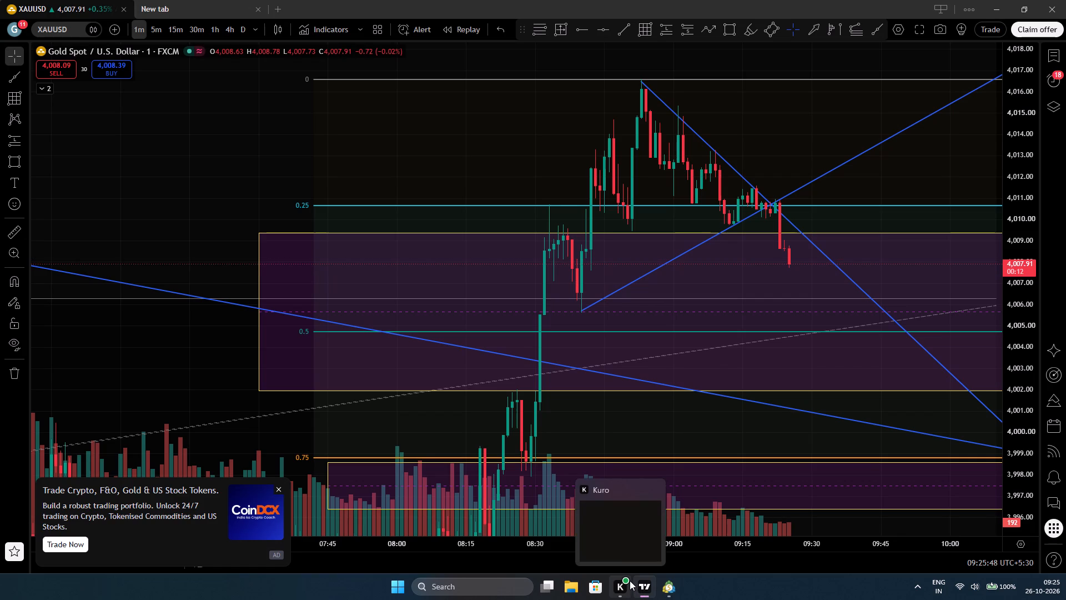
pyautogui.scroll(-4, 735, 371)
pyautogui.scroll(1, 735, 371)
pyautogui.scroll(-1, 735, 371)
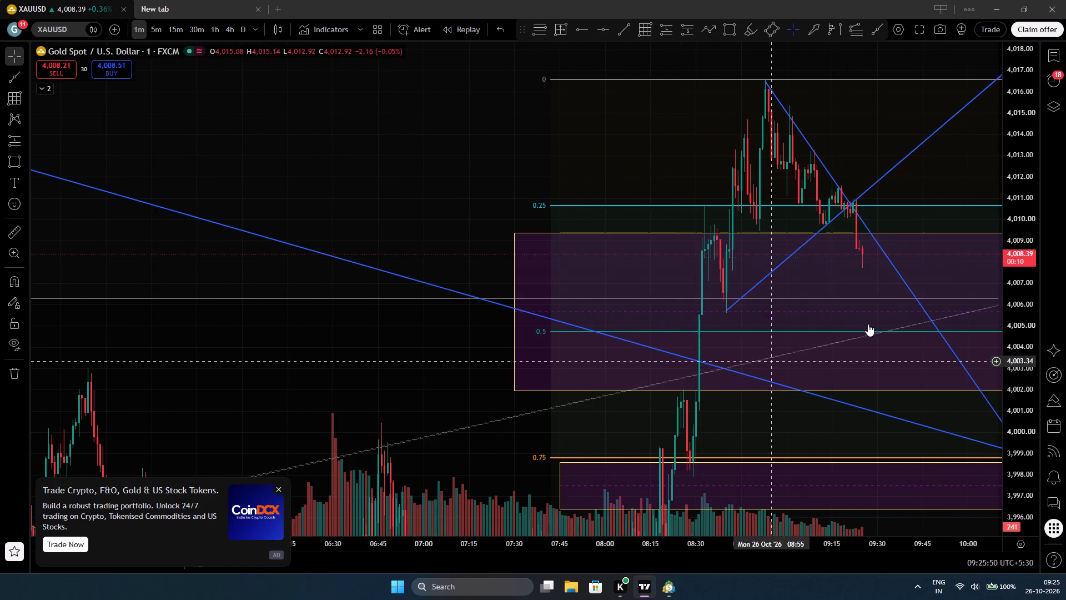
pyautogui.moveTo(1018, 157); pyautogui.dragTo(998, 289)
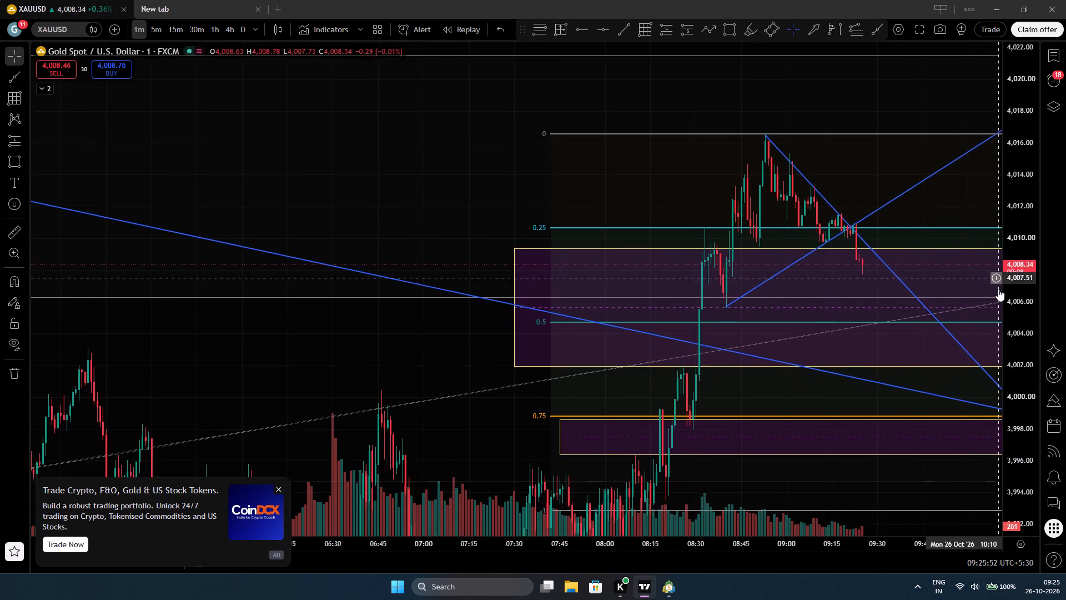
pyautogui.moveTo(998, 289); pyautogui.dragTo(999, 291)
pyautogui.scroll(-3, 493, 356)
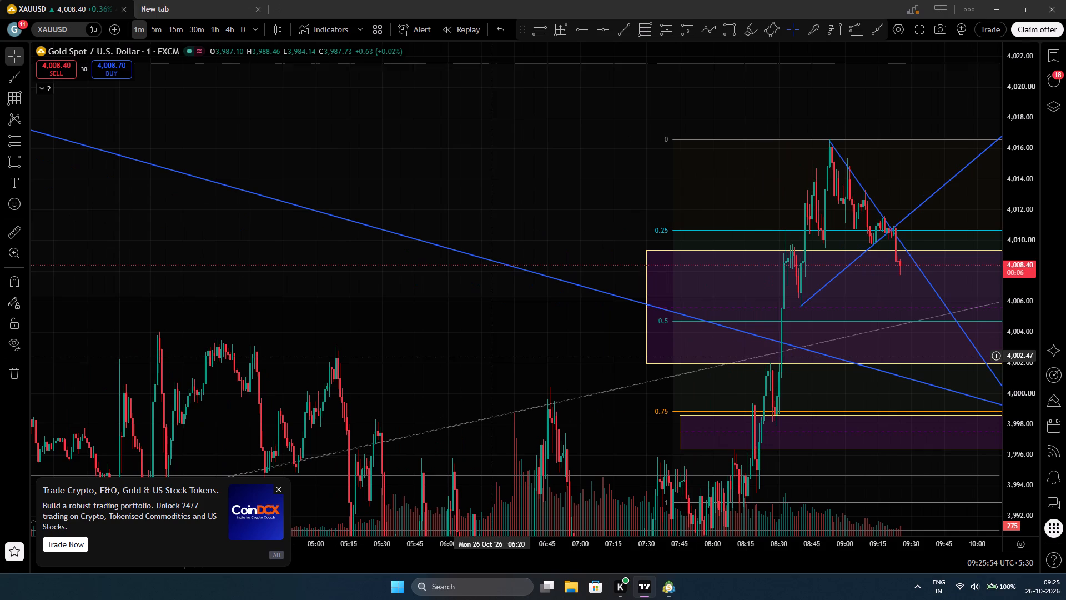
pyautogui.moveTo(566, 177); pyautogui.dragTo(424, 139)
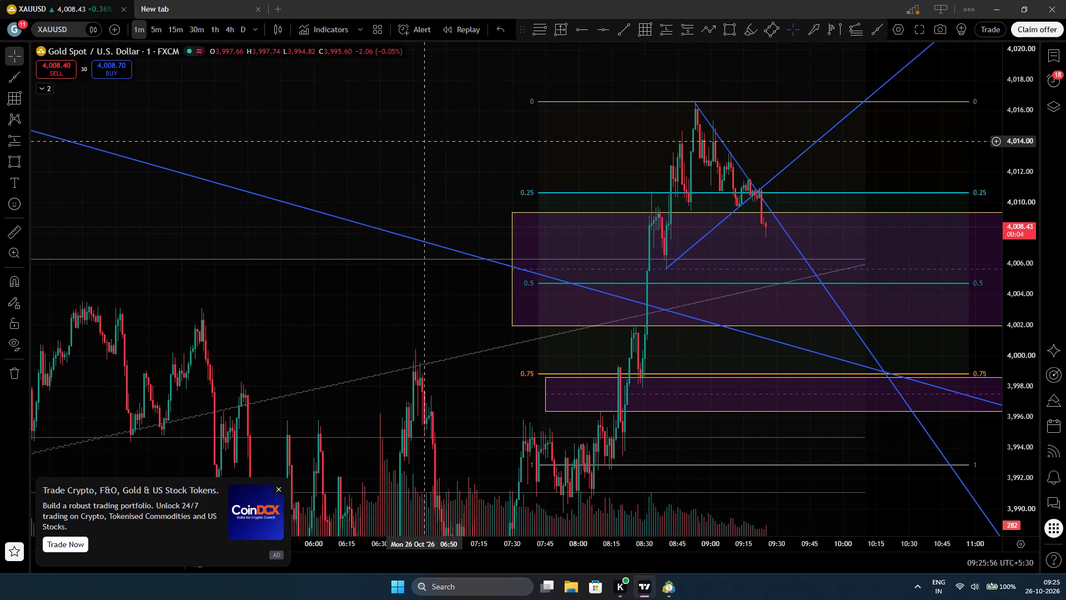
pyautogui.moveTo(424, 139); pyautogui.dragTo(424, 138)
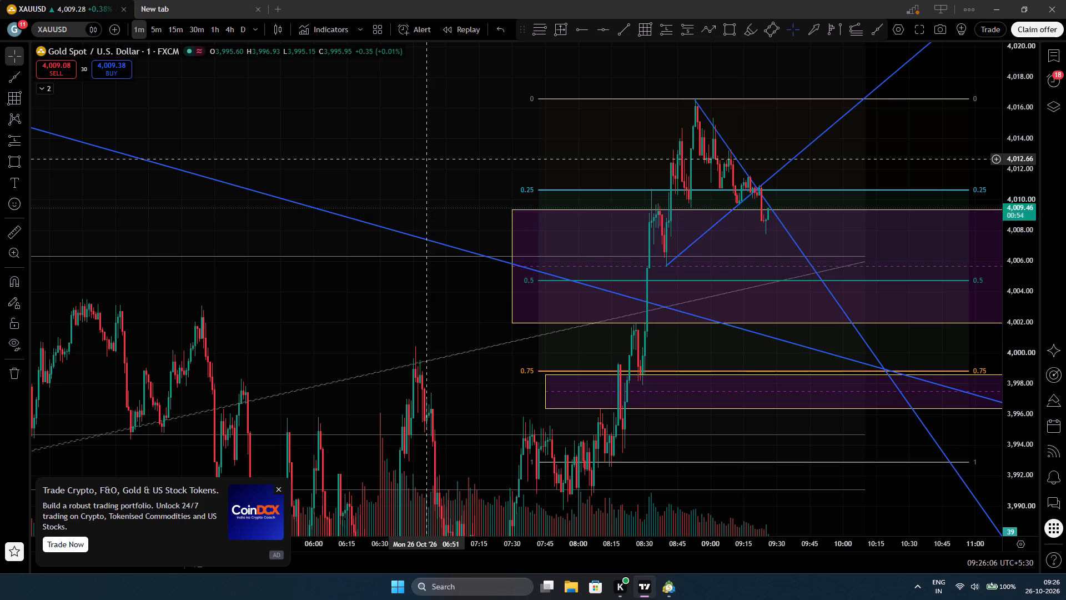
pyautogui.scroll(4, 547, 229)
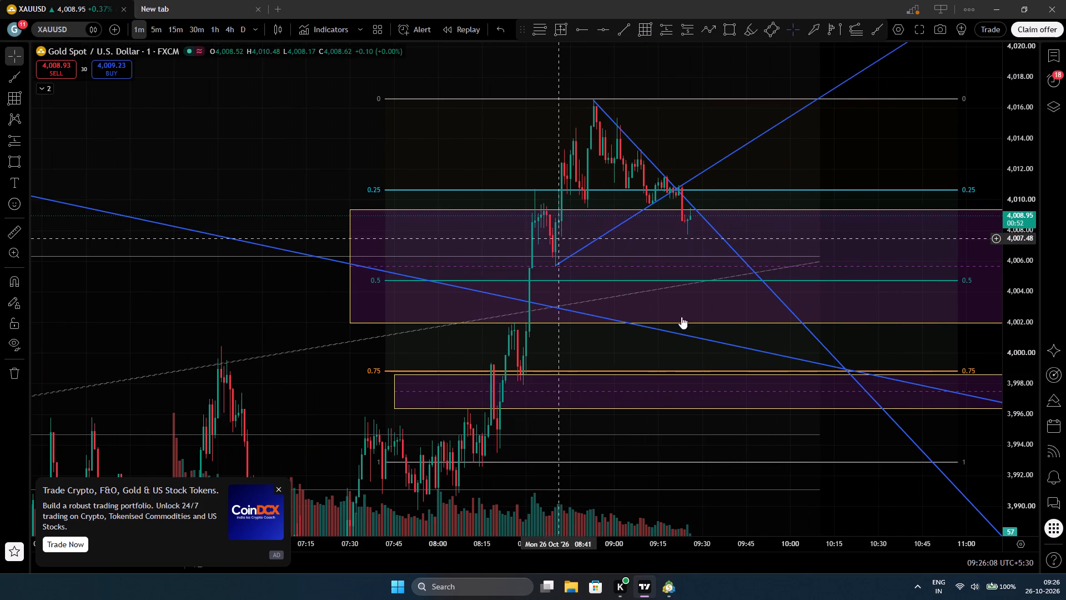
pyautogui.moveTo(1020, 434); pyautogui.dragTo(1038, 237)
pyautogui.moveTo(274, 259); pyautogui.dragTo(311, 389)
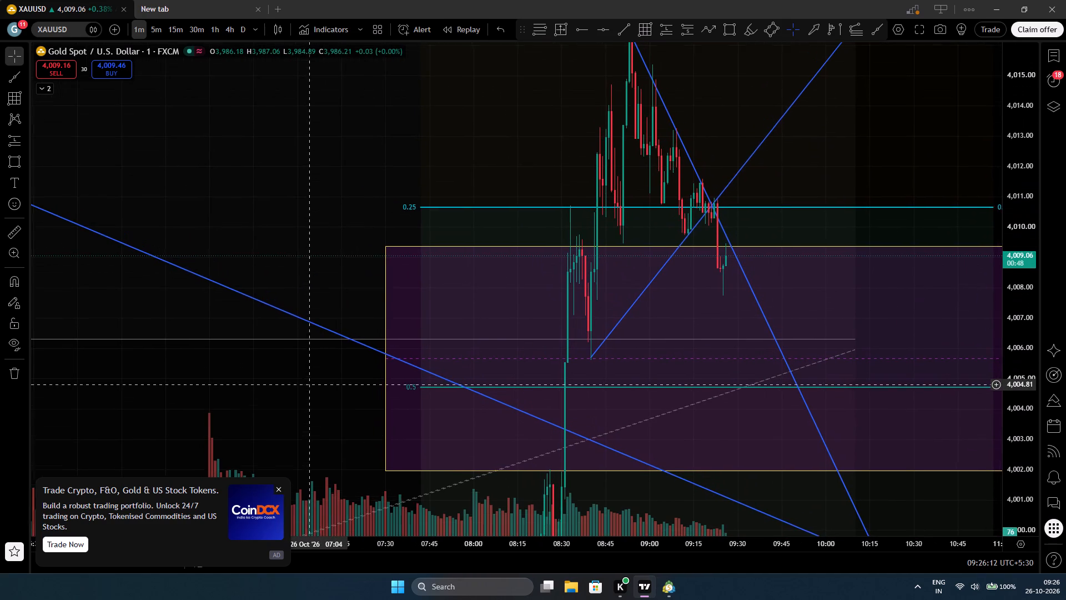
pyautogui.moveTo(311, 389); pyautogui.dragTo(311, 390)
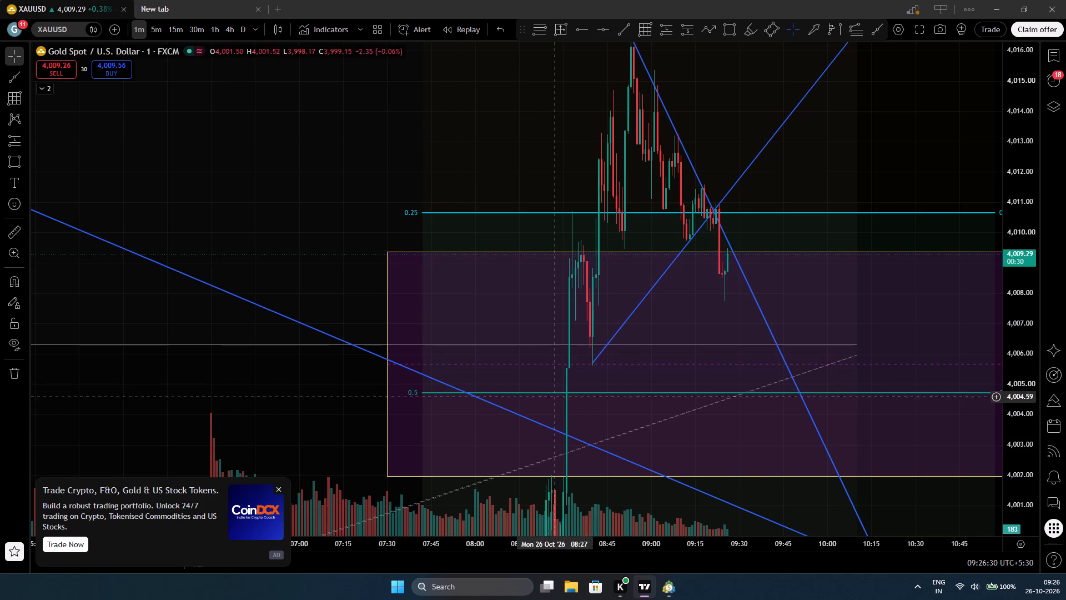
pyautogui.moveTo(1011, 449); pyautogui.dragTo(1028, 313)
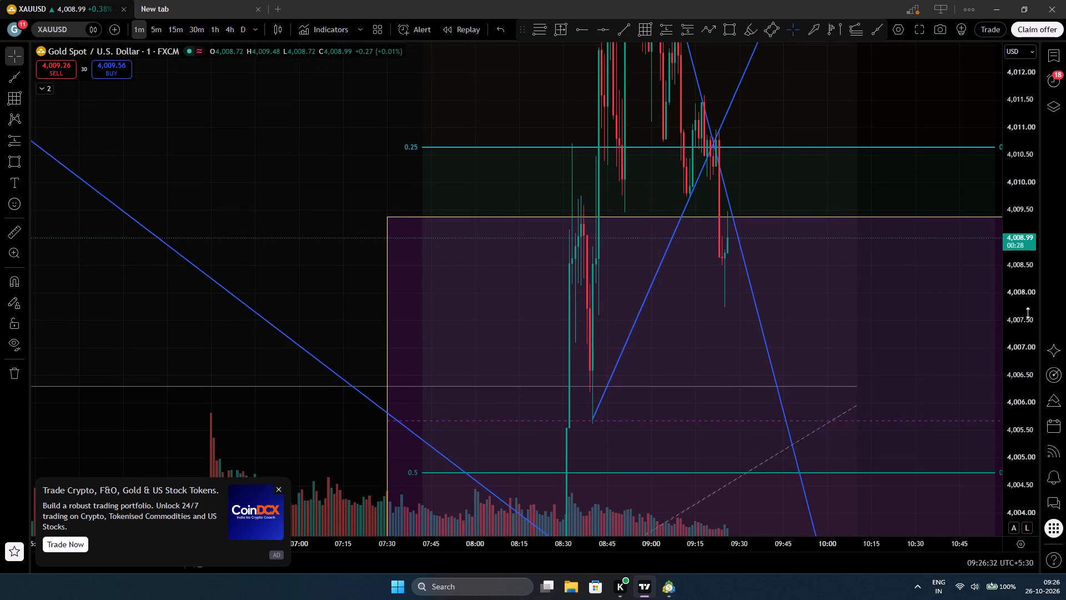
pyautogui.moveTo(1028, 313); pyautogui.dragTo(1034, 338)
pyautogui.scroll(9, 656, 334)
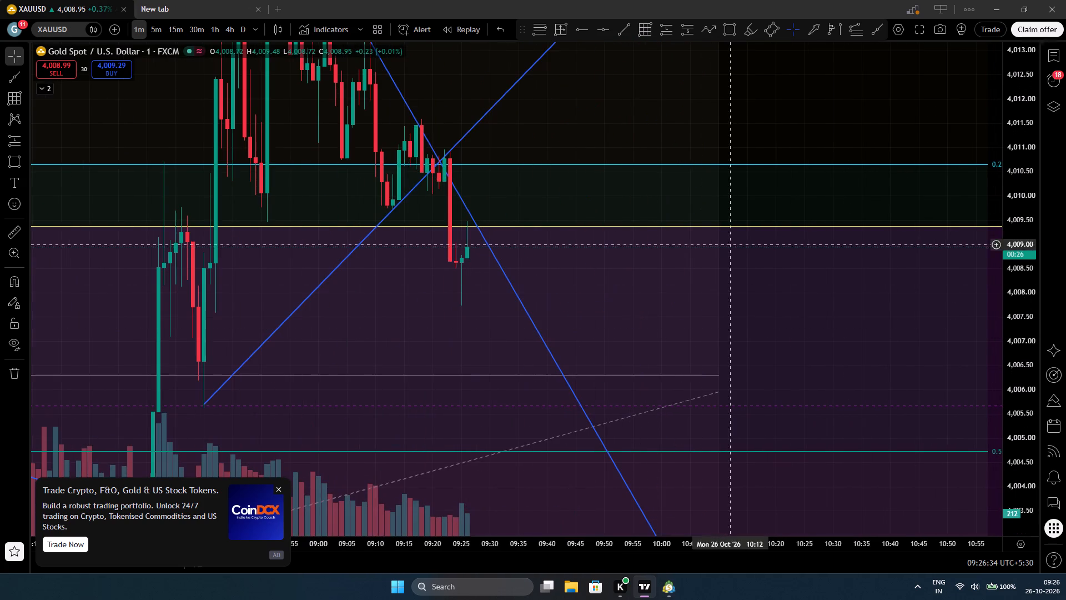
pyautogui.moveTo(753, 122); pyautogui.dragTo(950, 103)
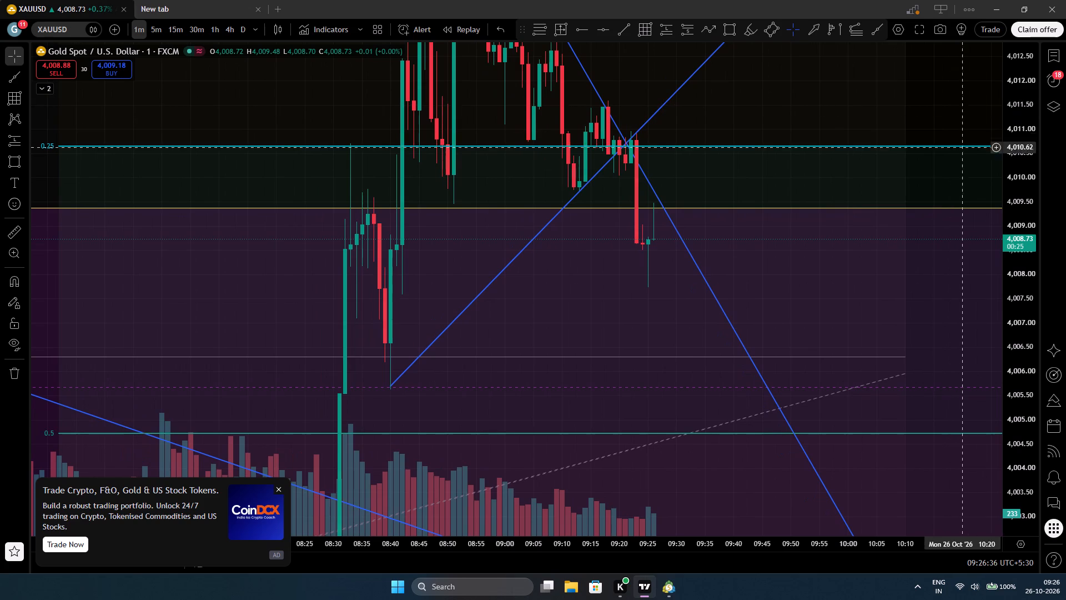
pyautogui.moveTo(1025, 142); pyautogui.dragTo(1001, 246)
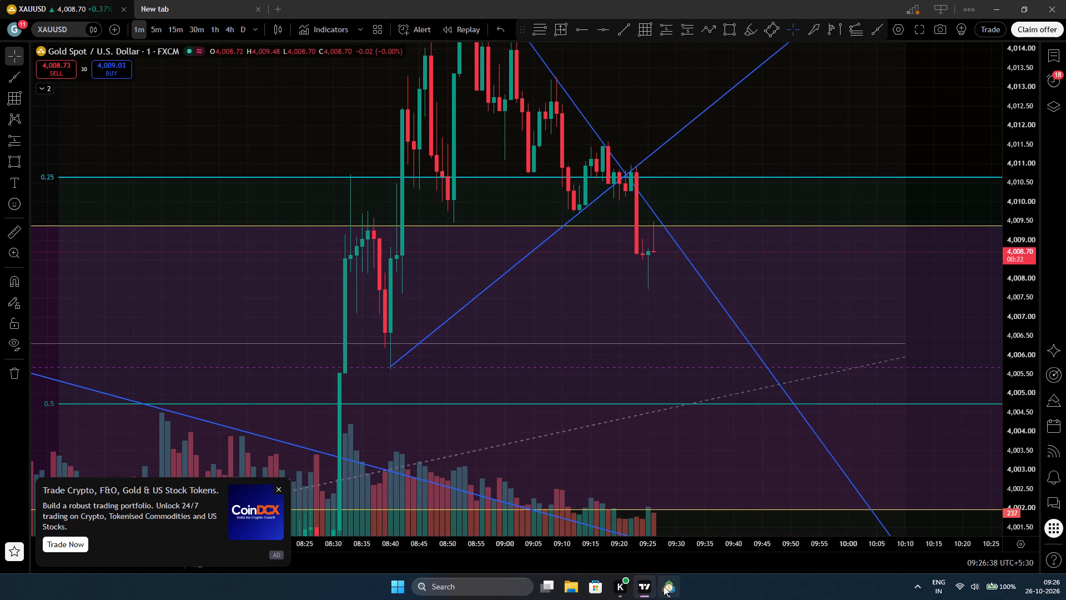
# Compare gold's latest 1-minute candles between MetaTrader 5 and TradingView, finishing in MetaTrader 5.
pyautogui.click(669, 592)
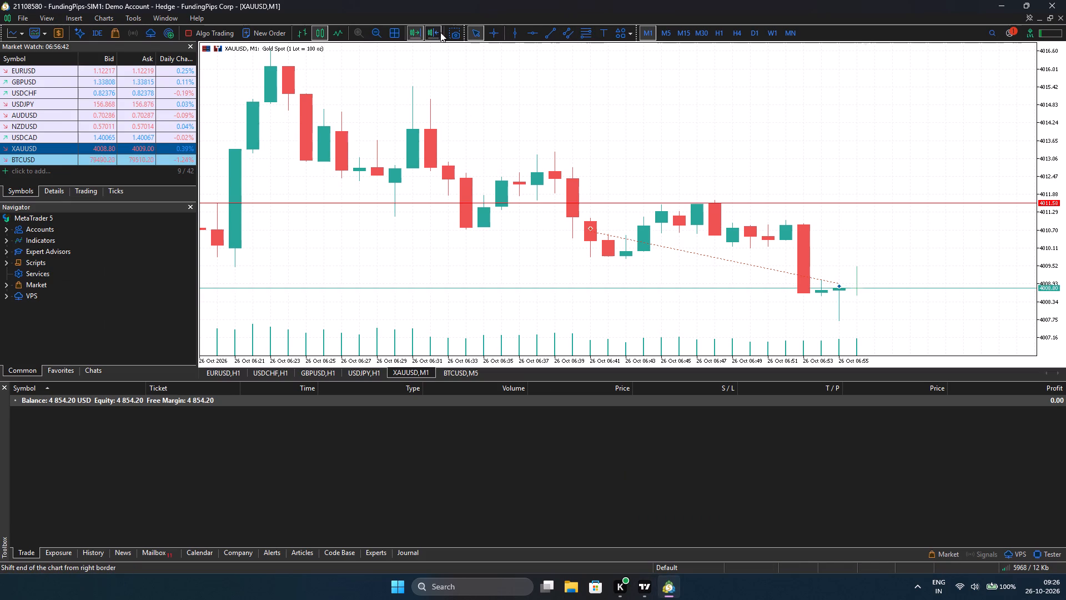
pyautogui.click(648, 584)
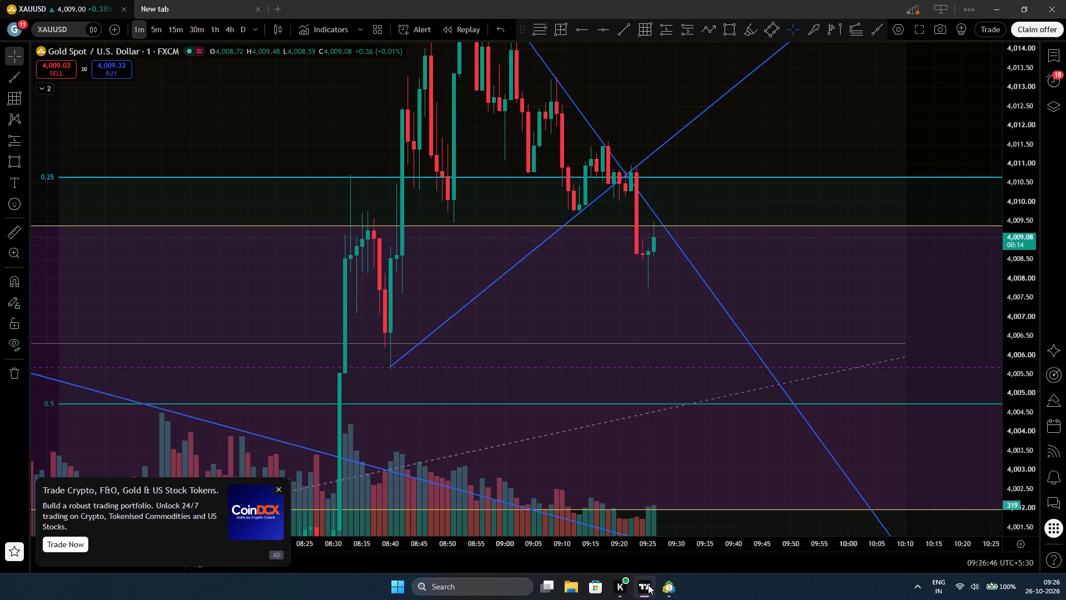
pyautogui.click(648, 584)
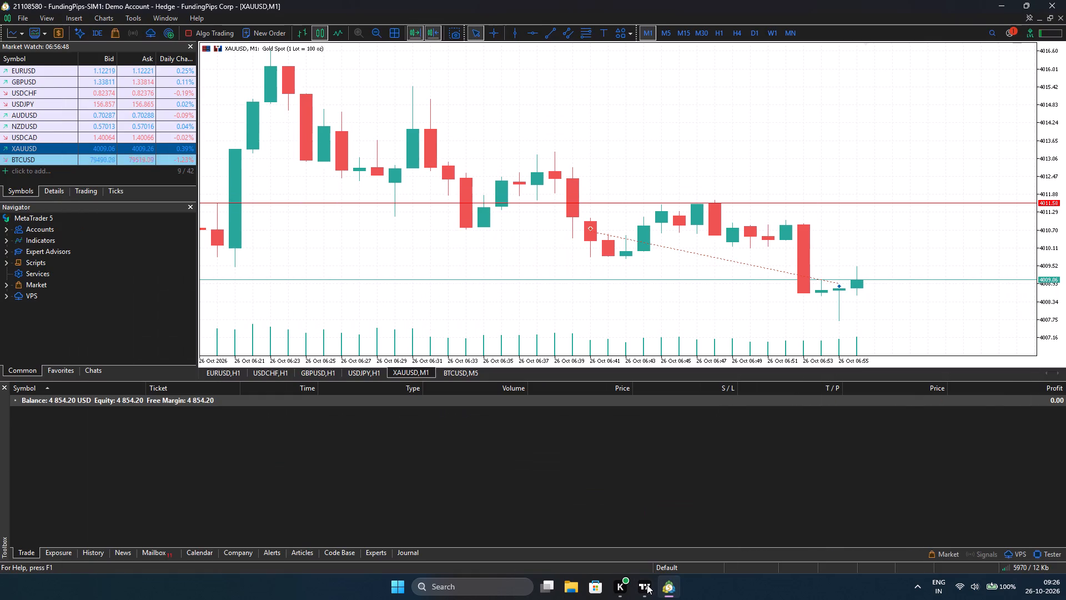
pyautogui.click(373, 27)
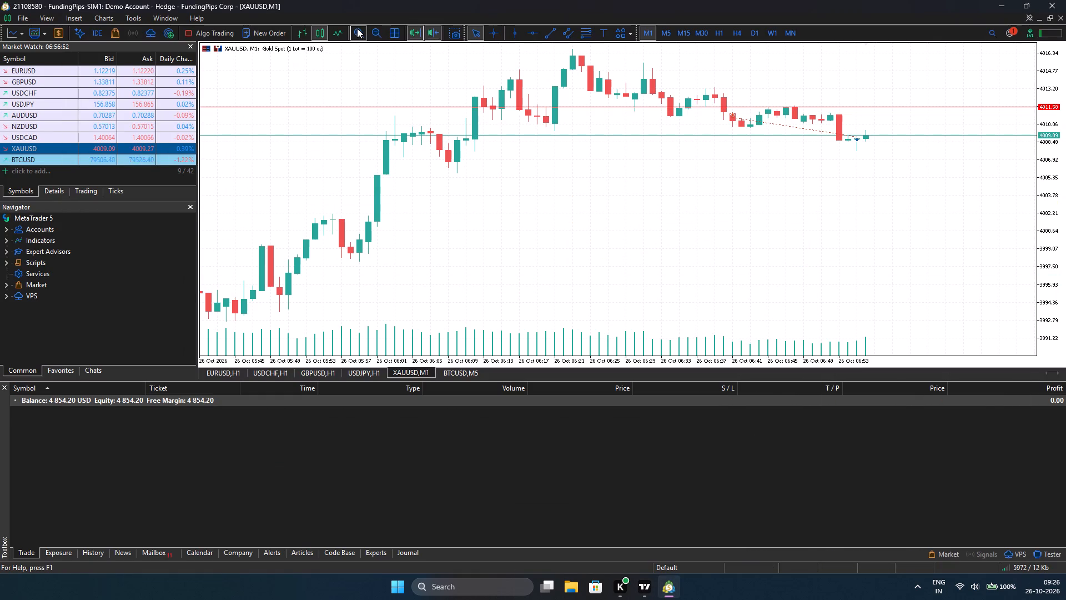
pyautogui.click(363, 32)
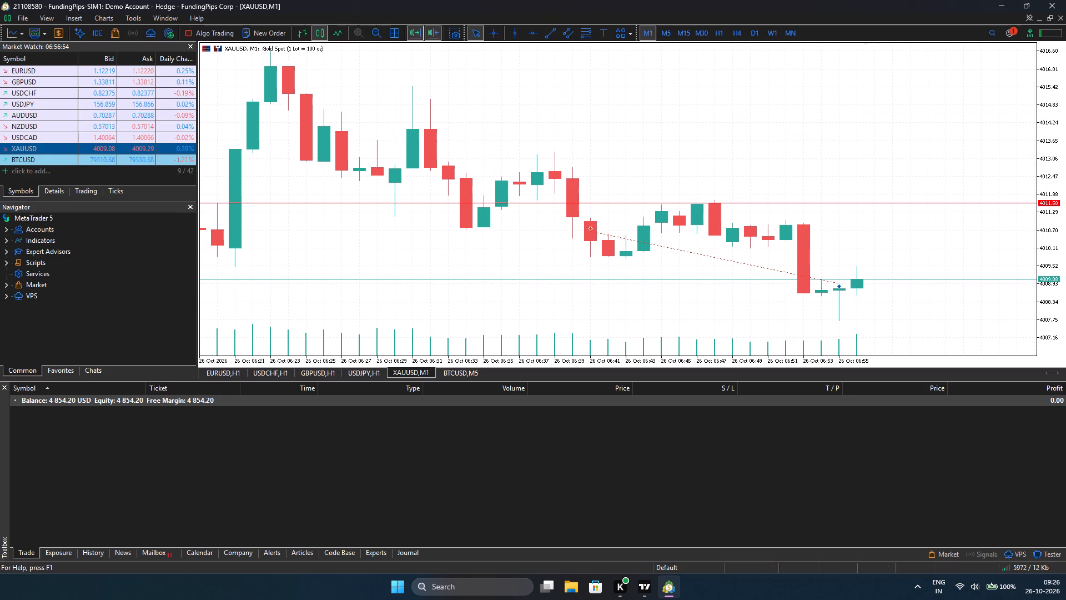
pyautogui.click(643, 588)
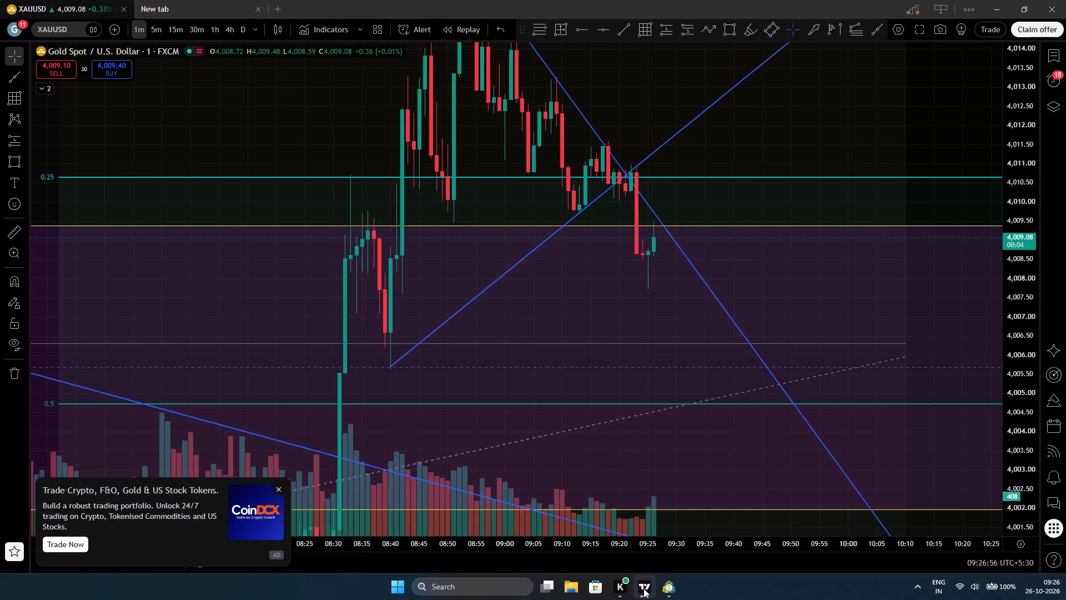
pyautogui.click(643, 588)
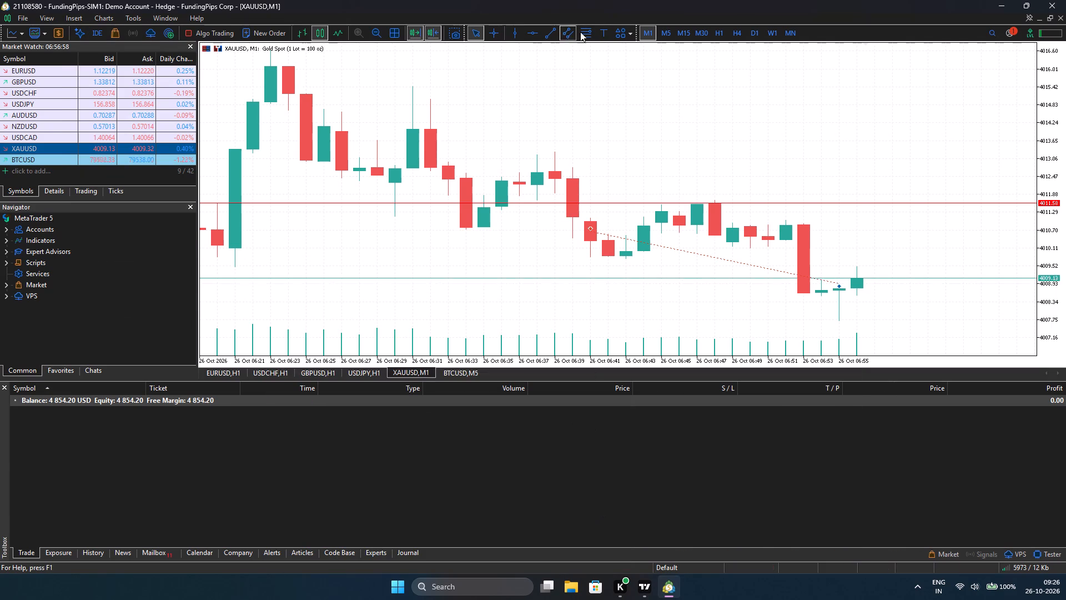
# Buy 0.30 lots of XAUUSD by market execution, with no stop loss or take profit.
pyautogui.click(269, 30)
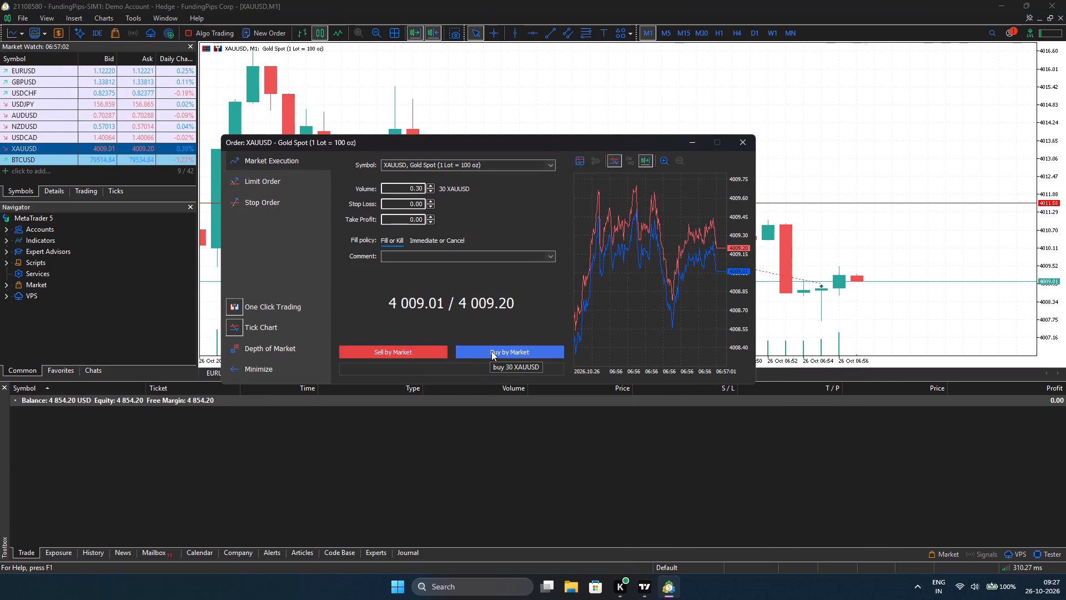
pyautogui.click(491, 351)
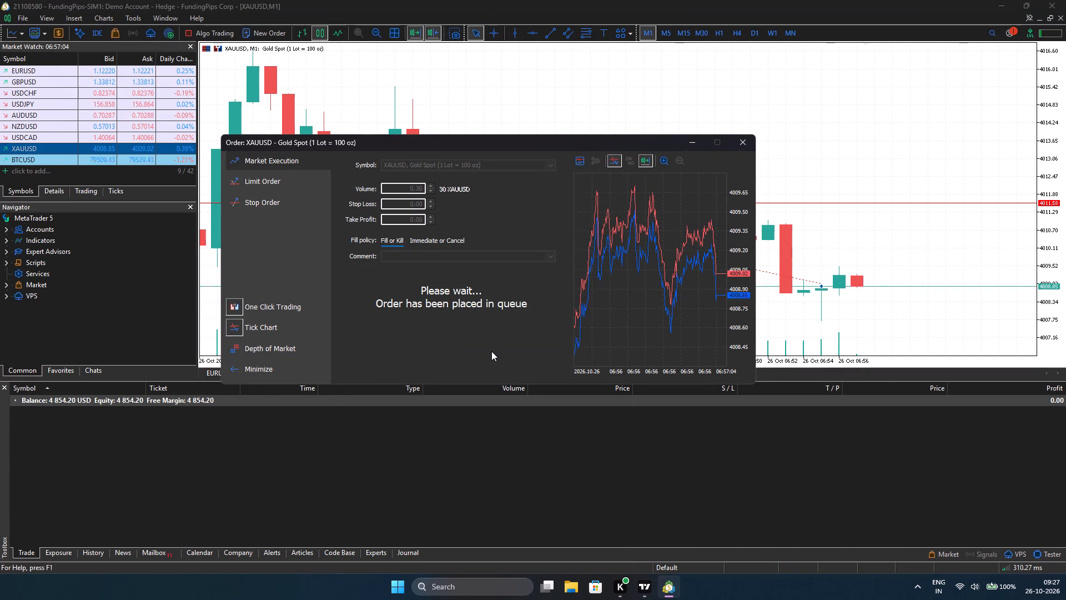
pyautogui.moveTo(836, 183); pyautogui.dragTo(822, 177)
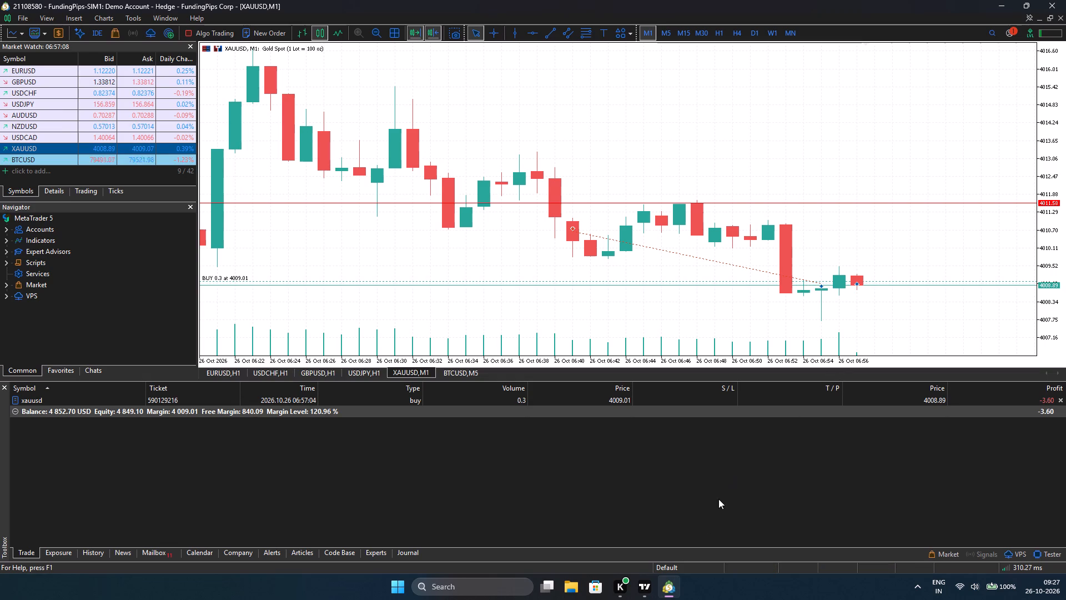
# Monitor the open XAUUSD buy on the 1-minute chart, checking price against the TradingView drawings and returning to MetaTrader 5.
pyautogui.click(643, 589)
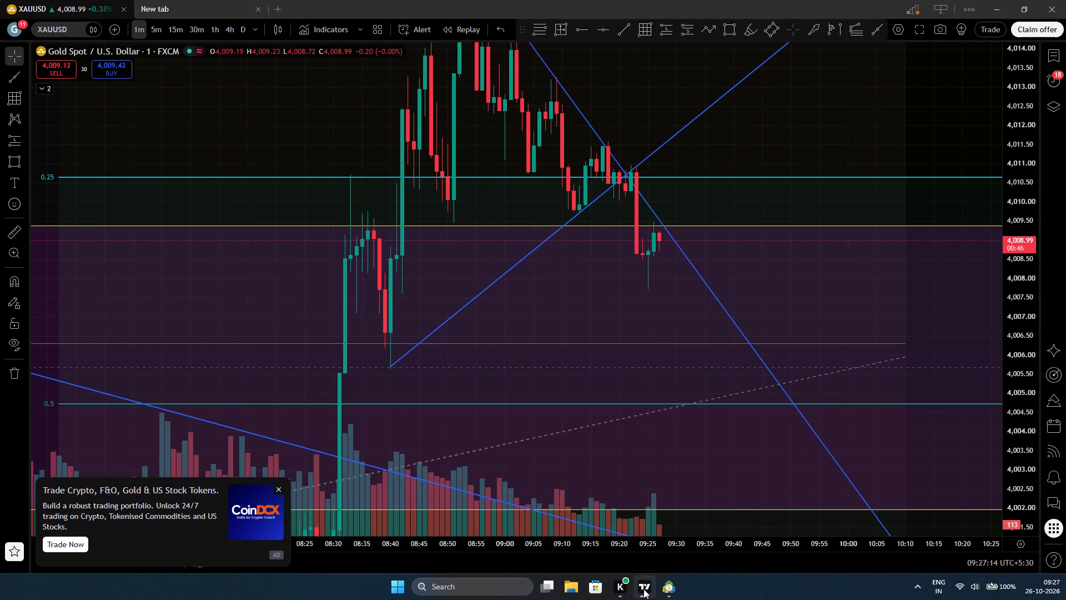
pyautogui.click(643, 589)
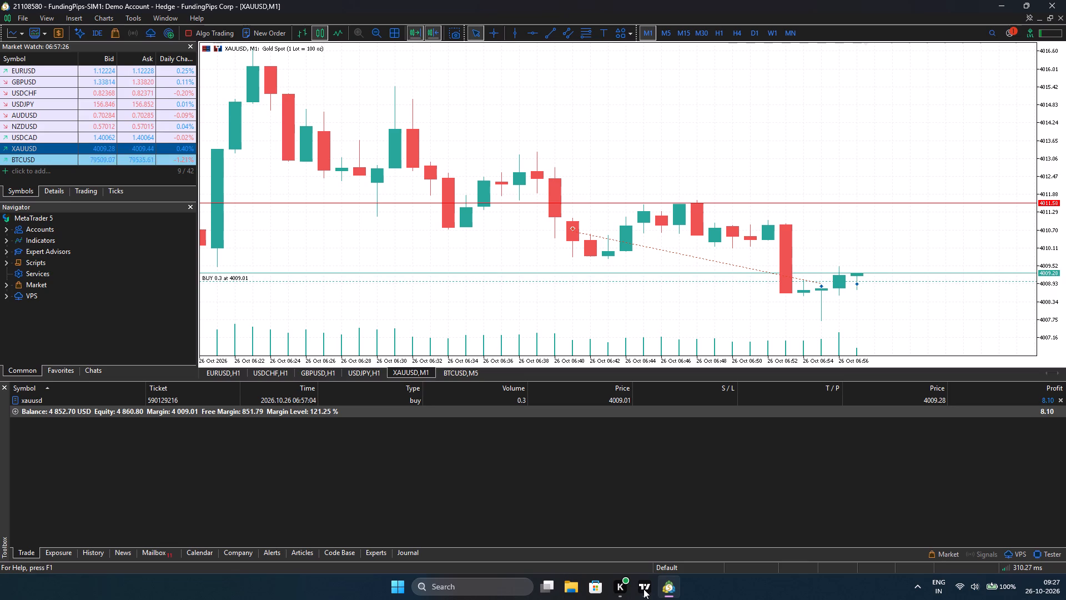
pyautogui.moveTo(865, 138); pyautogui.dragTo(849, 135)
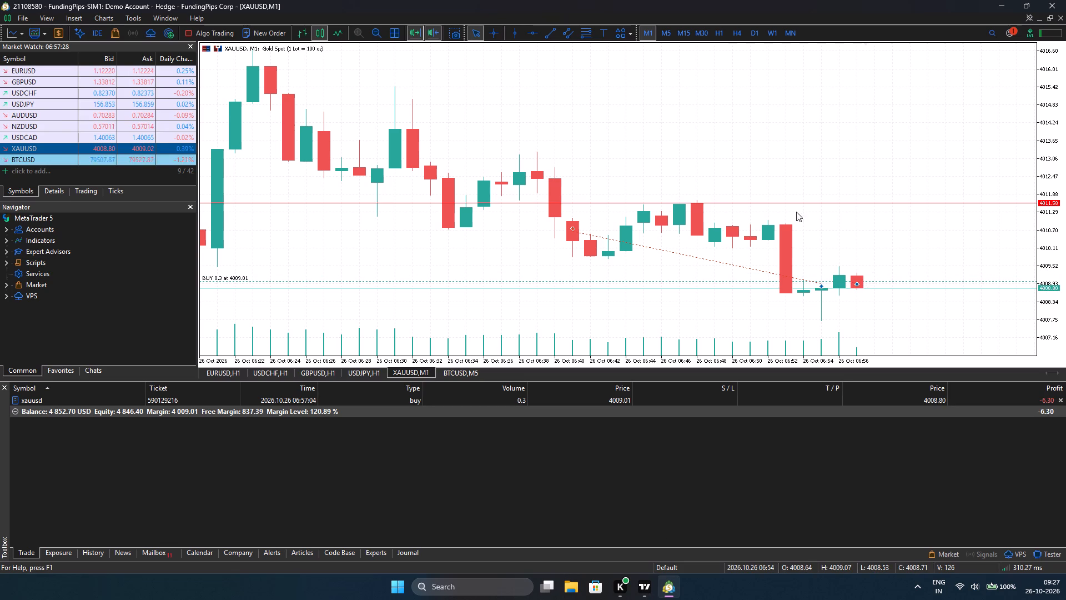
pyautogui.scroll(1, 780, 231)
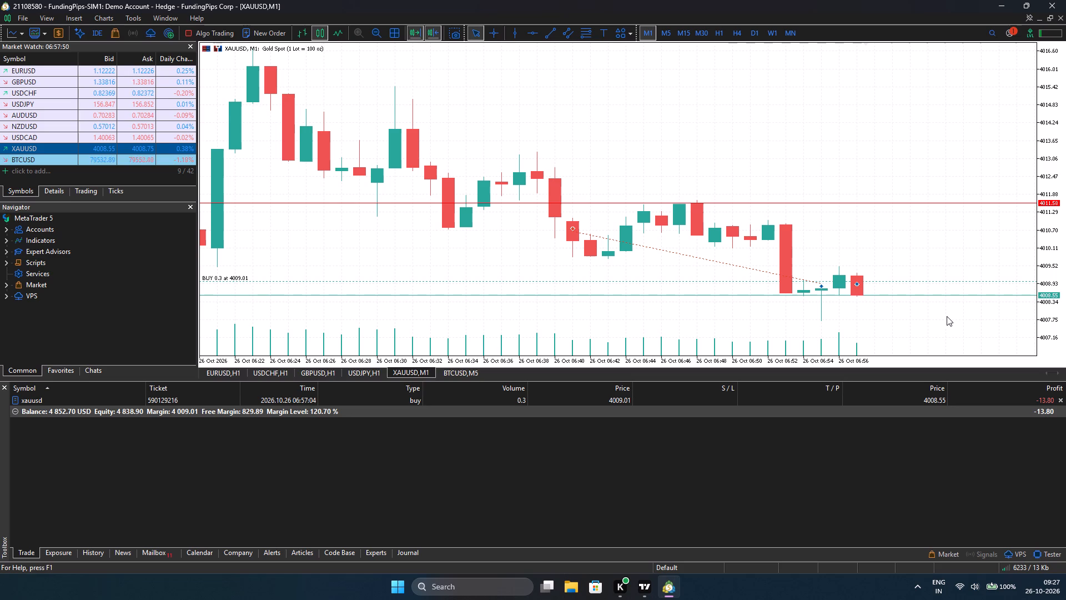
pyautogui.moveTo(947, 316); pyautogui.dragTo(853, 301)
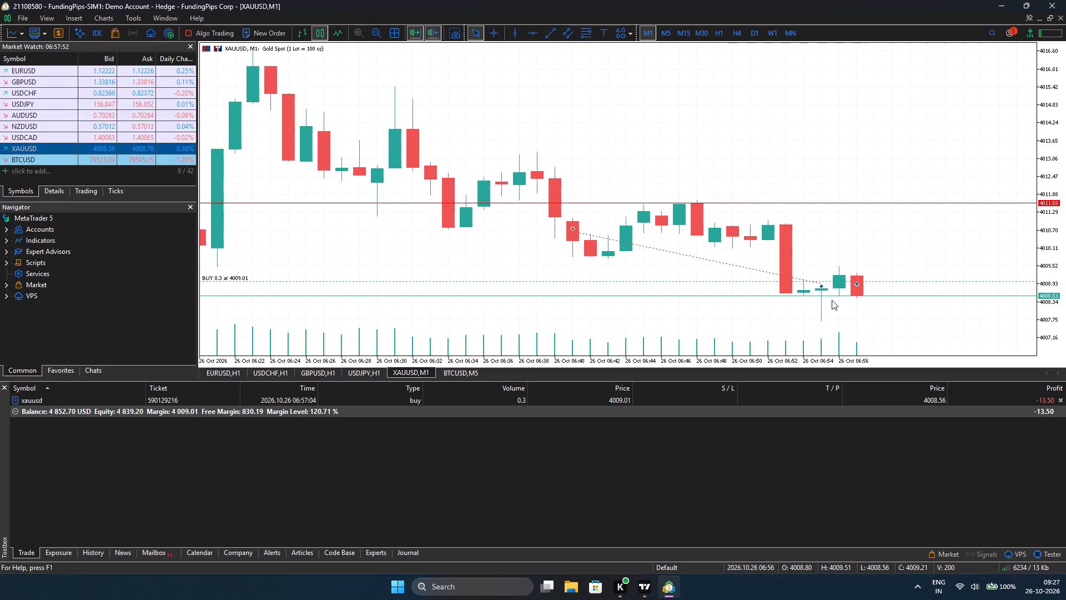
pyautogui.click(641, 584)
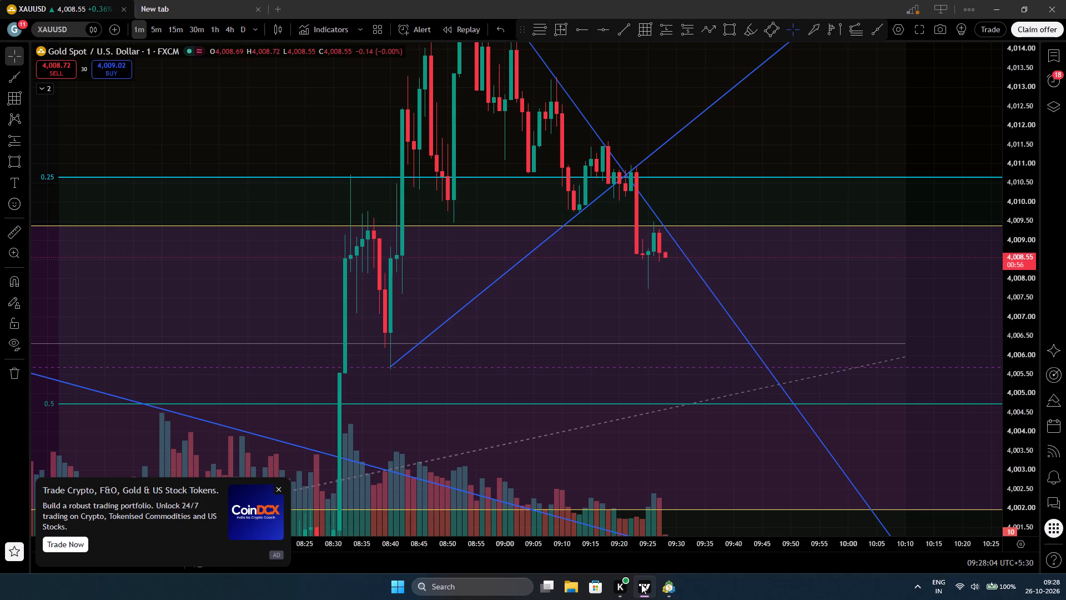
pyautogui.click(641, 584)
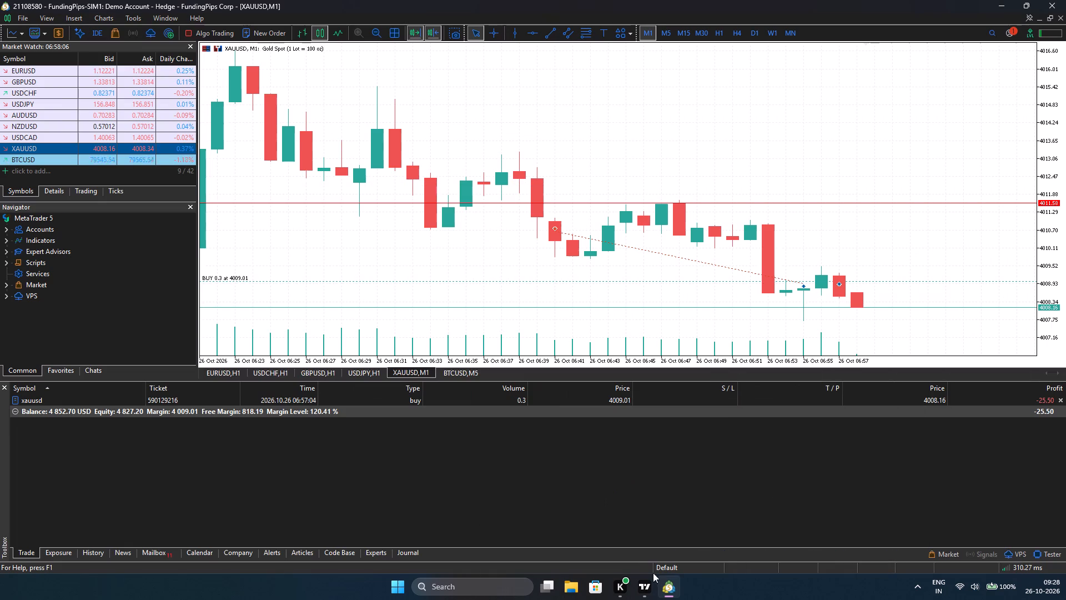
# Close the open 0.30-lot XAUUSD buy position at market.
pyautogui.click(1060, 398)
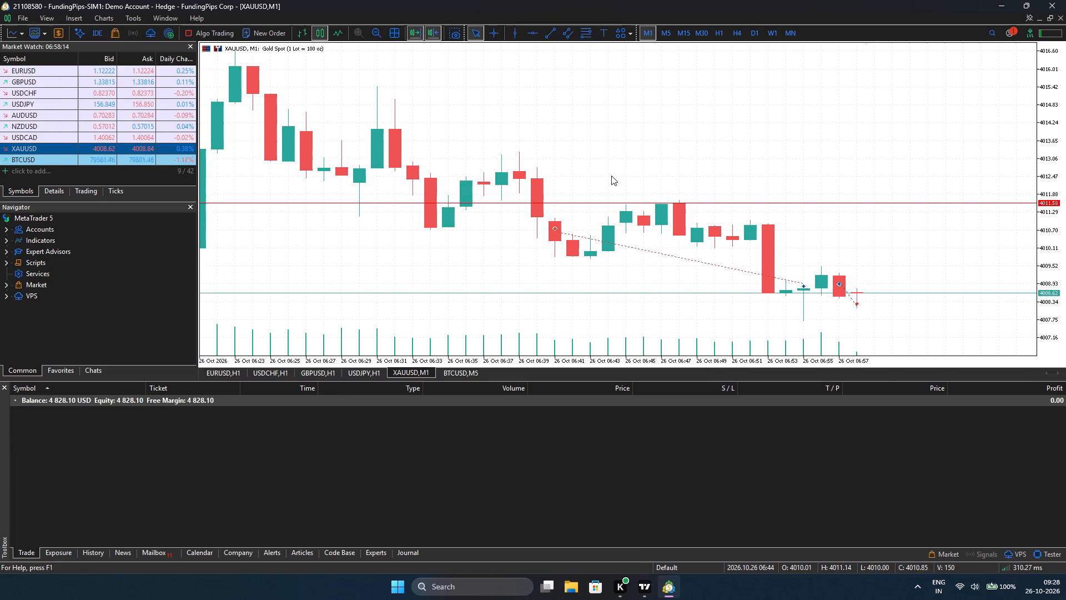
# Examine several hours of XAUUSD price action at a wider view of the 1-minute chart.
pyautogui.scroll(-4, 741, 266)
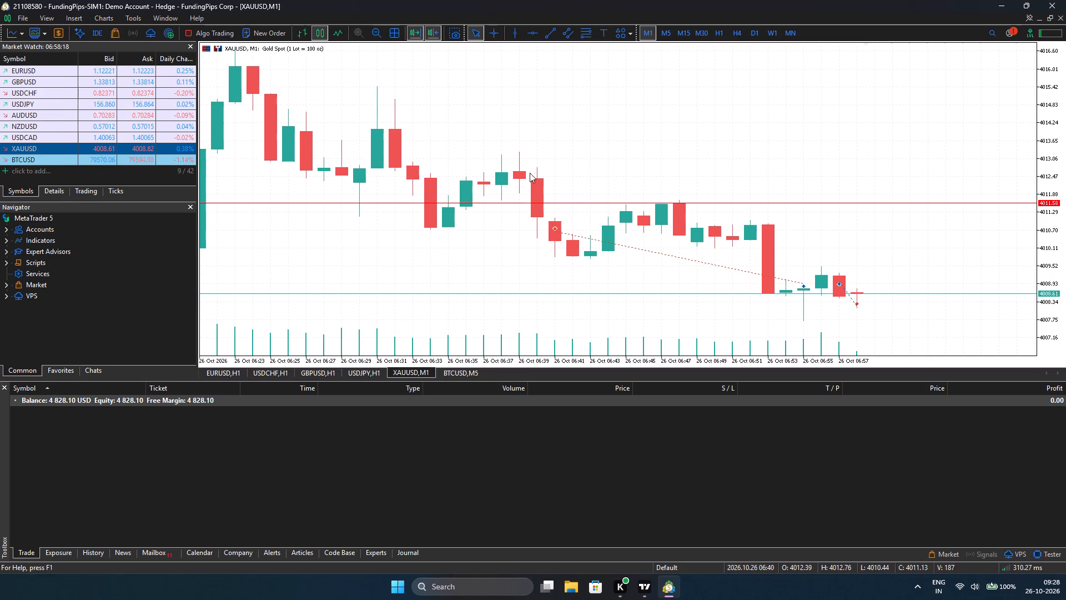
pyautogui.click(373, 31)
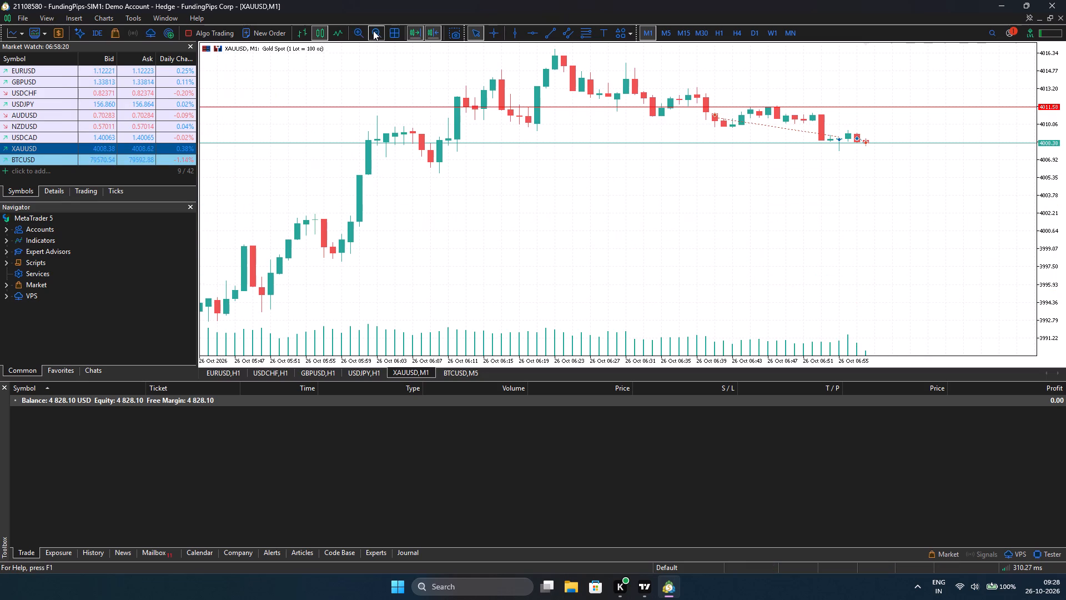
pyautogui.click(373, 31)
pyautogui.click(373, 31)
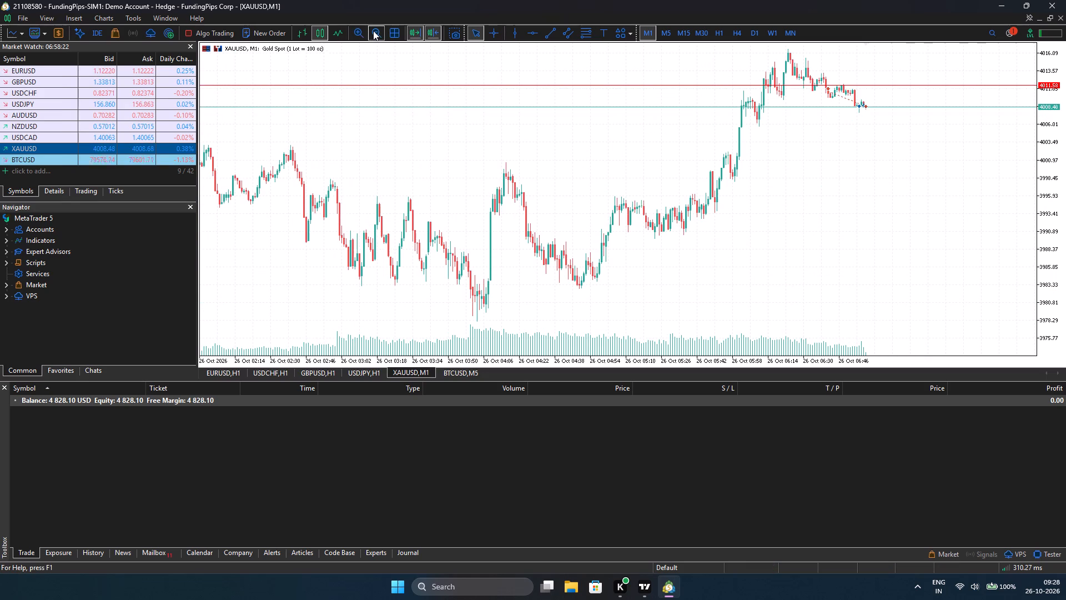
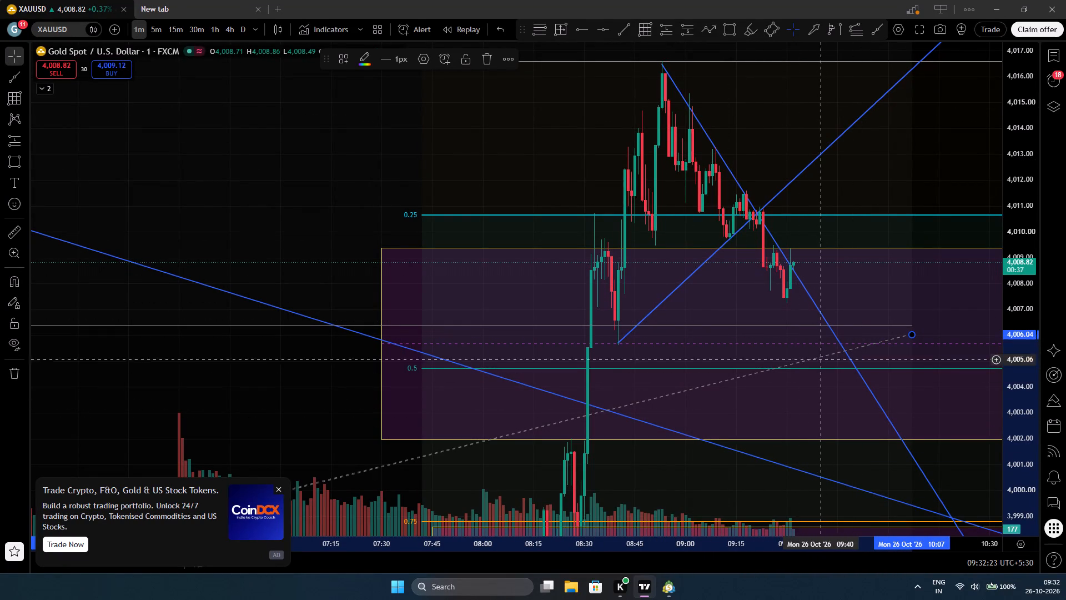
# Adjust the descending trendline from the 08:53 high so its second anchor sits at about 4,011.46 on the 09:19 candle.
pyautogui.scroll(-1, 768, 306)
pyautogui.scroll(3, 768, 306)
pyautogui.moveTo(1031, 384); pyautogui.dragTo(1011, 280)
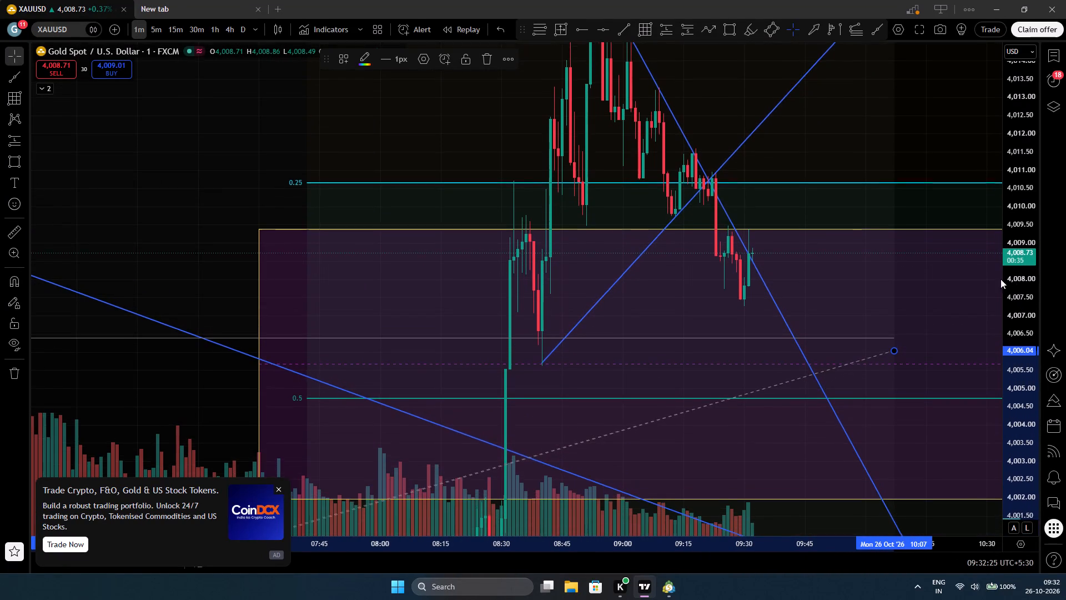
pyautogui.scroll(5, 741, 314)
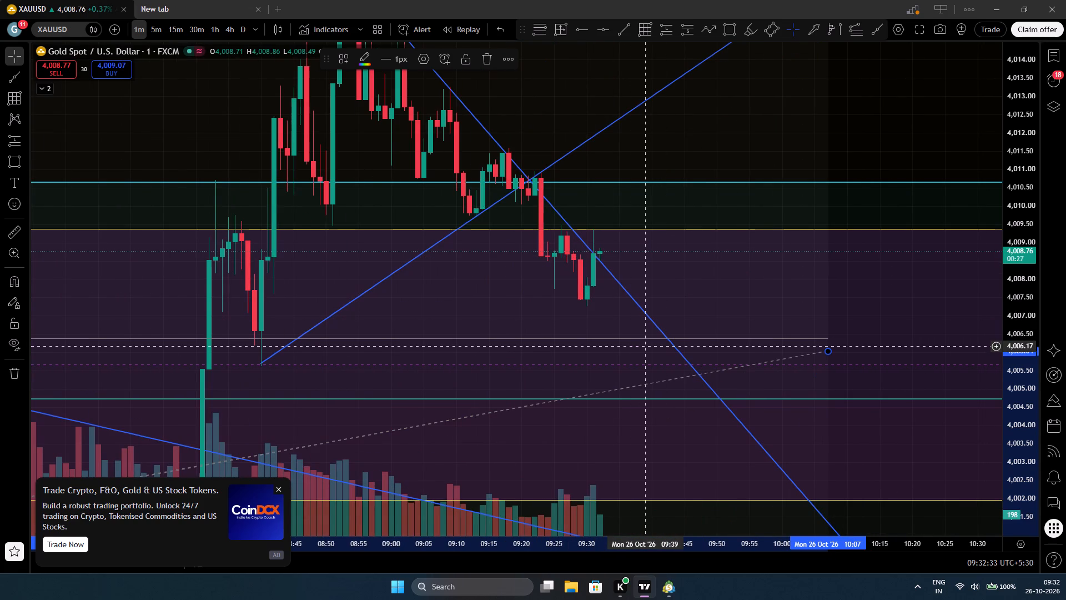
pyautogui.scroll(-5, 646, 351)
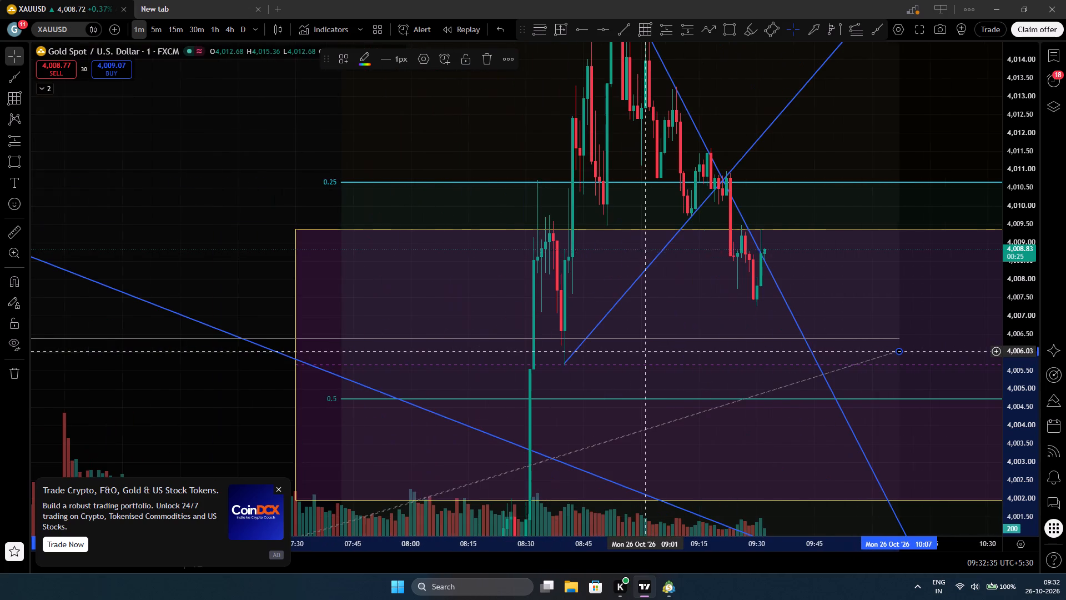
pyautogui.moveTo(447, 135); pyautogui.dragTo(538, 211)
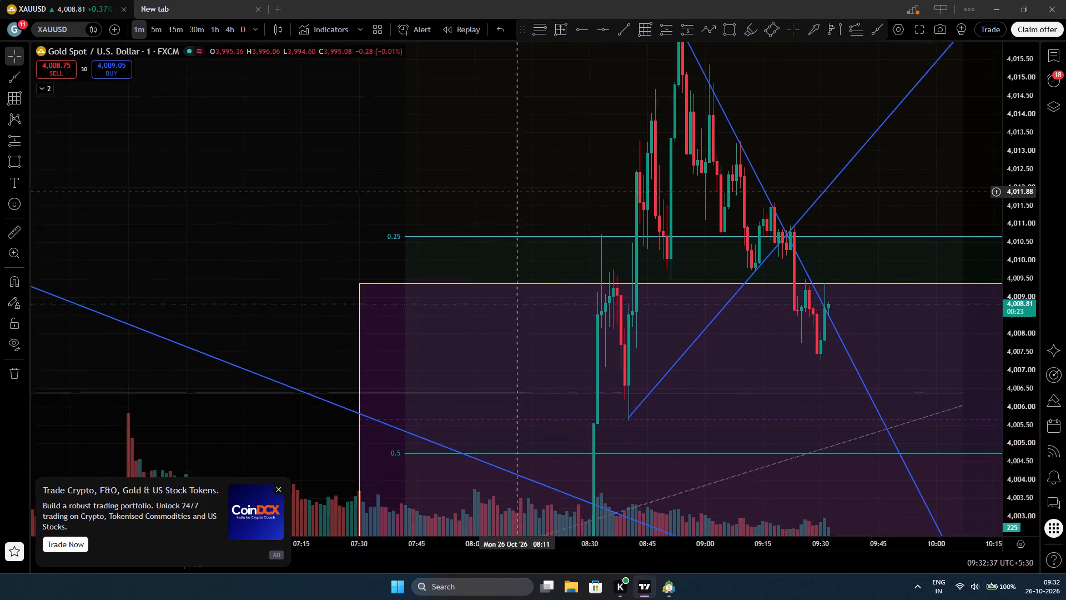
pyautogui.moveTo(538, 211); pyautogui.dragTo(528, 209)
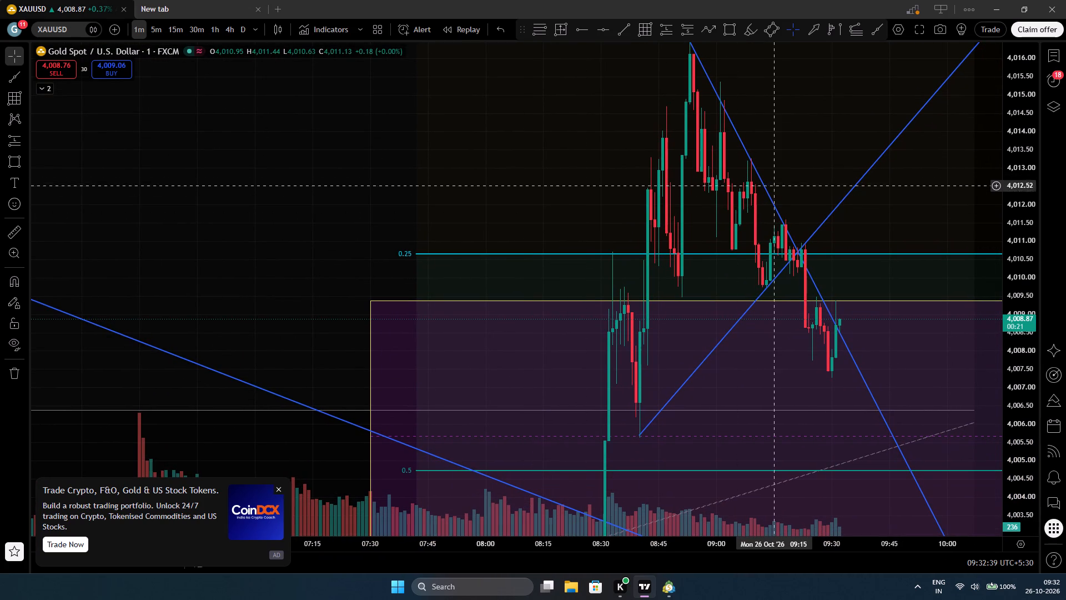
pyautogui.moveTo(752, 163); pyautogui.dragTo(775, 183)
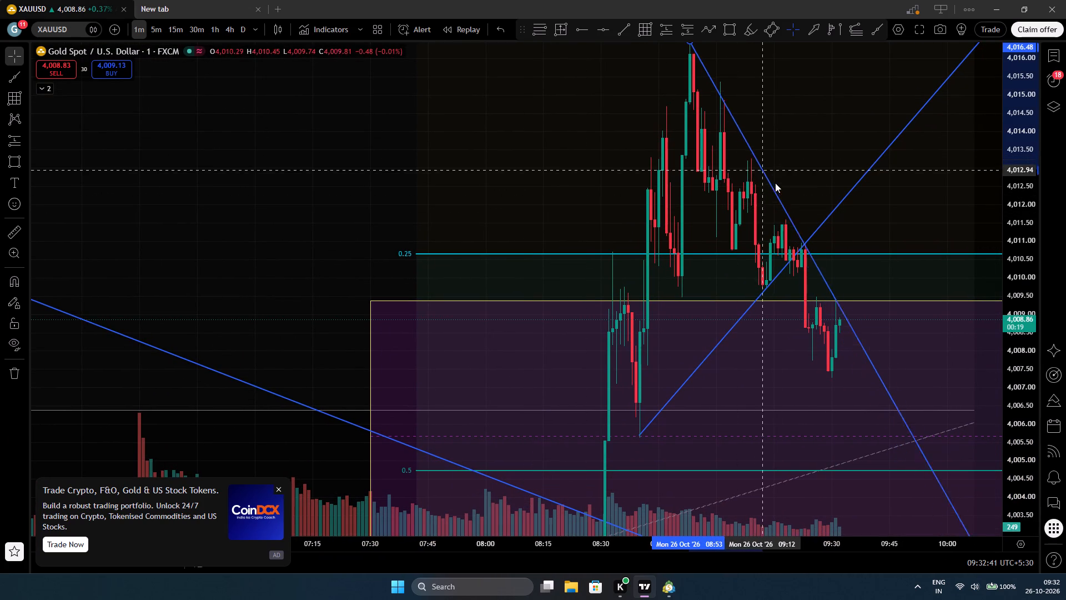
pyautogui.moveTo(775, 183); pyautogui.dragTo(788, 224)
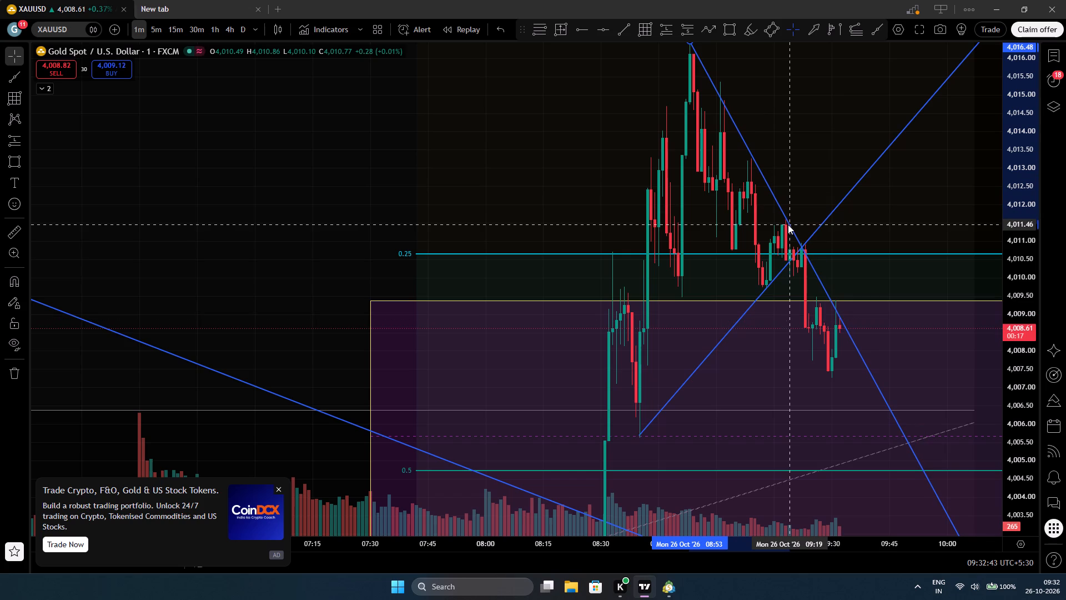
pyautogui.click(427, 147)
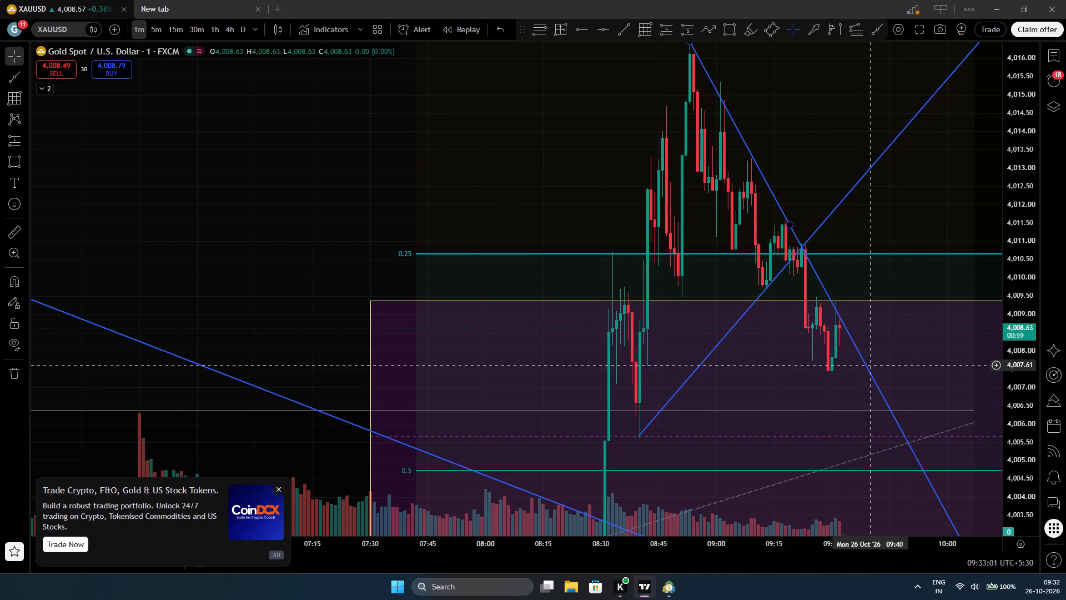
# Draw a date and price range box from about 4,014.66 at 08:45 down to about 4,005.25 at 09:21.
pyautogui.keyDown('ctrl'); pyautogui.scroll(6, 850, 359); pyautogui.keyUp('ctrl')
pyautogui.keyDown('ctrl'); pyautogui.scroll(-1, 850, 359); pyautogui.keyUp('ctrl')
pyautogui.keyDown('ctrl'); pyautogui.scroll(5, 850, 359); pyautogui.keyUp('ctrl')
pyautogui.moveTo(1018, 199); pyautogui.dragTo(1011, 338)
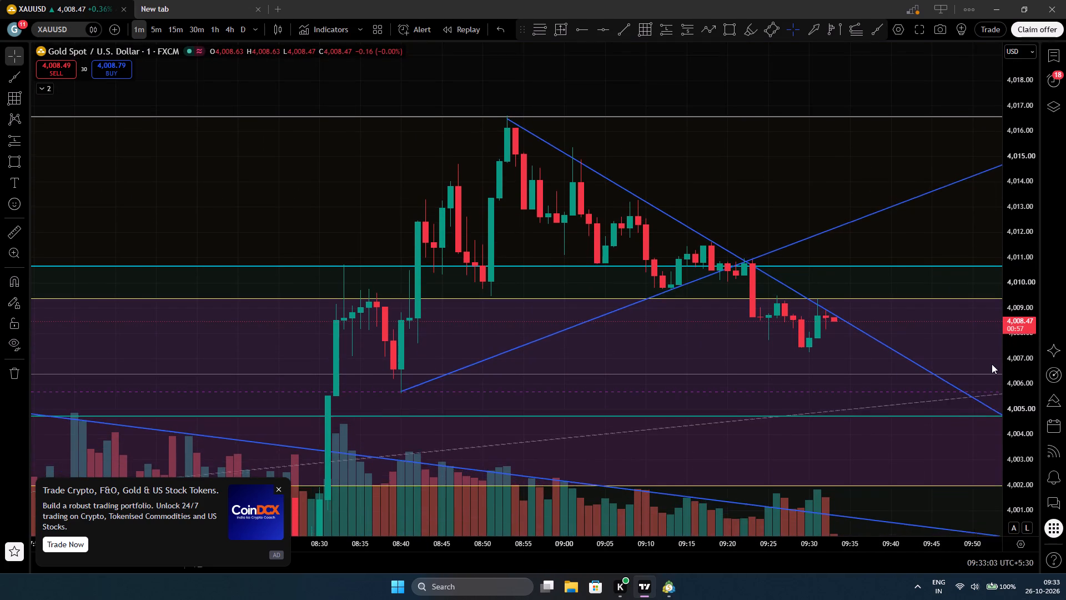
pyautogui.keyDown('ctrl'); pyautogui.scroll(-11, 890, 419); pyautogui.keyUp('ctrl')
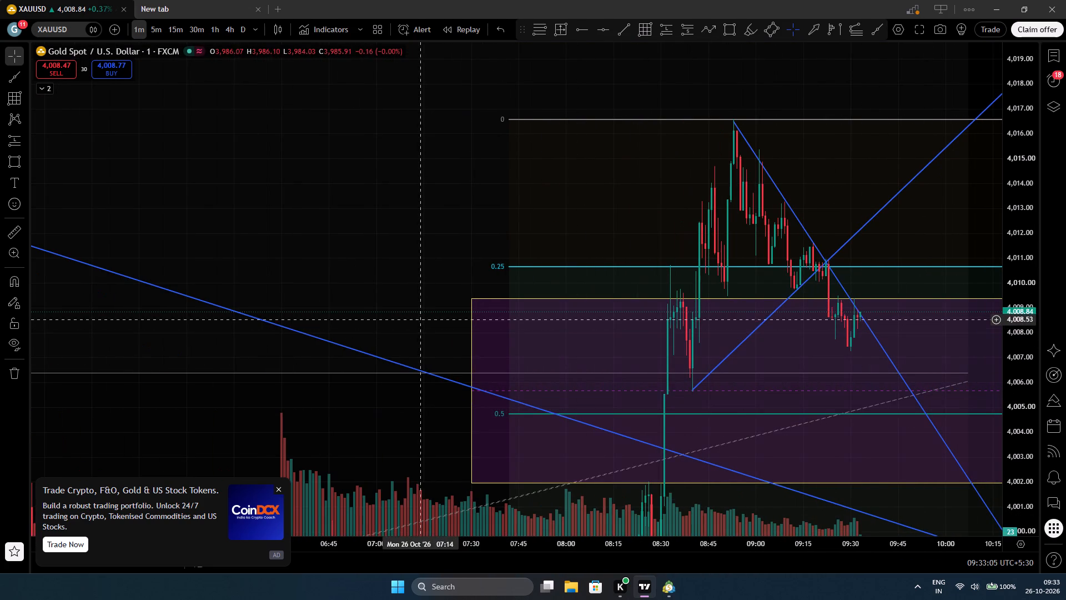
pyautogui.moveTo(416, 317); pyautogui.dragTo(349, 251)
pyautogui.keyDown('ctrl'); pyautogui.scroll(2, 715, 320); pyautogui.keyUp('ctrl')
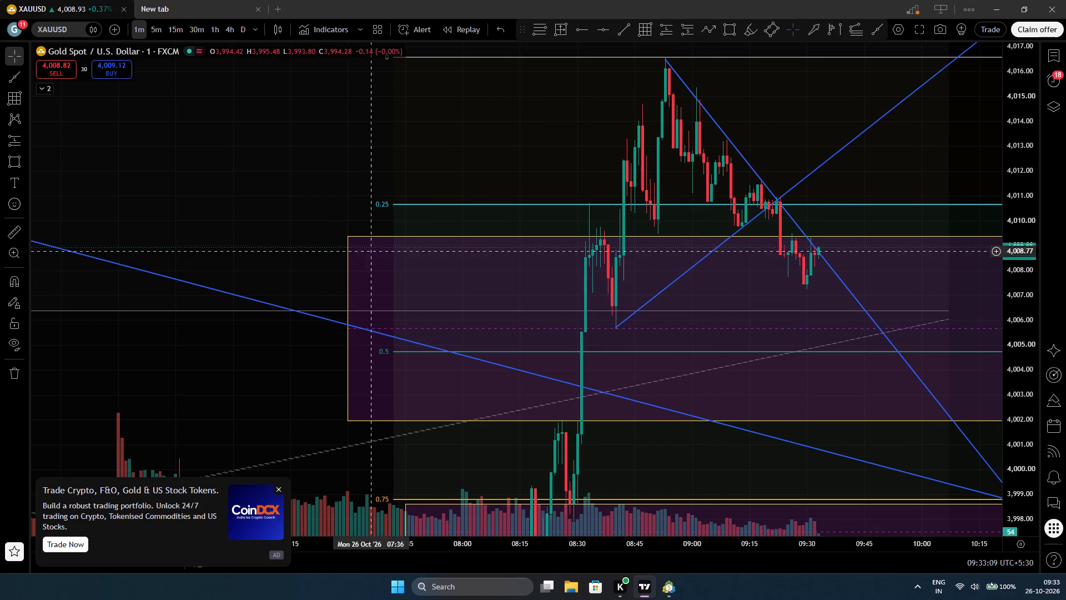
pyautogui.moveTo(274, 237); pyautogui.dragTo(229, 222)
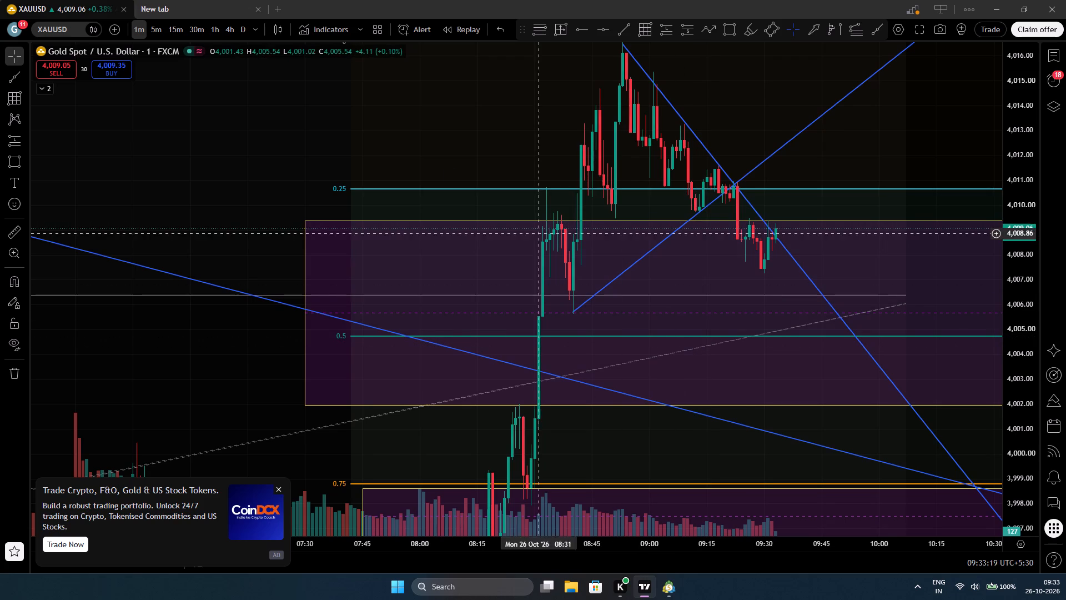
pyautogui.moveTo(1018, 99); pyautogui.dragTo(1016, 238)
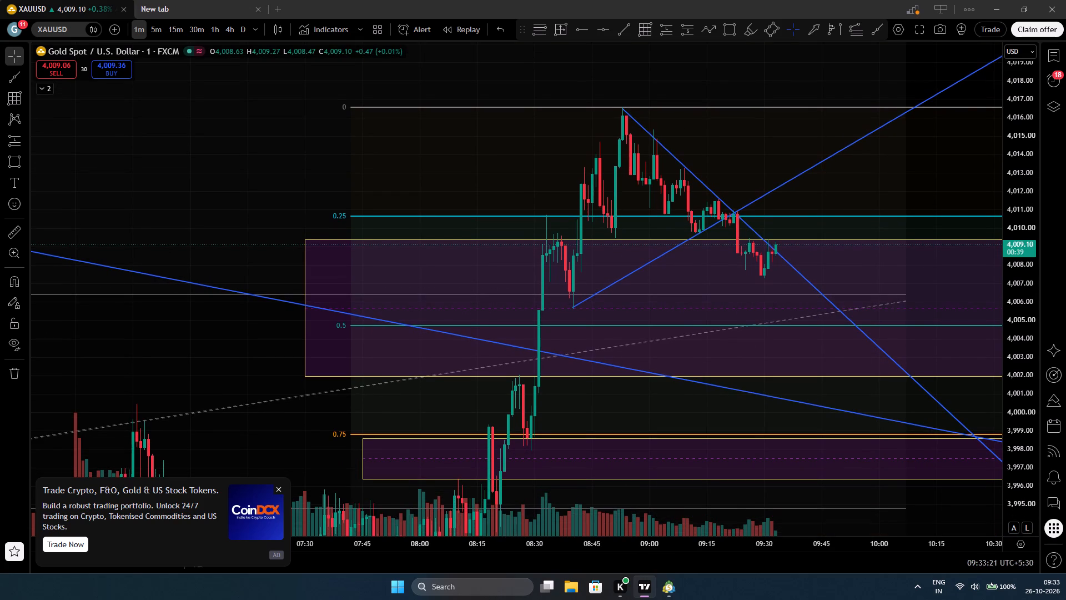
pyautogui.click(557, 33)
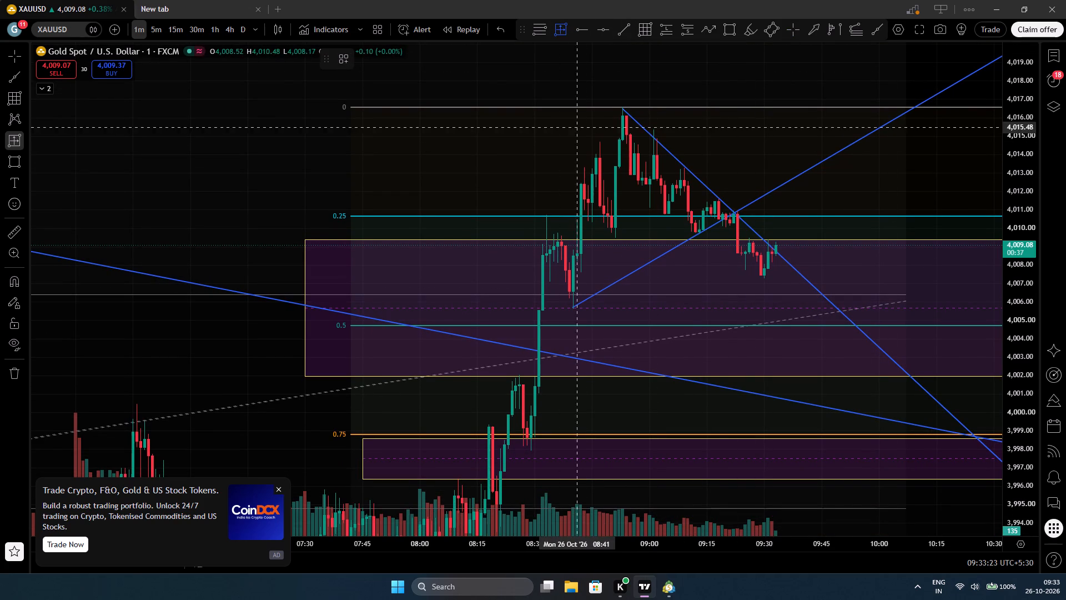
pyautogui.click(592, 142)
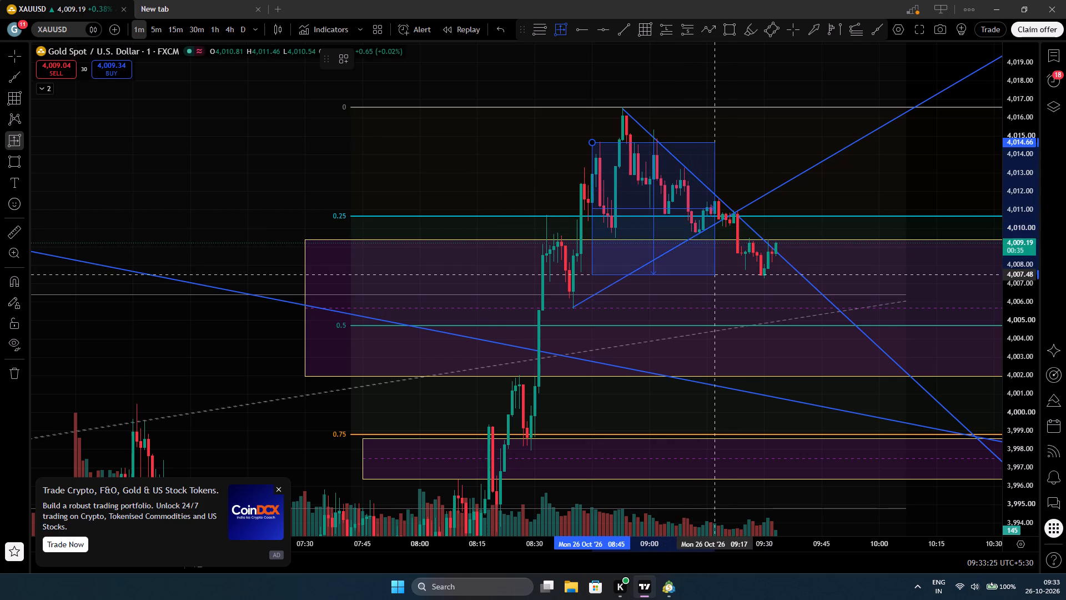
pyautogui.click(730, 316)
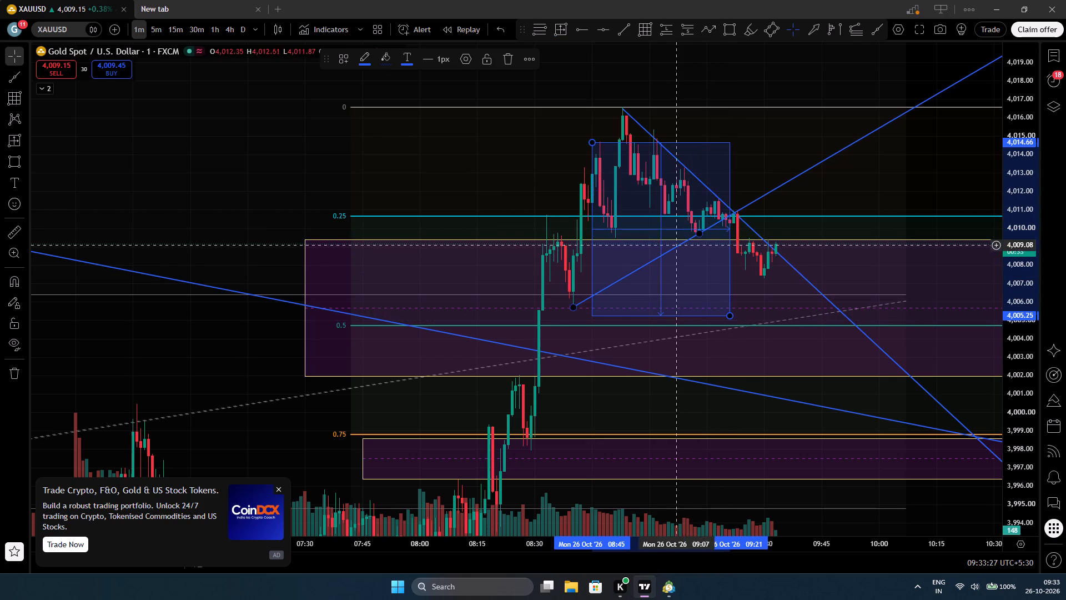
# Move the date and price range box over the latest candles, spanning about 4,016.65 to 4,007.24 and ending at 09:51.
pyautogui.moveTo(661, 230); pyautogui.dragTo(789, 191)
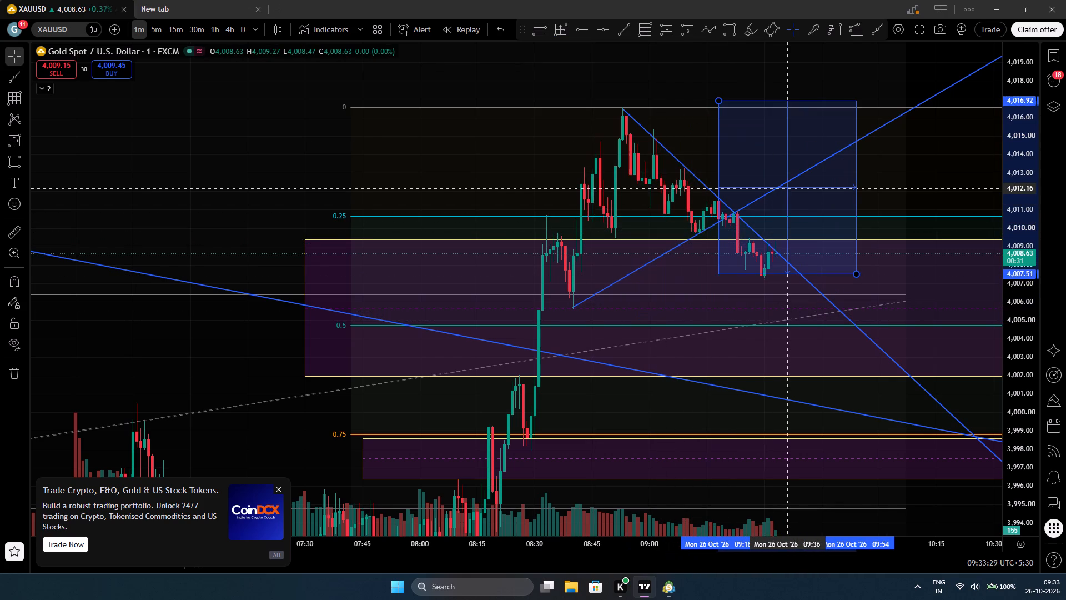
pyautogui.moveTo(789, 191); pyautogui.dragTo(781, 193)
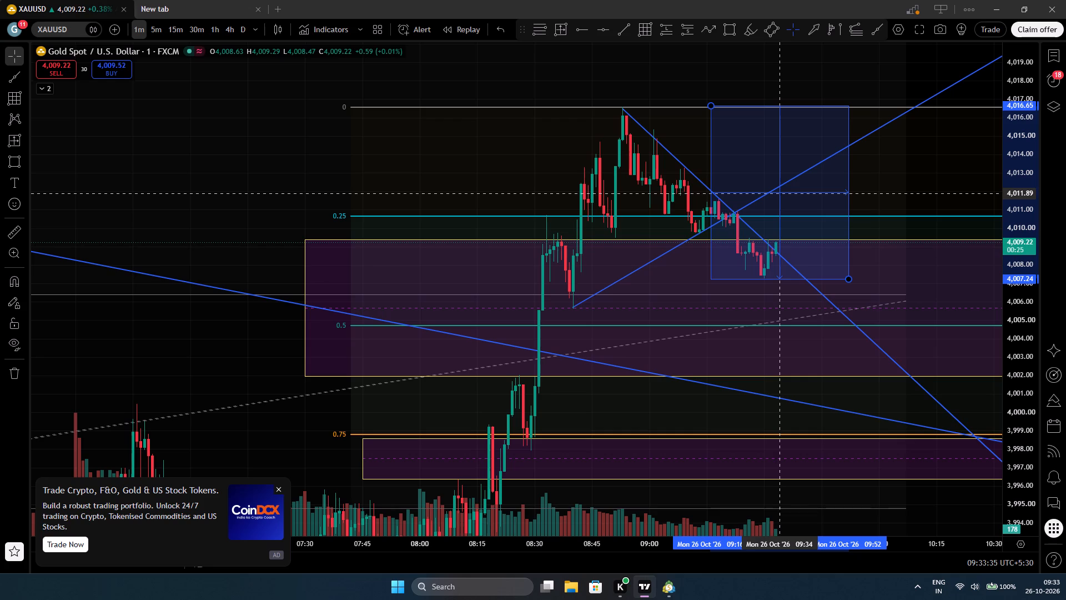
pyautogui.moveTo(781, 193); pyautogui.dragTo(683, 222)
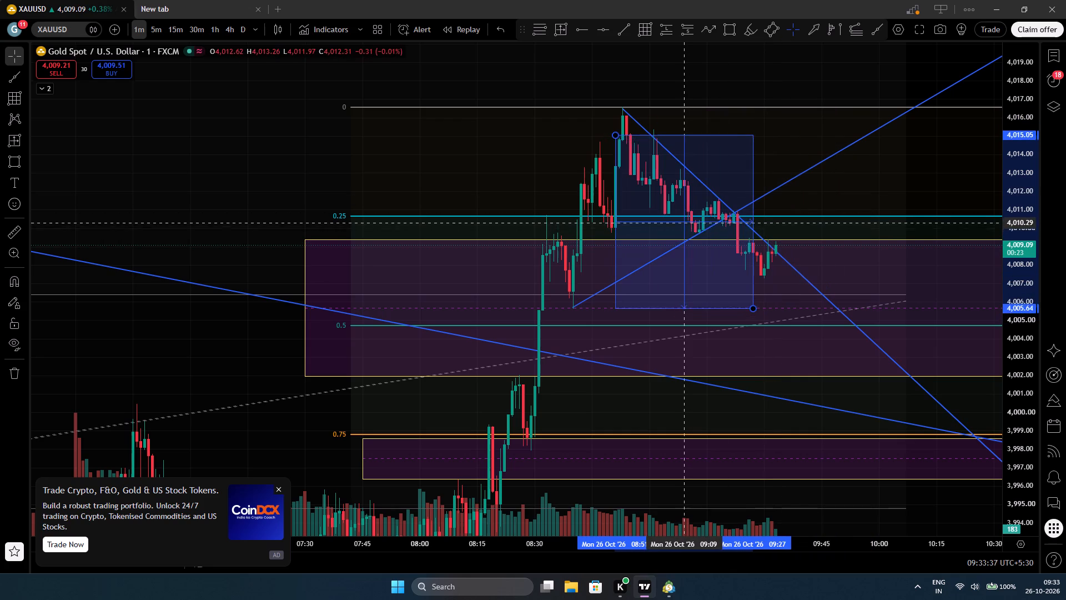
pyautogui.moveTo(683, 222); pyautogui.dragTo(702, 221)
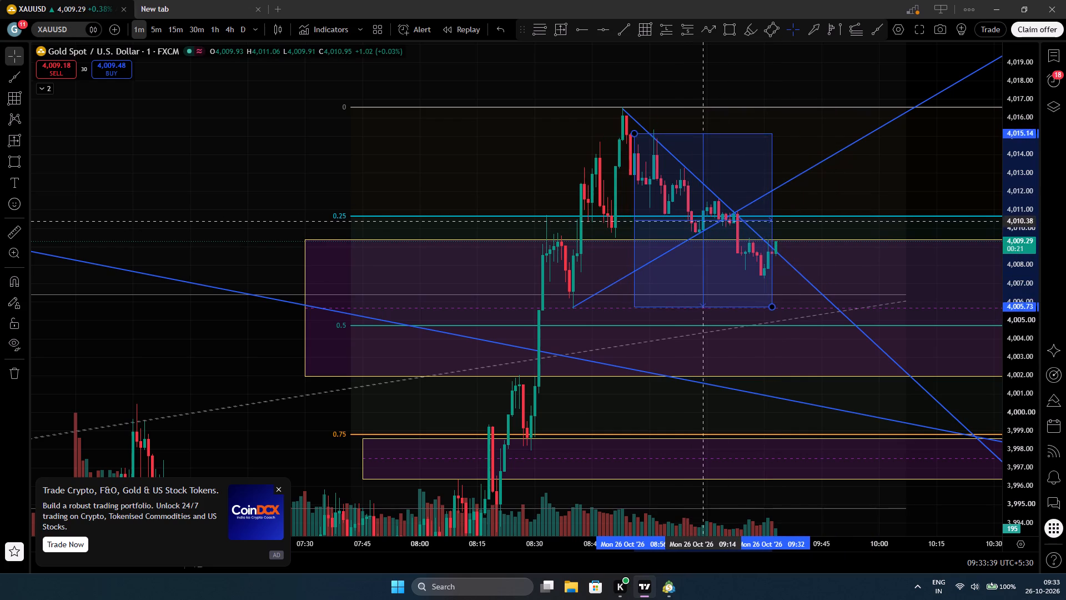
pyautogui.moveTo(702, 221); pyautogui.dragTo(773, 193)
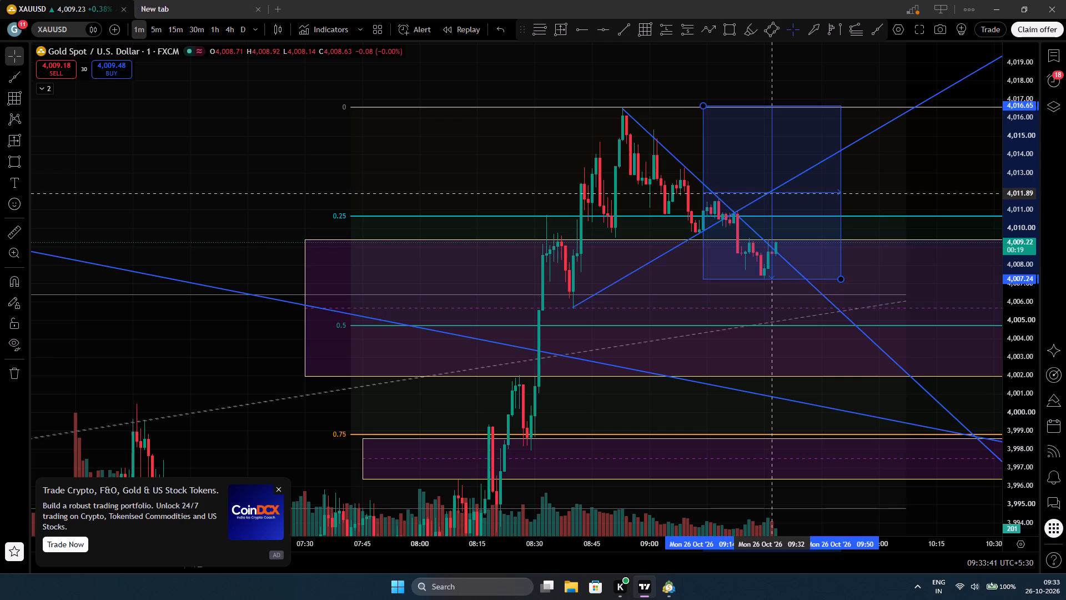
pyautogui.moveTo(773, 193); pyautogui.dragTo(774, 193)
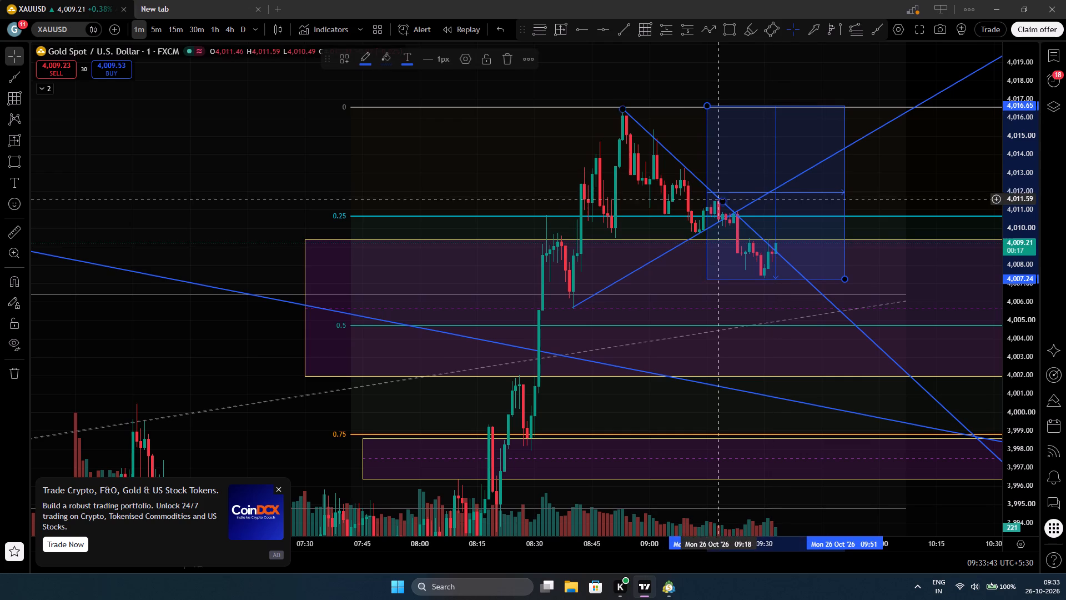
pyautogui.click(462, 93)
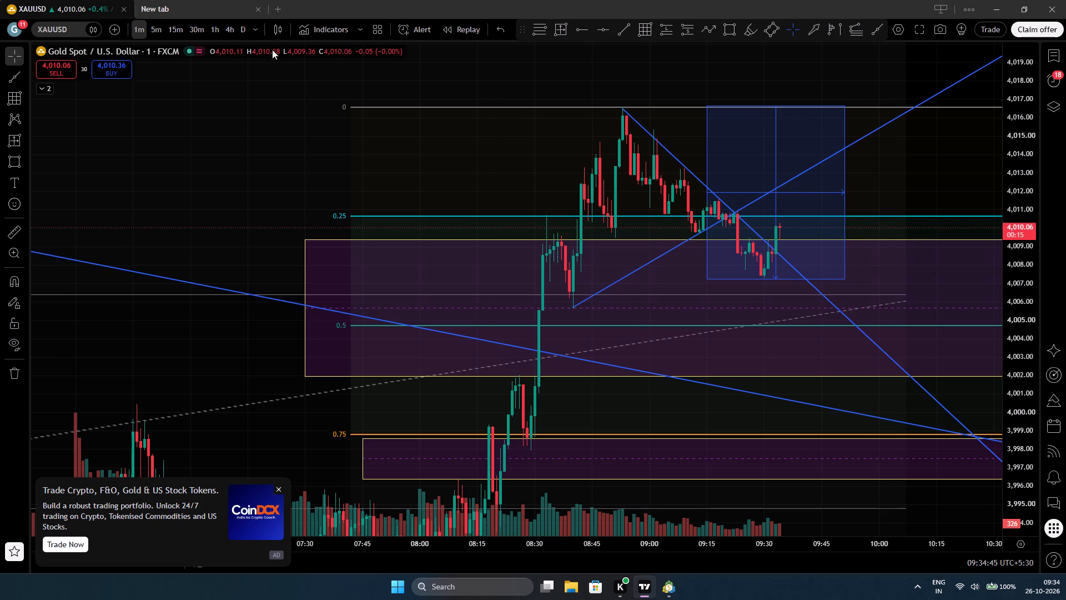
# On the 5-minute chart, reposition the Fibonacci retracement with level 0 at the swing high and level 1 at 3,992.92, spanning 07:45 to 11:00.
pyautogui.click(158, 27)
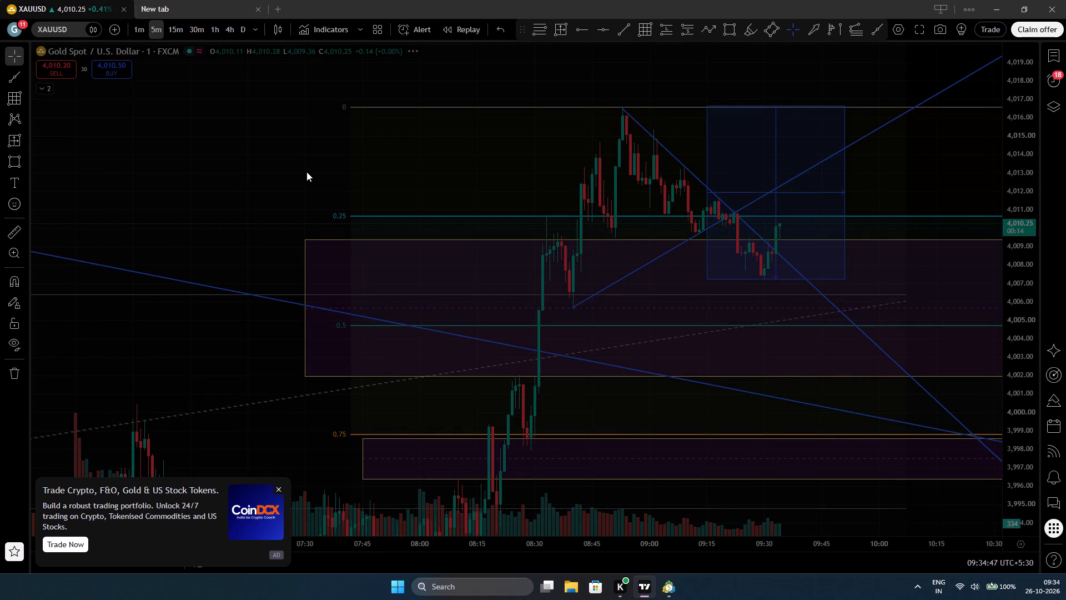
pyautogui.scroll(7, 507, 228)
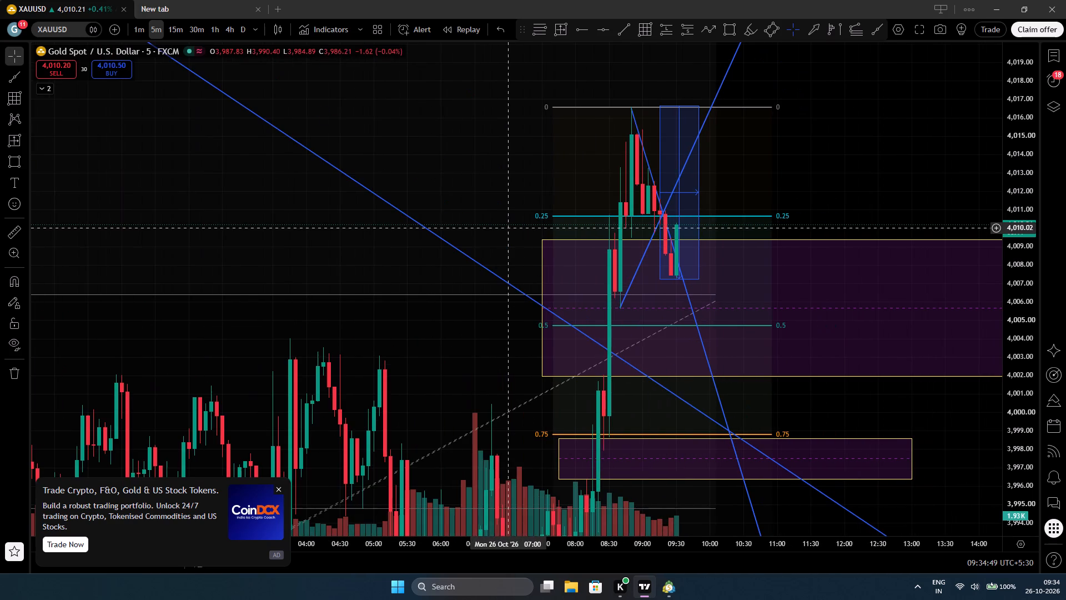
pyautogui.scroll(5, 506, 228)
pyautogui.moveTo(765, 150); pyautogui.dragTo(878, 171)
pyautogui.moveTo(1019, 113); pyautogui.dragTo(1019, 227)
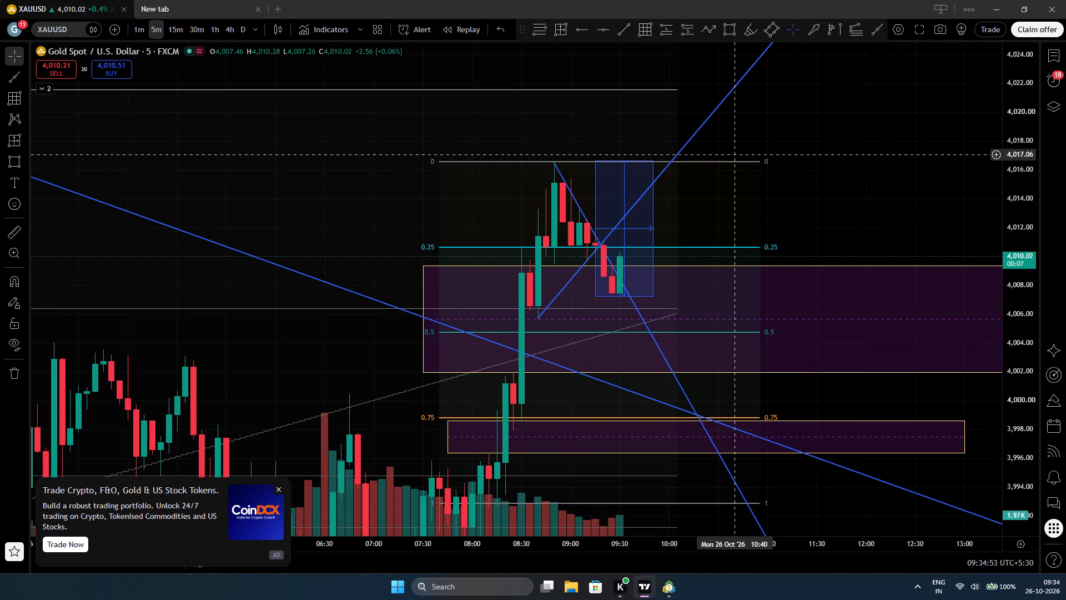
pyautogui.moveTo(736, 163); pyautogui.dragTo(738, 186)
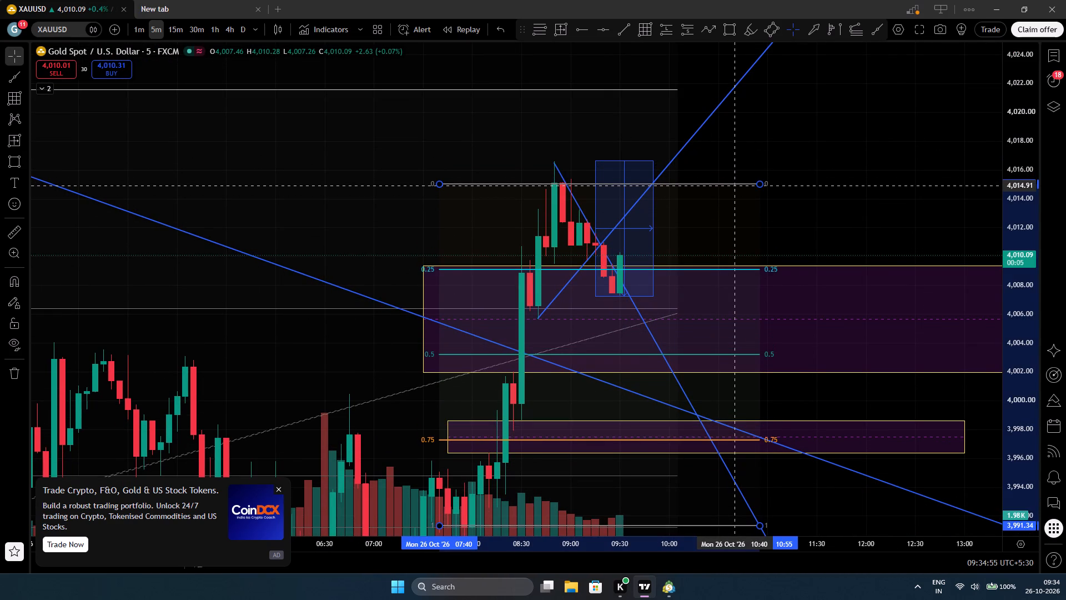
pyautogui.moveTo(738, 186); pyautogui.dragTo(740, 183)
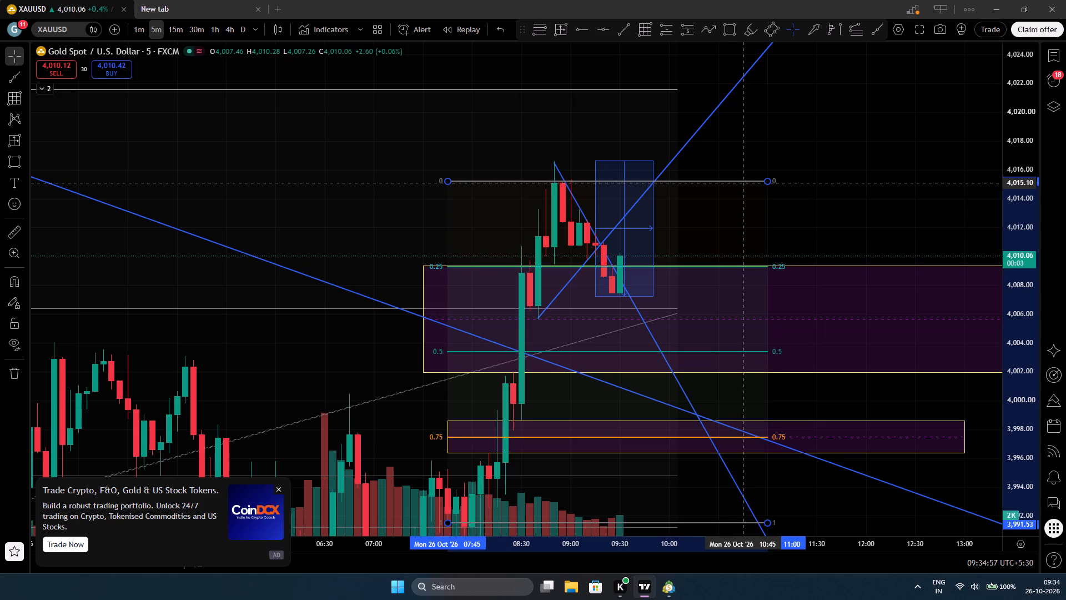
pyautogui.moveTo(740, 183); pyautogui.dragTo(743, 163)
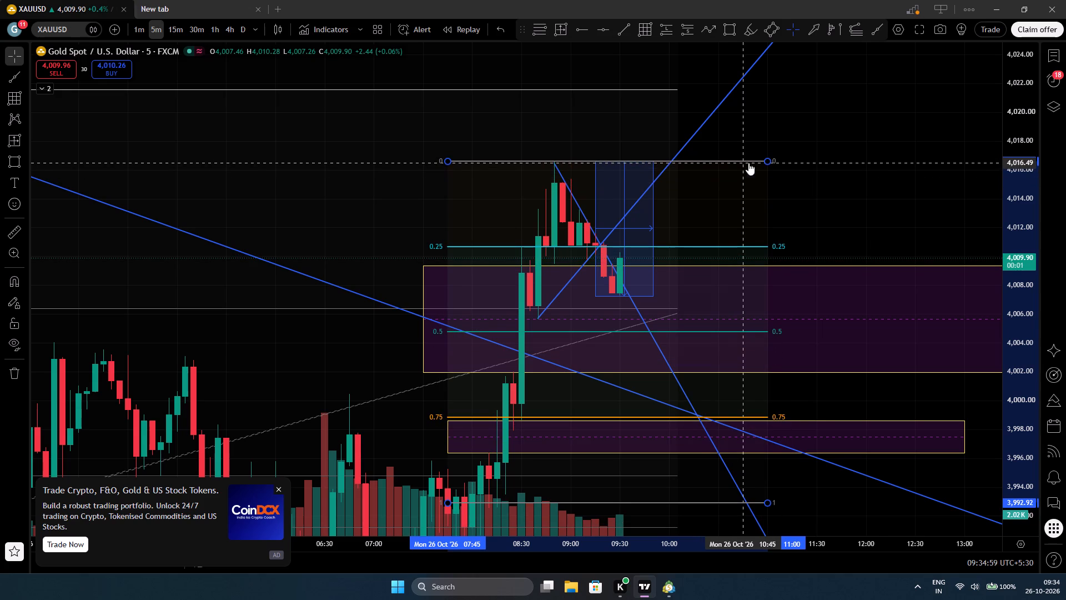
pyautogui.click(842, 164)
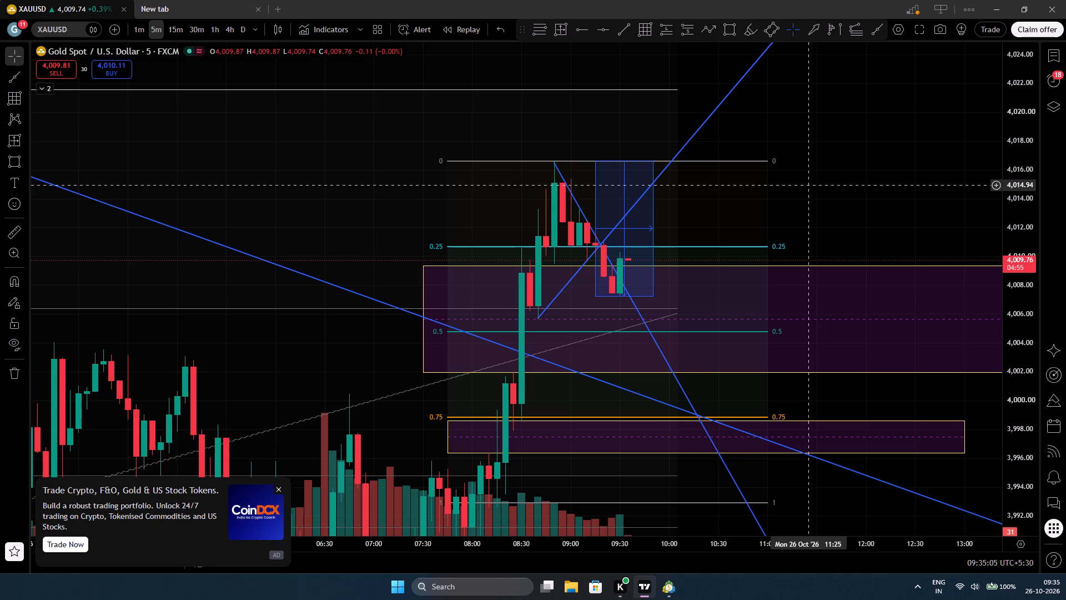
# Return to the 1-minute timeframe and check the current price against the Fibonacci levels, trendlines and range box.
pyautogui.click(143, 28)
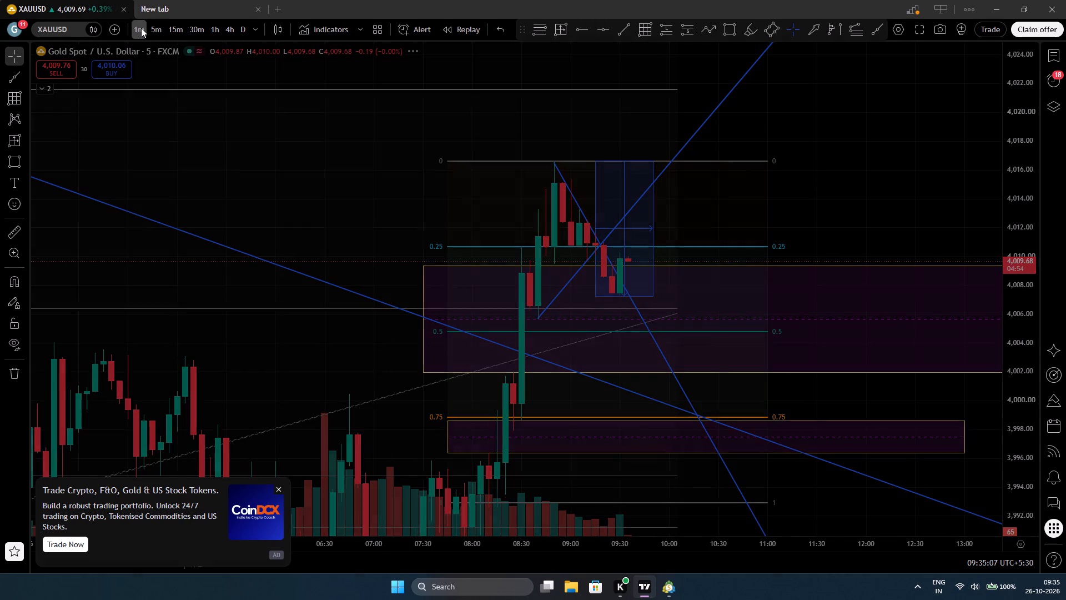
pyautogui.scroll(-3, 320, 215)
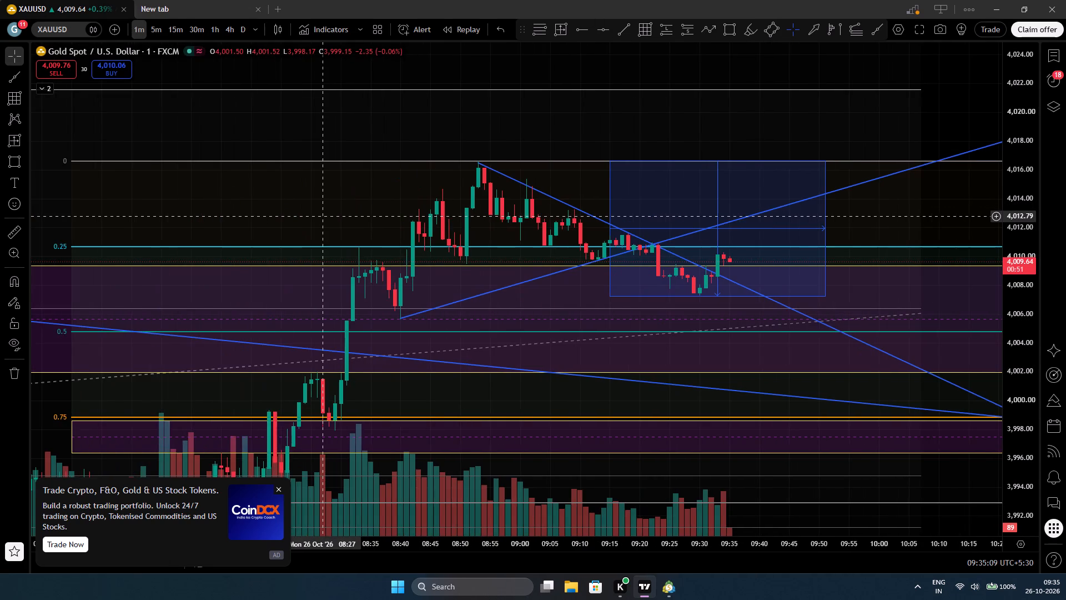
pyautogui.scroll(-3, 320, 216)
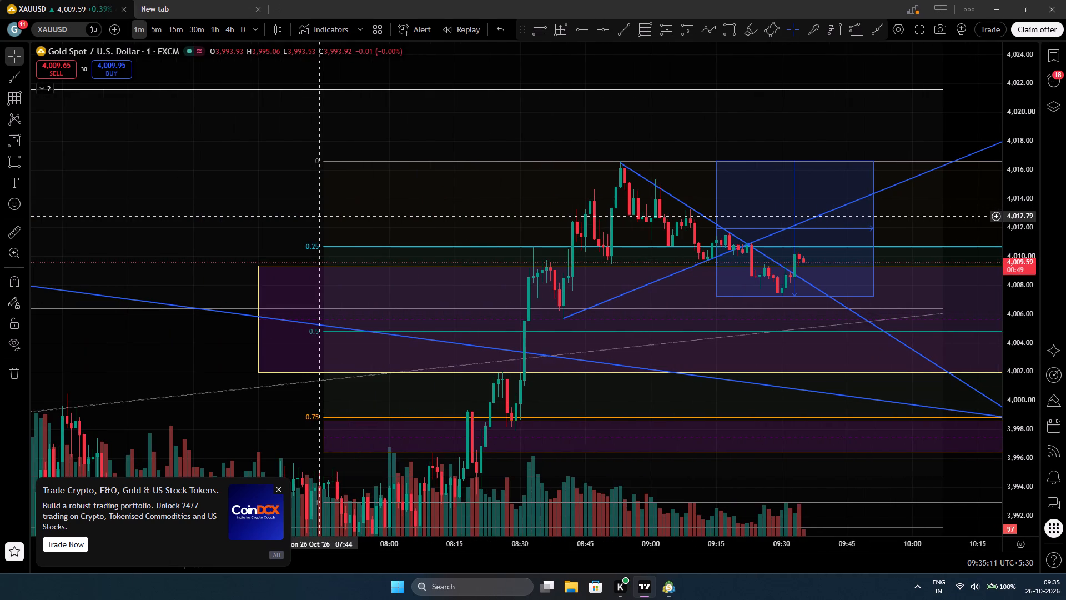
pyautogui.scroll(2, 320, 216)
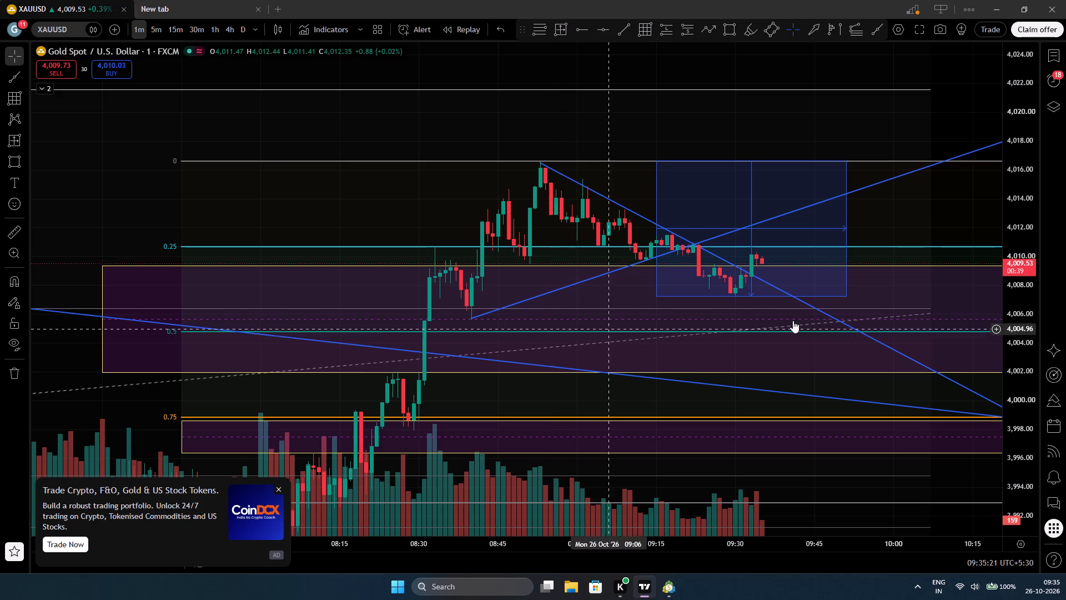
# Switch to MetaTrader 5 and sell 0.30 lots of XAUUSD at market with no stop loss or take profit.
pyautogui.click(666, 583)
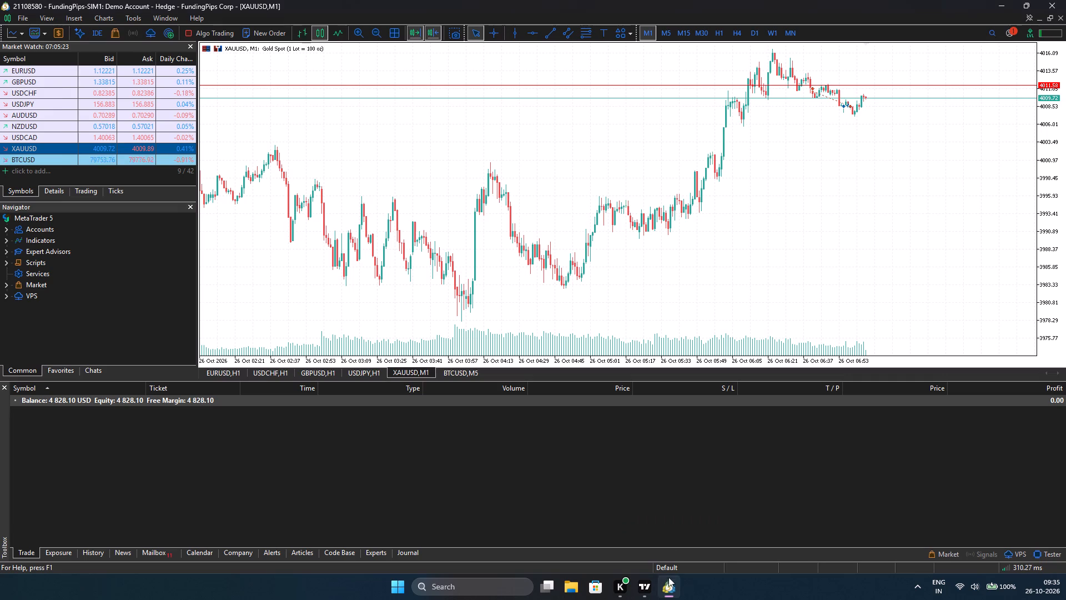
pyautogui.click(261, 34)
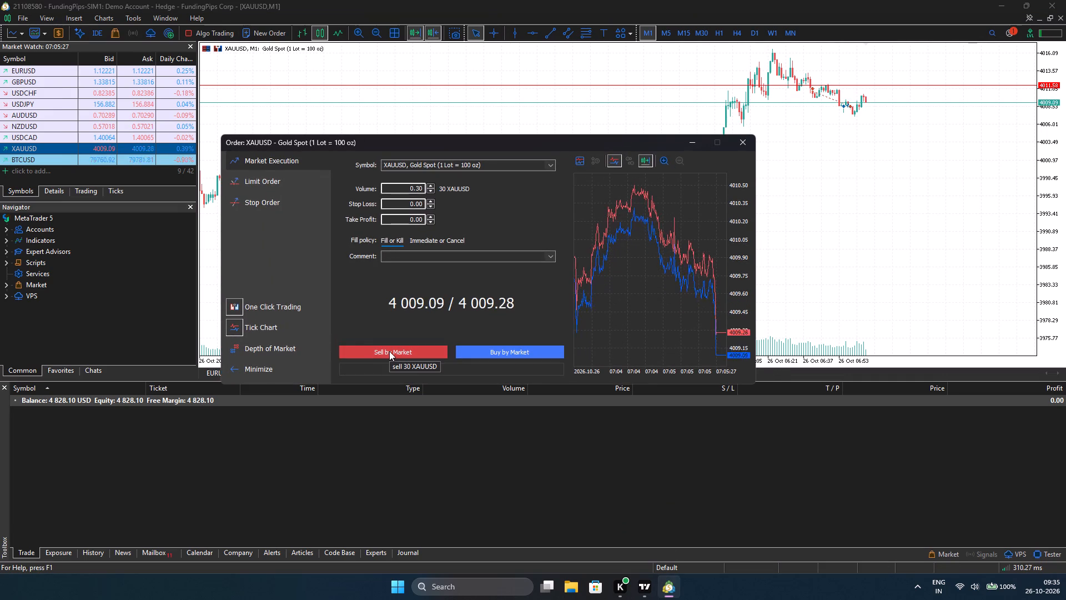
pyautogui.click(389, 351)
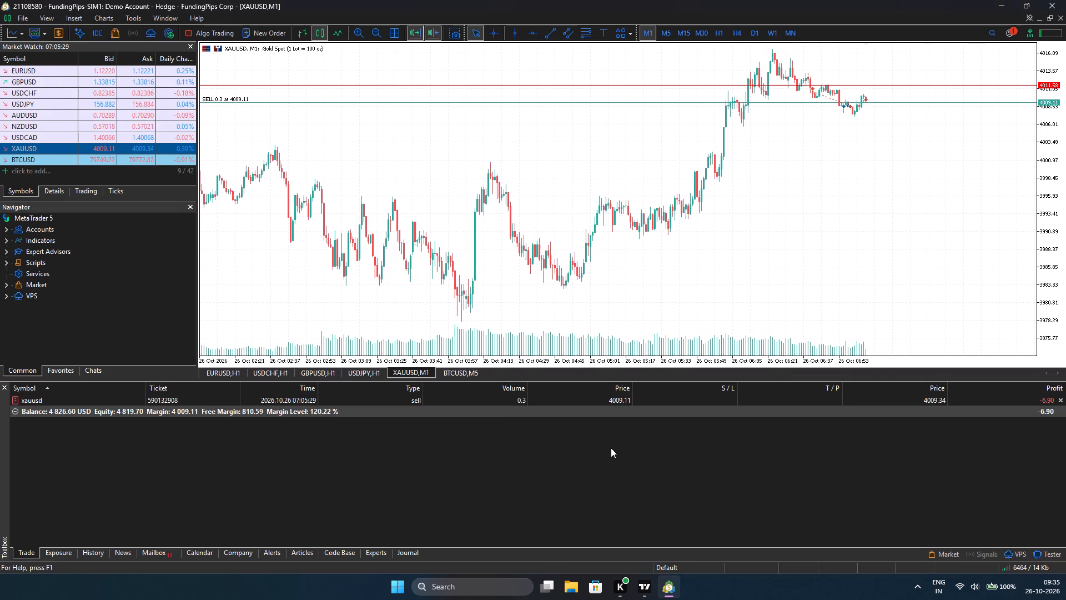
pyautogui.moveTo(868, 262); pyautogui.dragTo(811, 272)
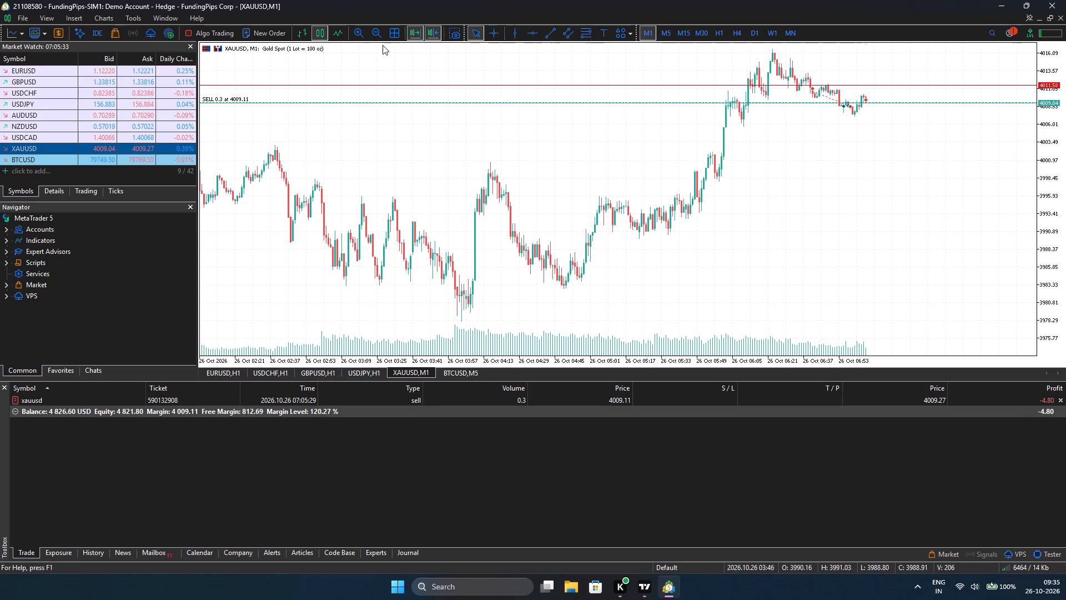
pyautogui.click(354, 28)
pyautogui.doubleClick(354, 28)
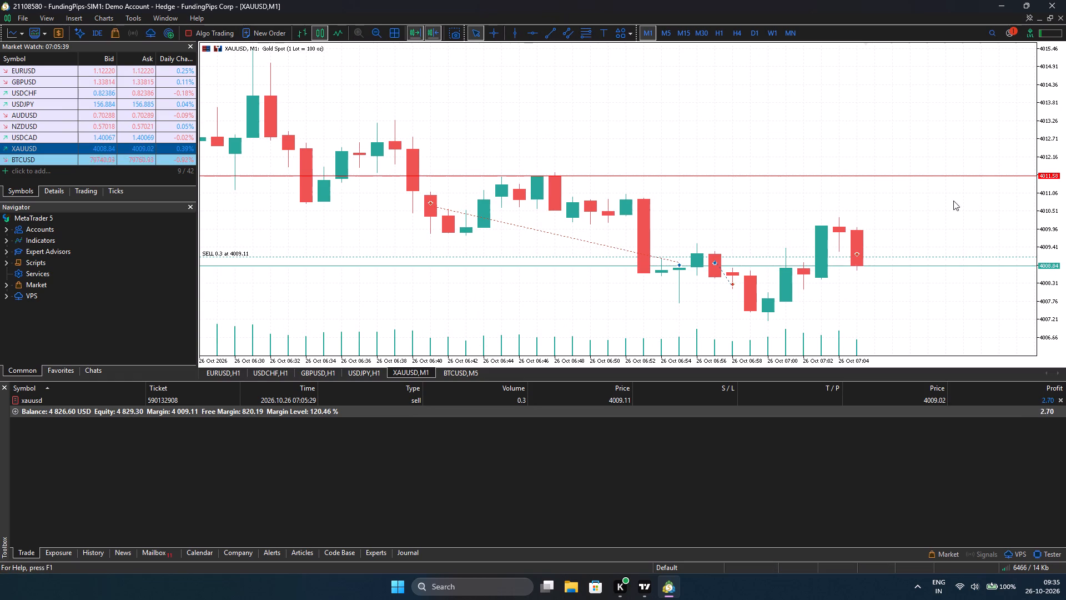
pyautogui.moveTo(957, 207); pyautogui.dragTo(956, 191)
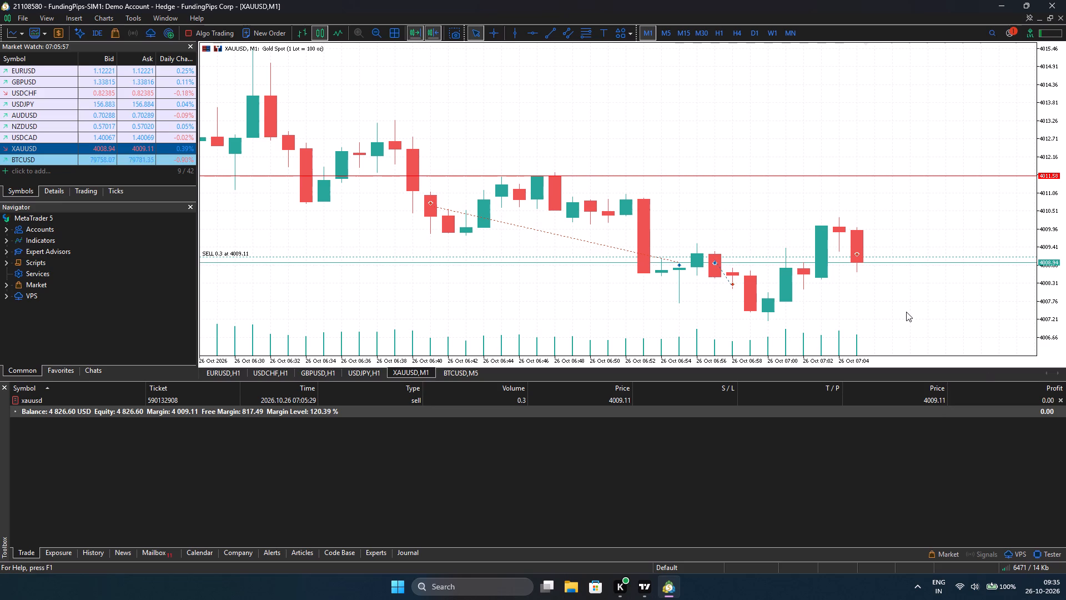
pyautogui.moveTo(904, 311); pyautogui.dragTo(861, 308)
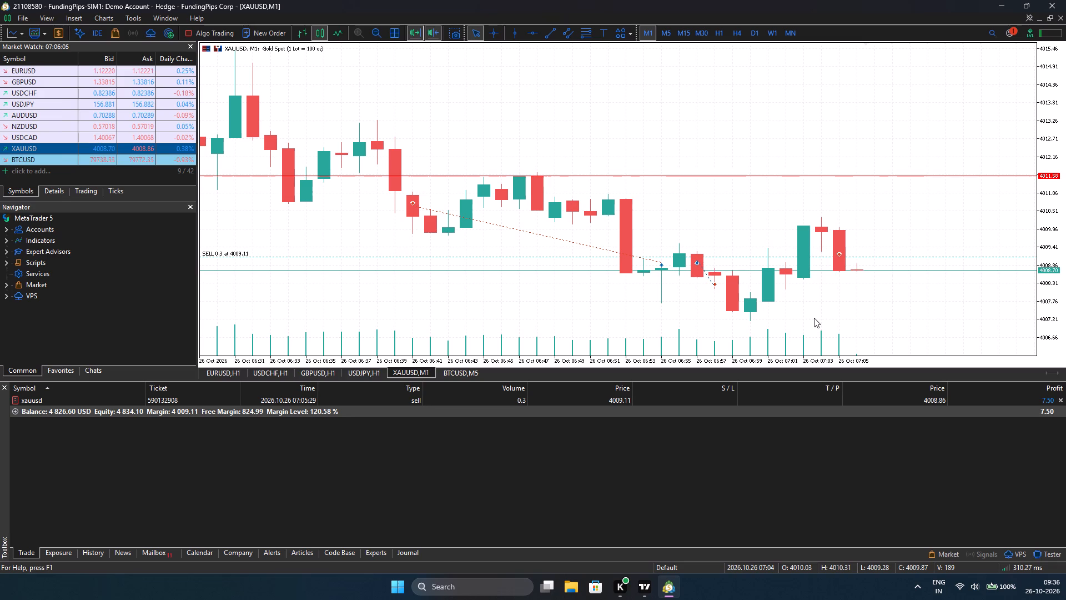
# Set the take profit of the open XAUUSD sell position to 4005.49 on the chart.
pyautogui.click(373, 36)
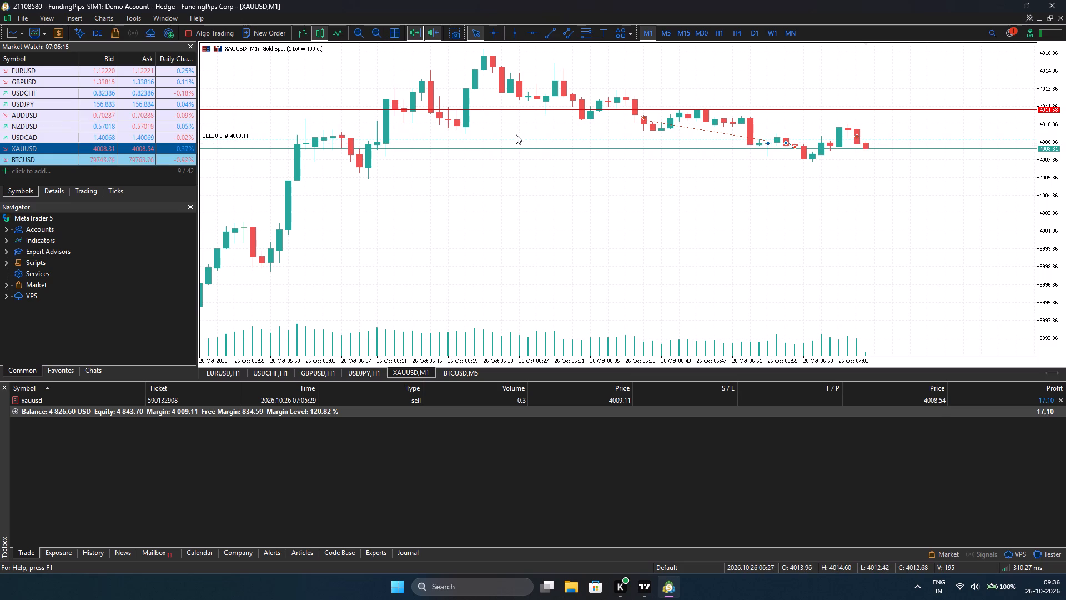
pyautogui.moveTo(516, 138); pyautogui.dragTo(514, 180)
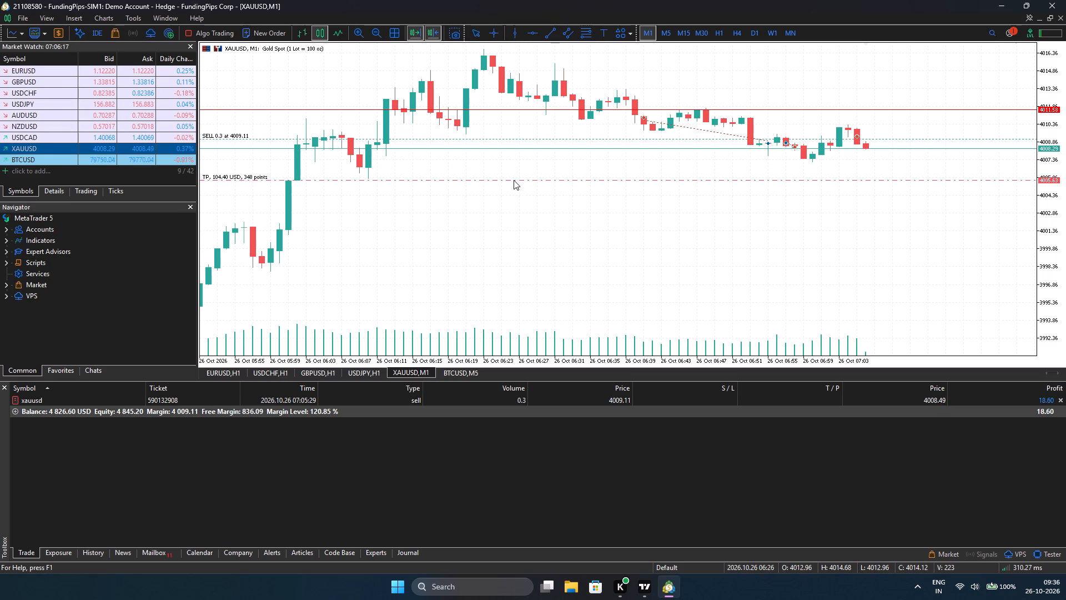
pyautogui.moveTo(514, 180); pyautogui.dragTo(515, 182)
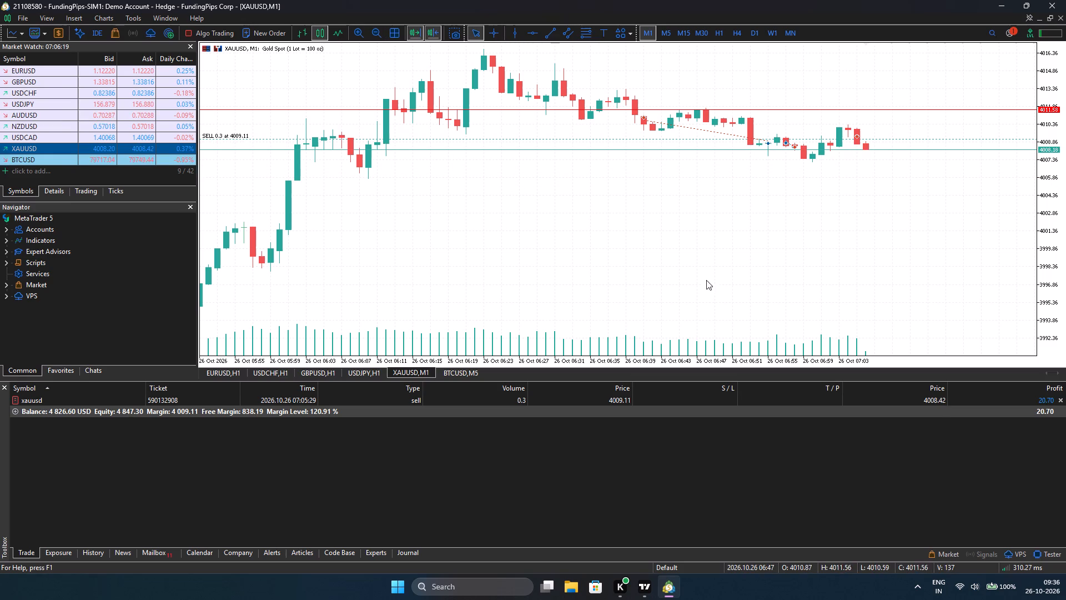
pyautogui.click(884, 231)
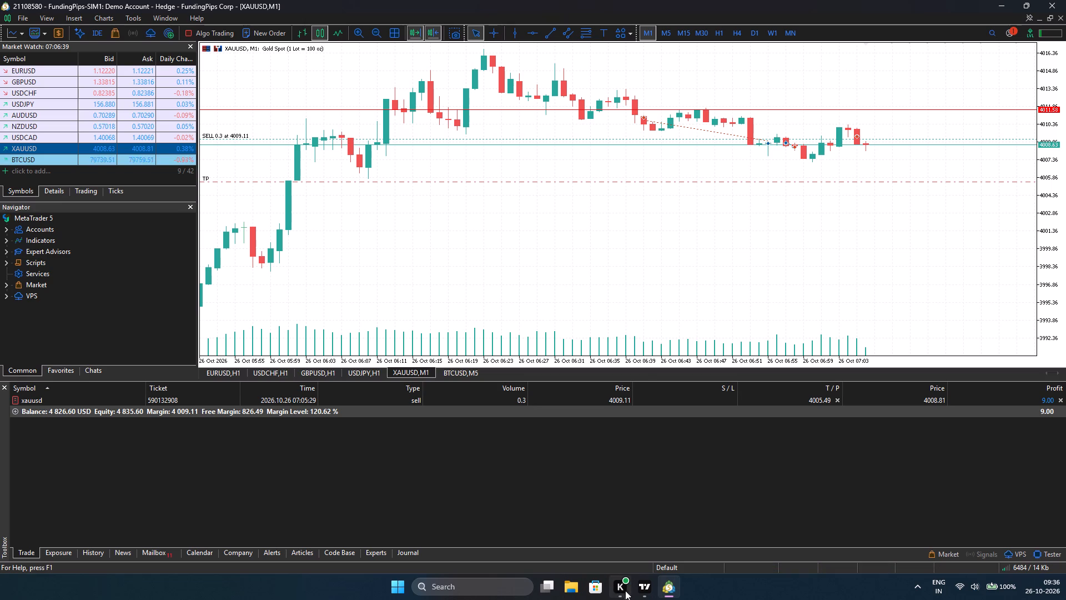
# Switch to TradingView to check the 1-minute XAUUSD price against the drawn levels.
pyautogui.click(640, 591)
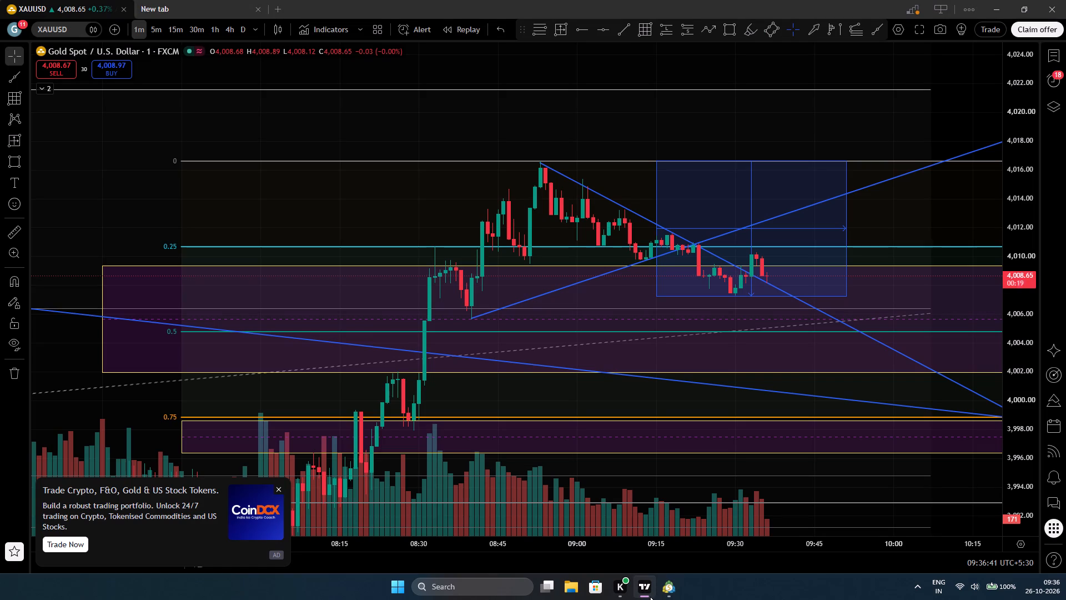
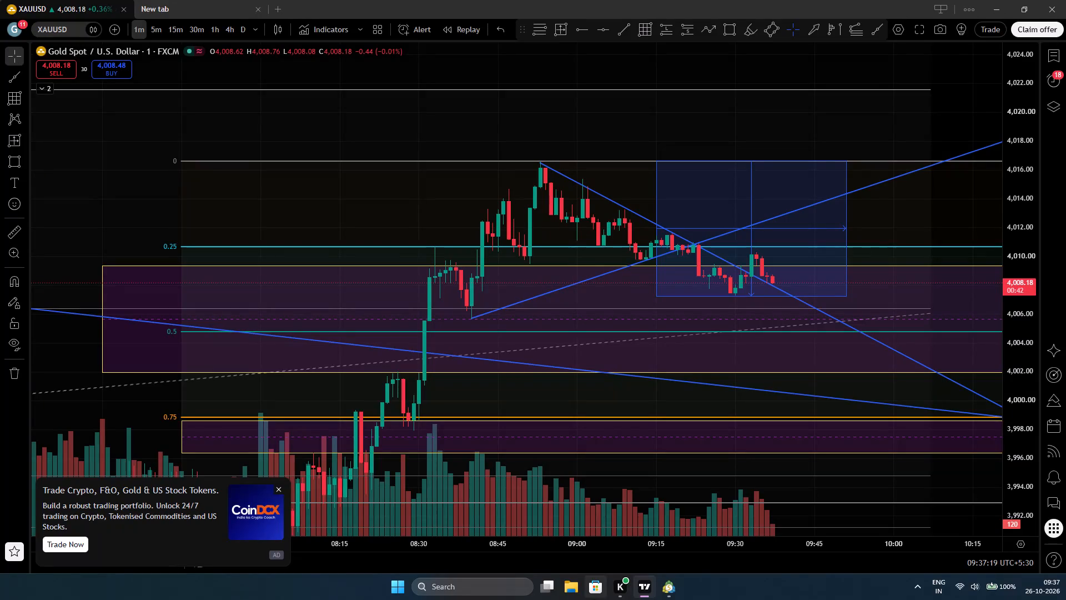
# Switch to MetaTrader 5 and check the open XAUUSD sell position against its entry and take-profit lines on the 1-minute chart.
pyautogui.click(662, 587)
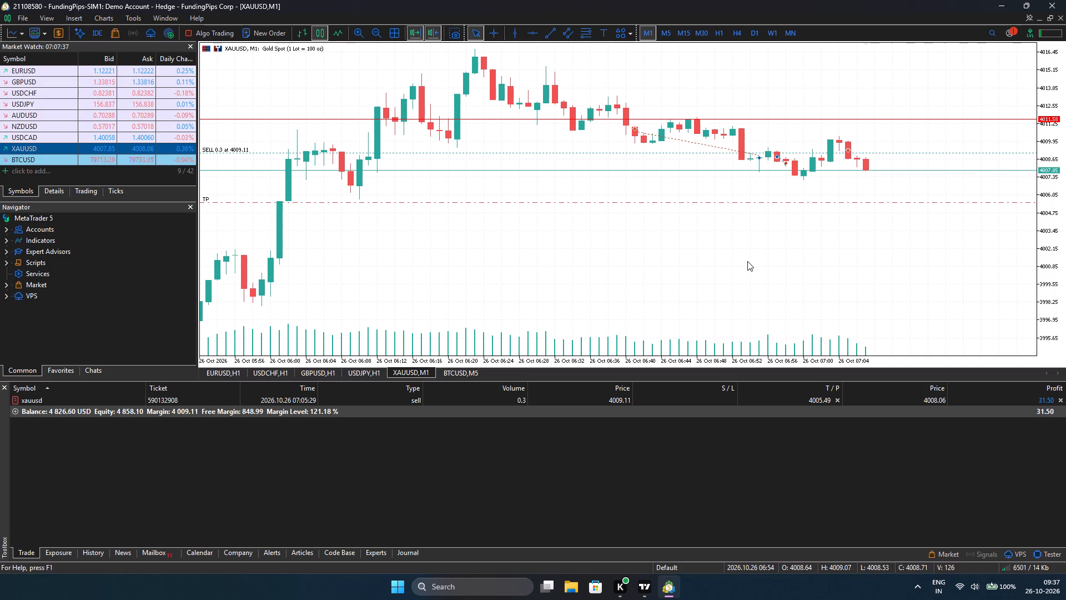
pyautogui.click(361, 34)
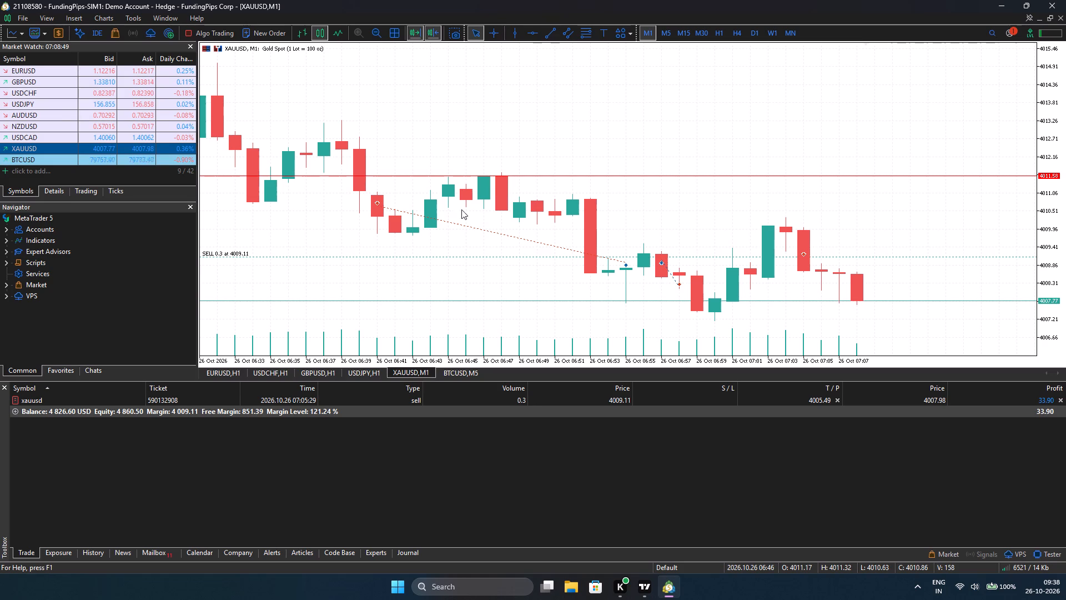
pyautogui.click(375, 34)
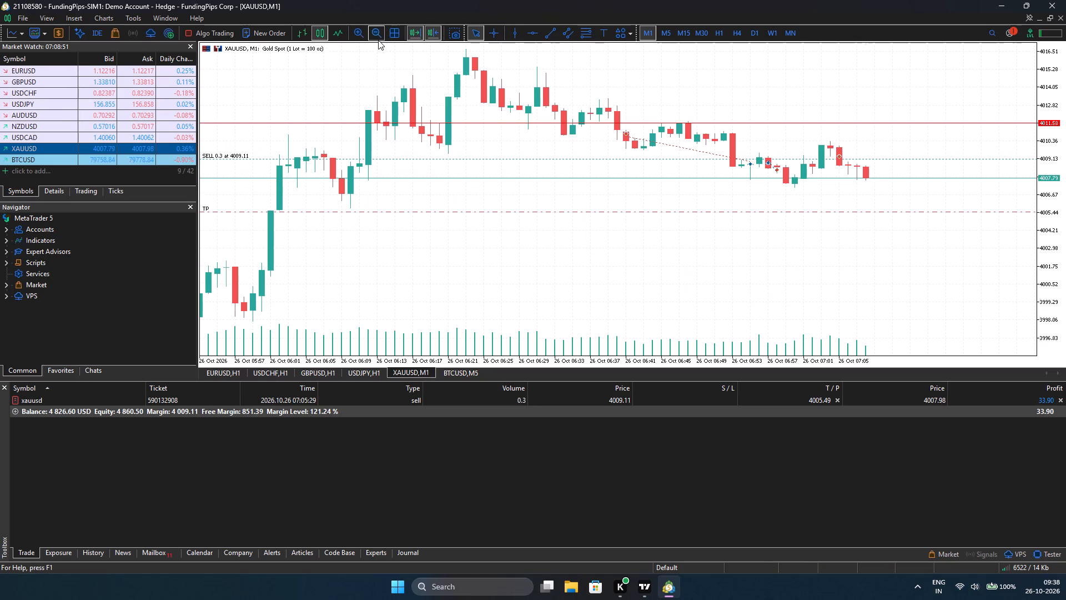
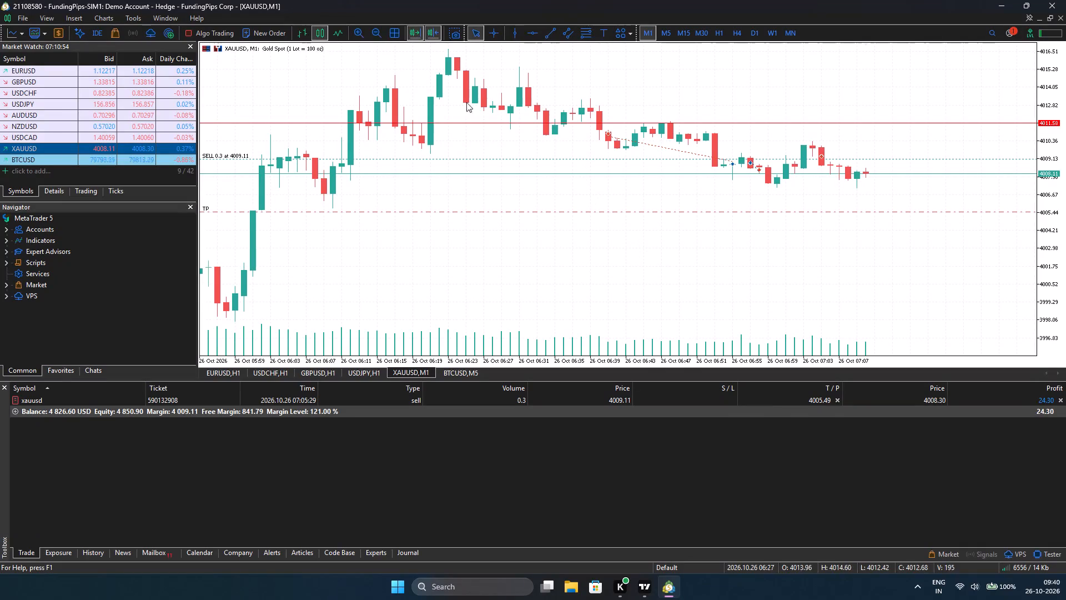
# Set a stop loss at 4009.24 on the open XAUUSD sell position, just above its entry line on the 1-minute chart.
pyautogui.click(357, 35)
pyautogui.click(357, 34)
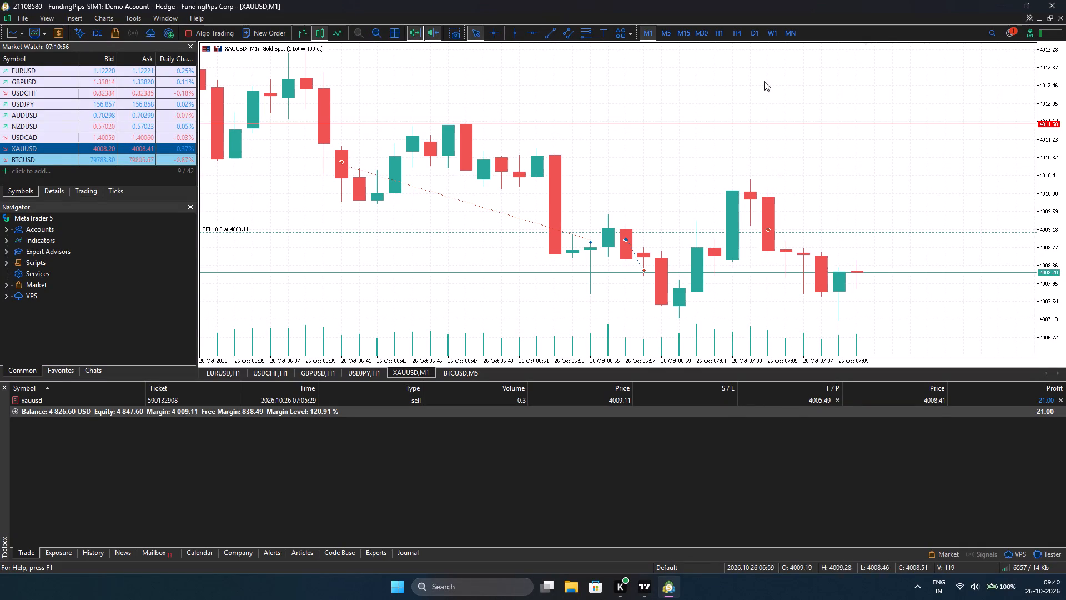
pyautogui.moveTo(895, 175); pyautogui.dragTo(889, 152)
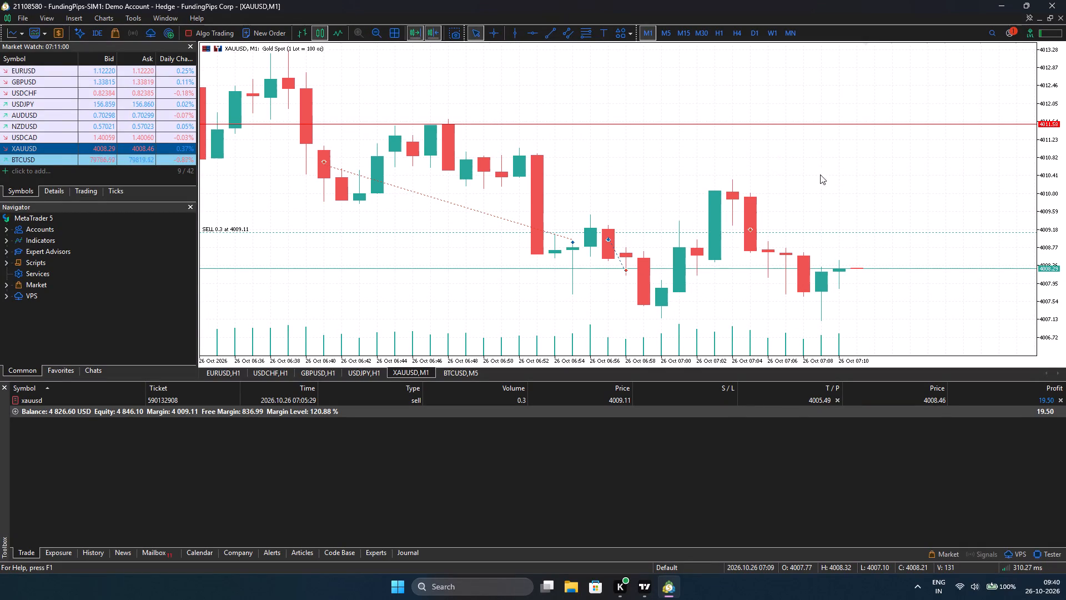
pyautogui.click(833, 125)
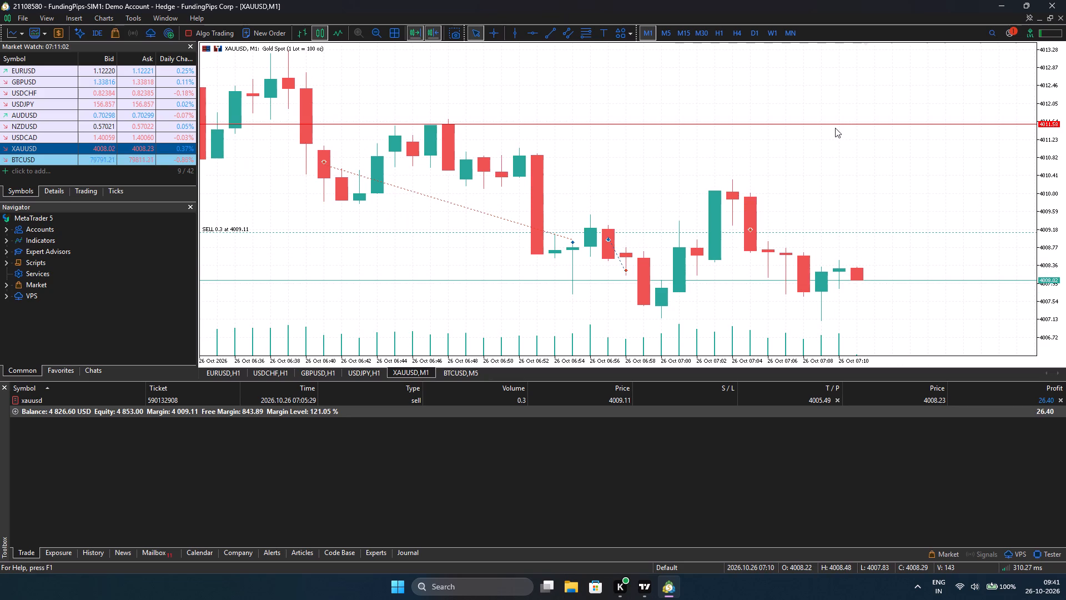
pyautogui.moveTo(837, 122); pyautogui.dragTo(838, 132)
pyautogui.moveTo(901, 199); pyautogui.dragTo(850, 181)
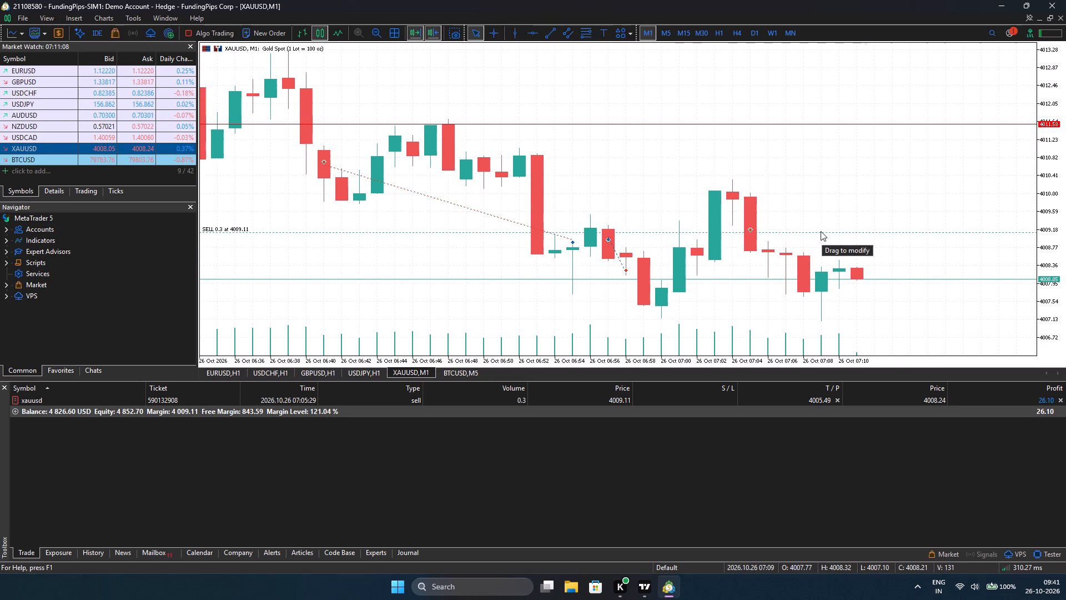
pyautogui.moveTo(821, 231); pyautogui.dragTo(823, 223)
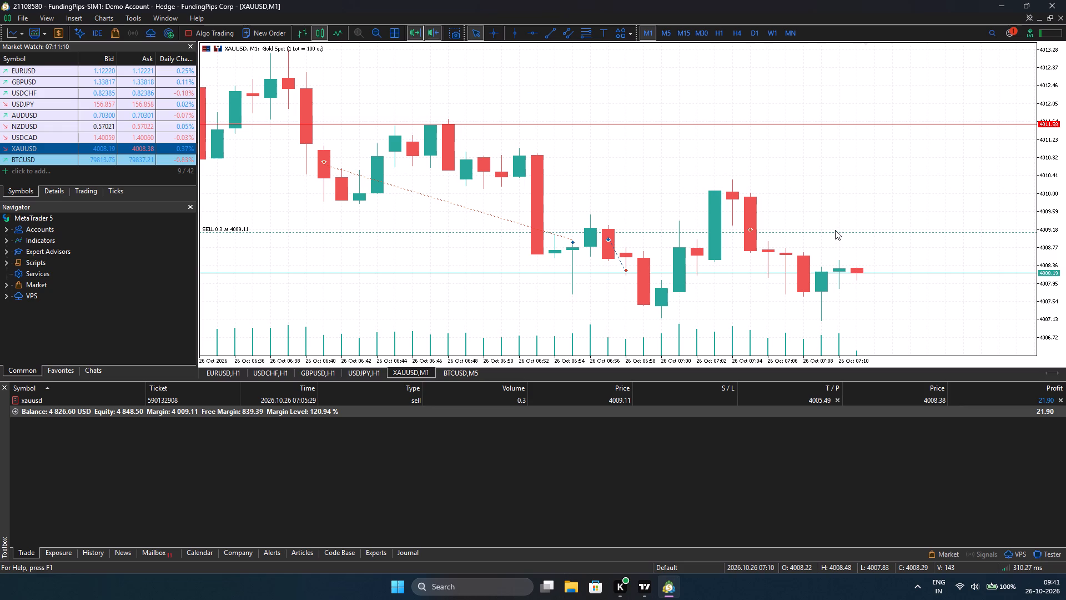
pyautogui.click(835, 232)
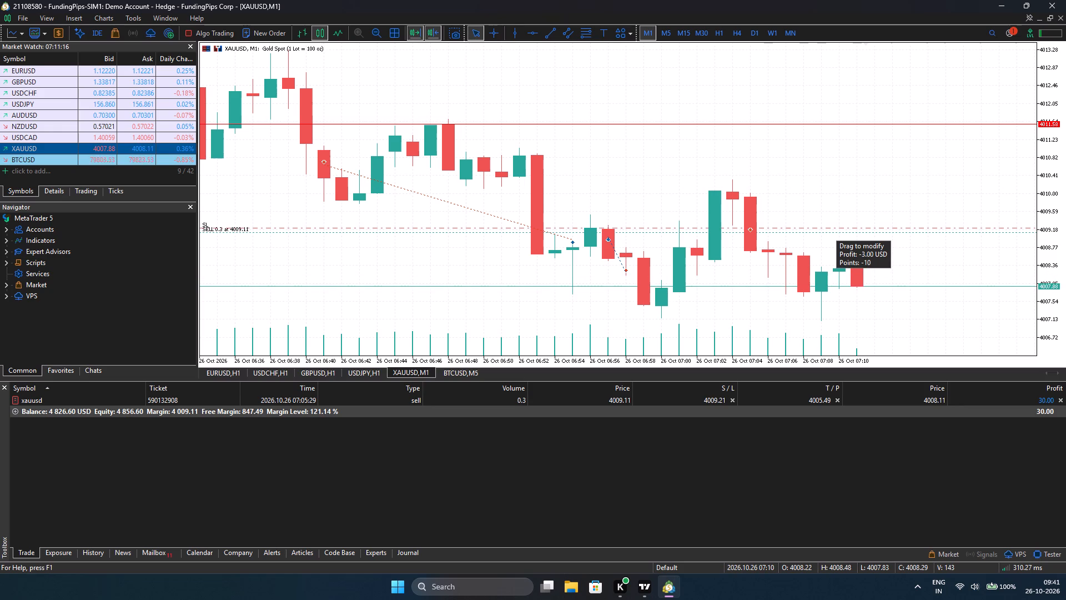
pyautogui.click(836, 227)
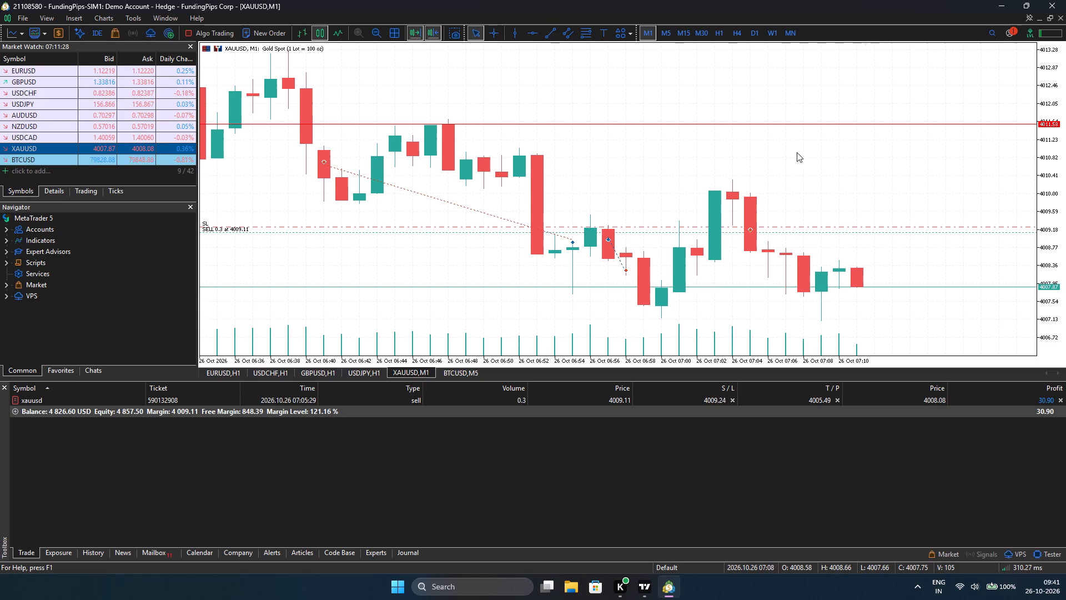
pyautogui.click(898, 172)
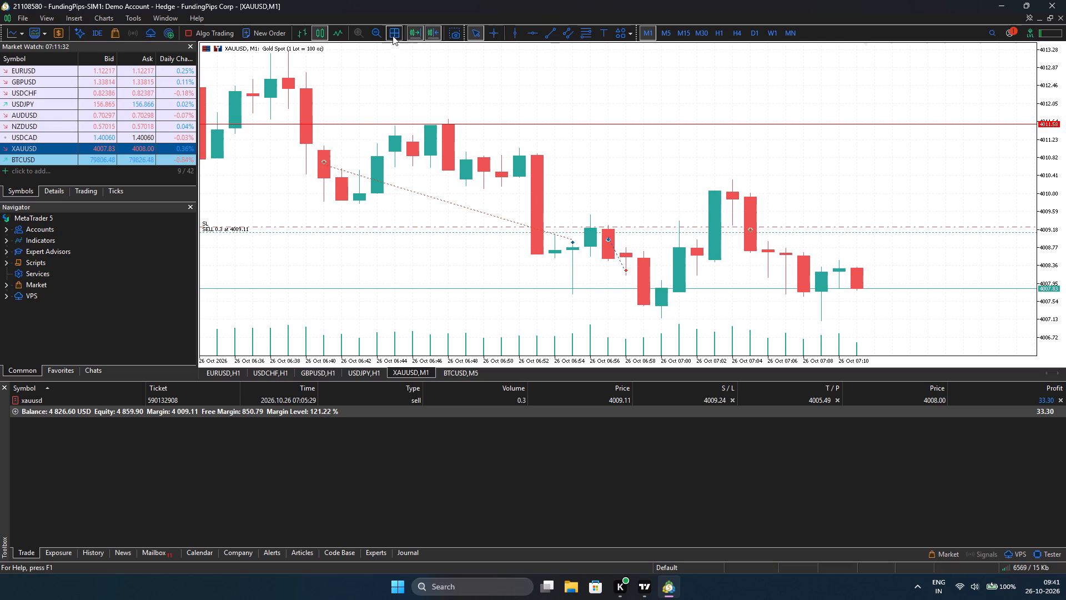
# Raise the XAUUSD sell position's stop loss to 4010.06 on the chart.
pyautogui.click(372, 36)
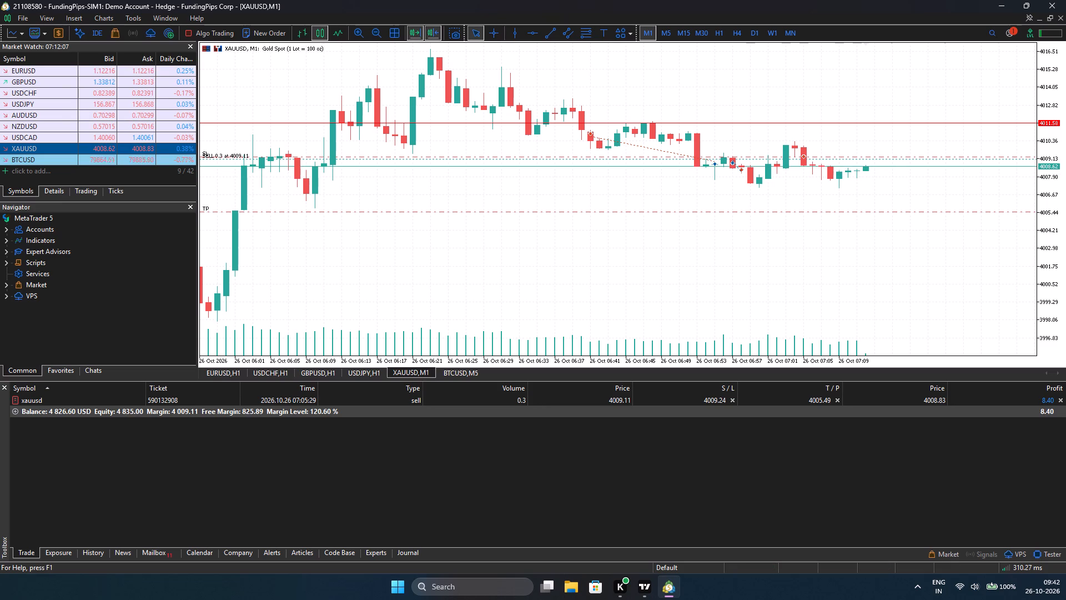
pyautogui.moveTo(901, 156); pyautogui.dragTo(902, 148)
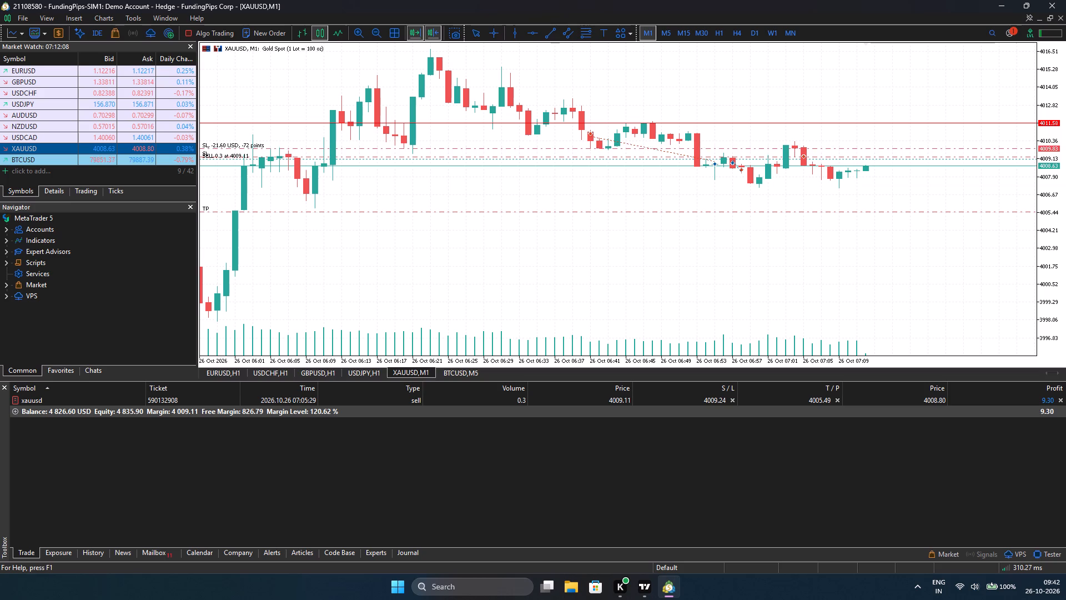
pyautogui.moveTo(902, 148); pyautogui.dragTo(903, 145)
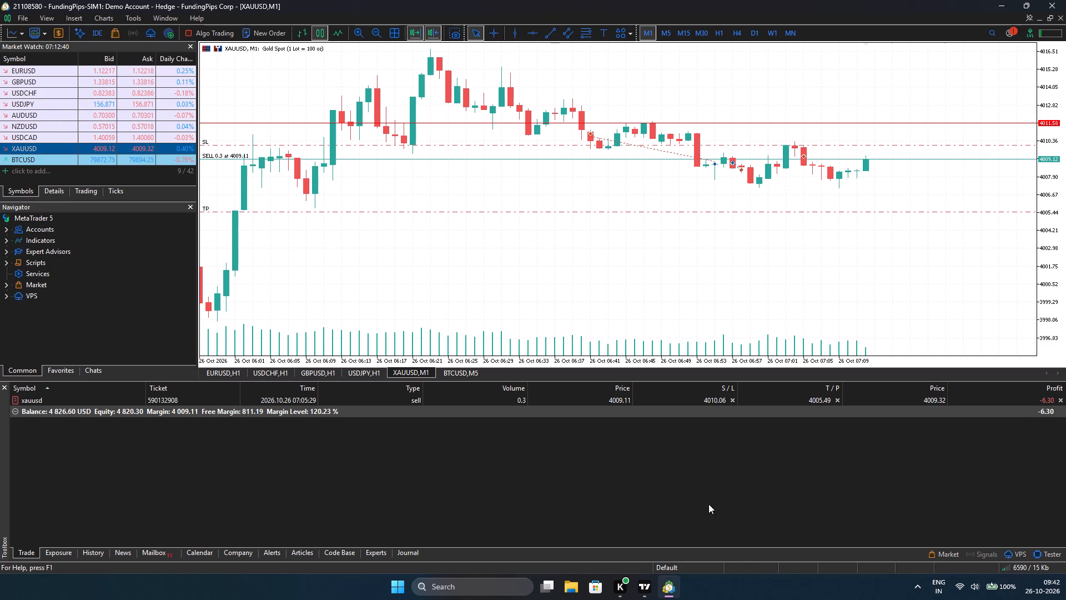
# Switch to TradingView and draw a horizontal ray at about 4,011.94 starting from the 09:33 candle.
pyautogui.click(648, 588)
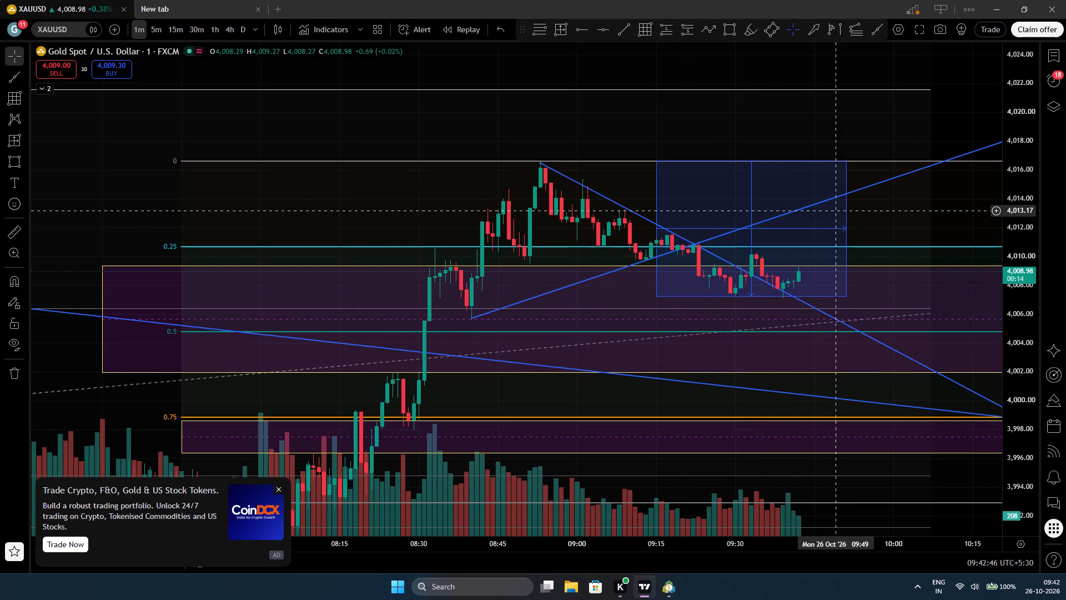
pyautogui.click(582, 26)
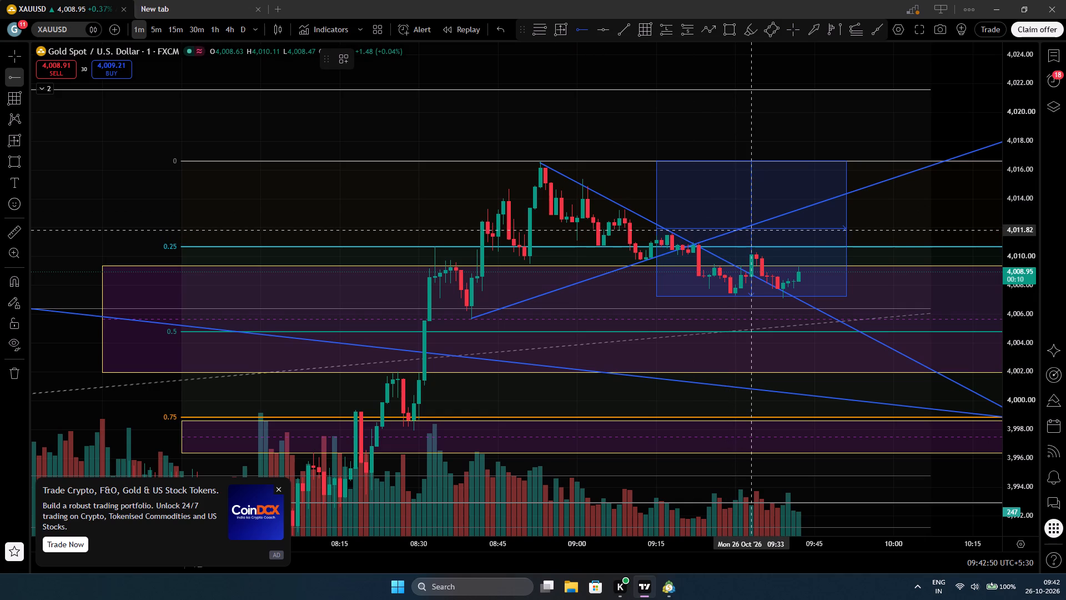
pyautogui.click(750, 228)
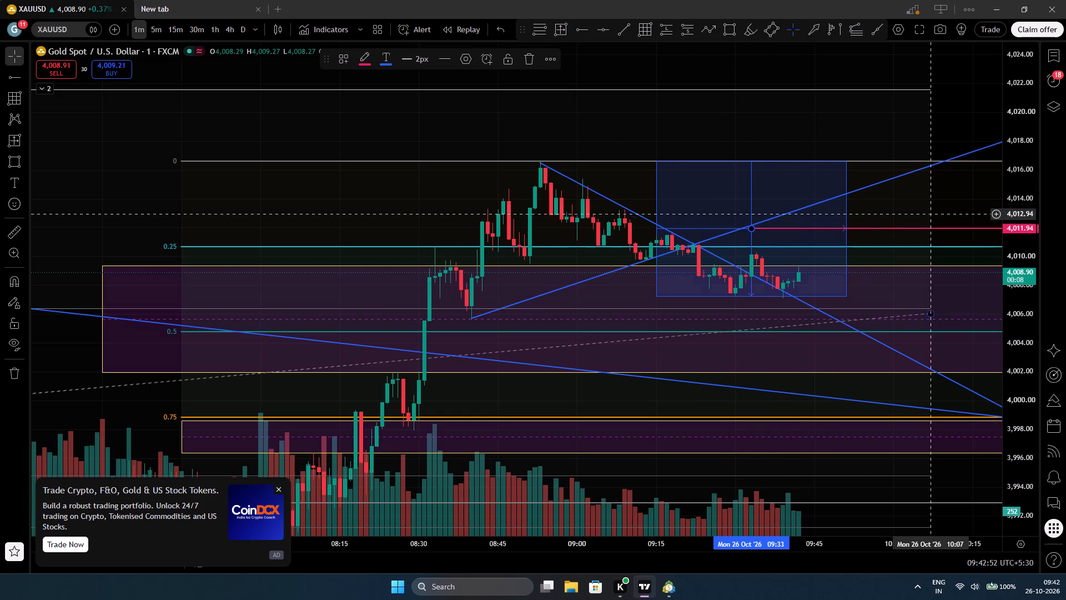
pyautogui.click(933, 208)
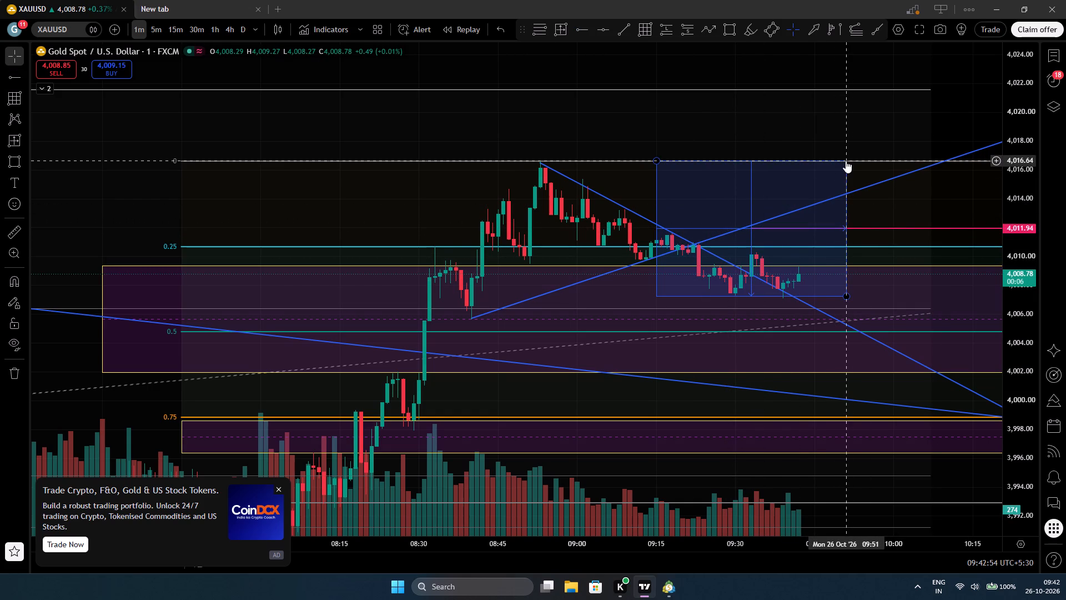
# Resize the blue range box so its upper corner sits at 09:21 and about 4,011.98, level with the horizontal ray.
pyautogui.moveTo(656, 162); pyautogui.dragTo(653, 227)
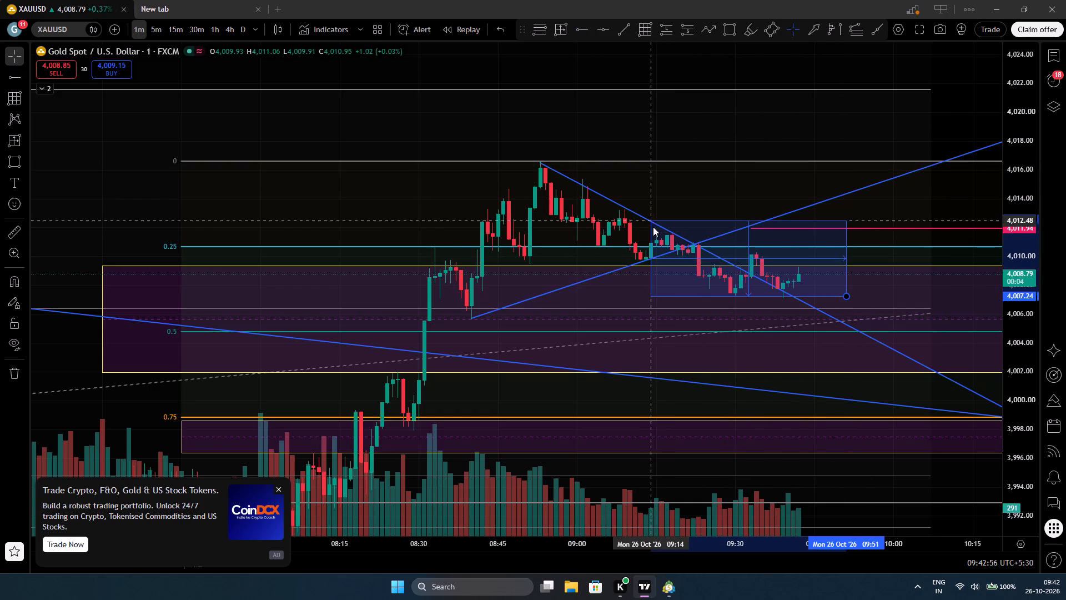
pyautogui.moveTo(653, 227); pyautogui.dragTo(658, 211)
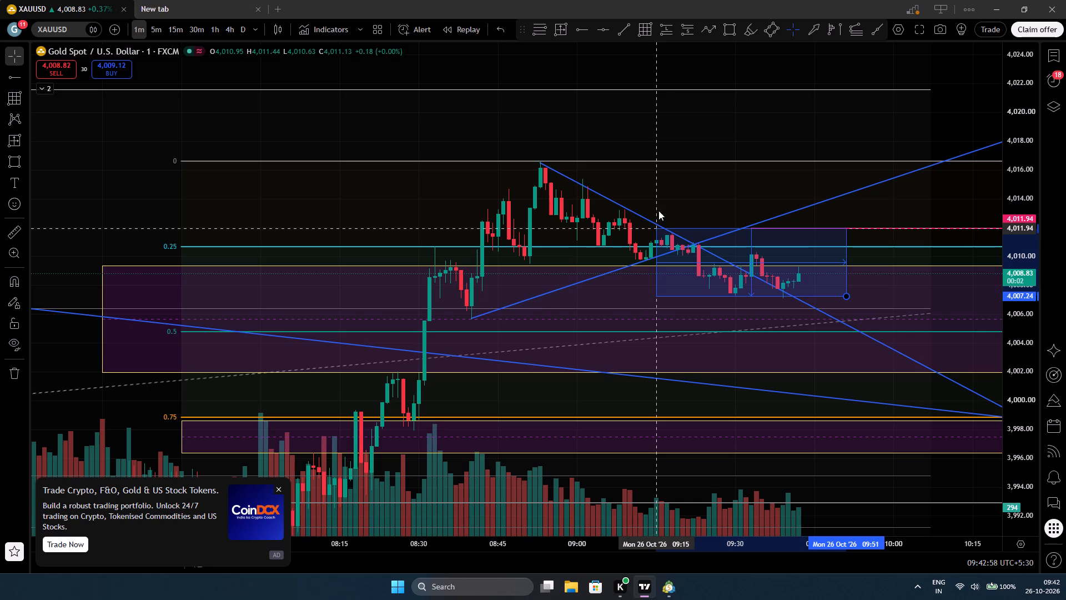
pyautogui.moveTo(658, 211); pyautogui.dragTo(685, 161)
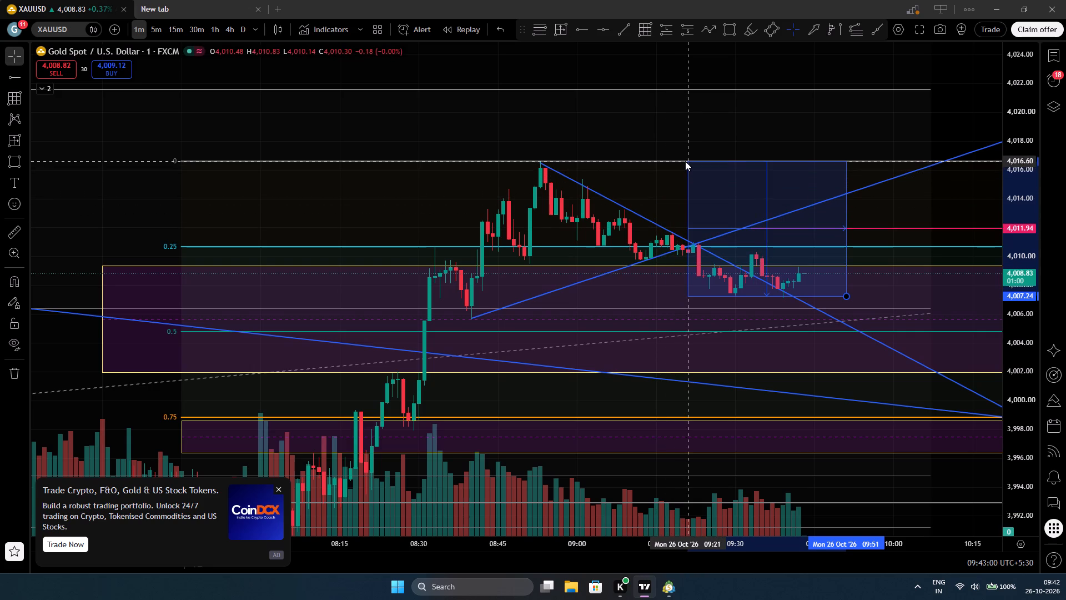
pyautogui.moveTo(685, 161); pyautogui.dragTo(686, 229)
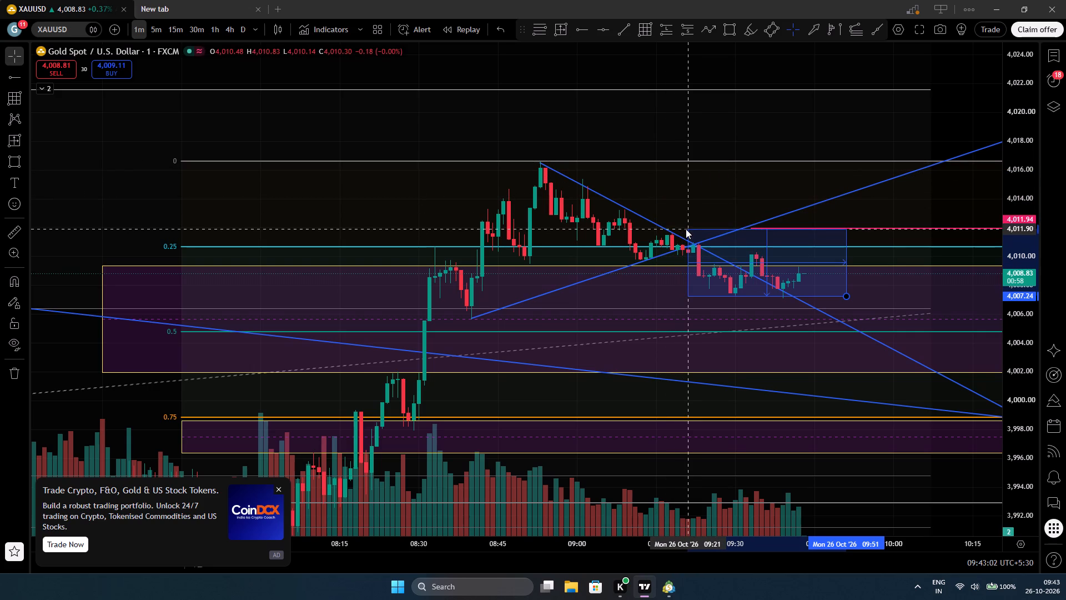
pyautogui.moveTo(686, 229); pyautogui.dragTo(687, 228)
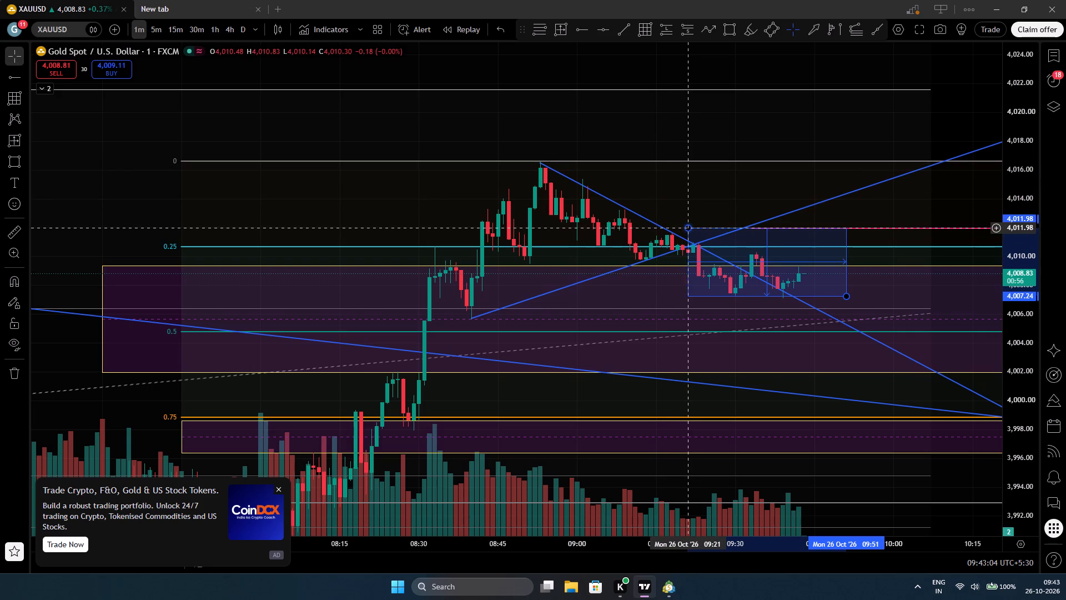
pyautogui.click(948, 205)
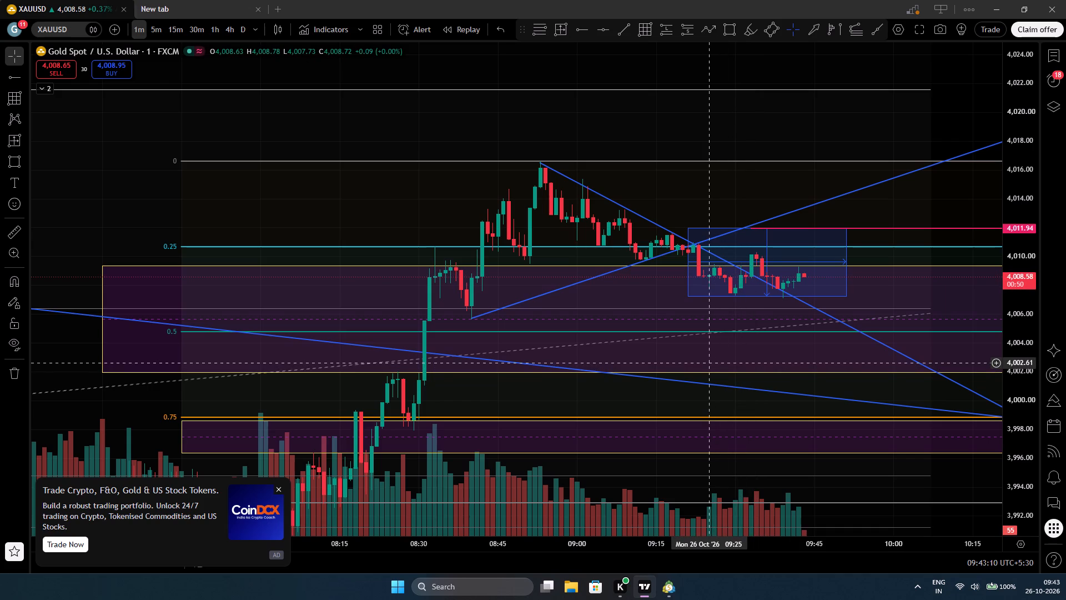
# Shift the blue range box slightly to span 09:22 to 09:52, between about 4,011.80 and 4,007.06.
pyautogui.moveTo(1024, 355); pyautogui.dragTo(1019, 301)
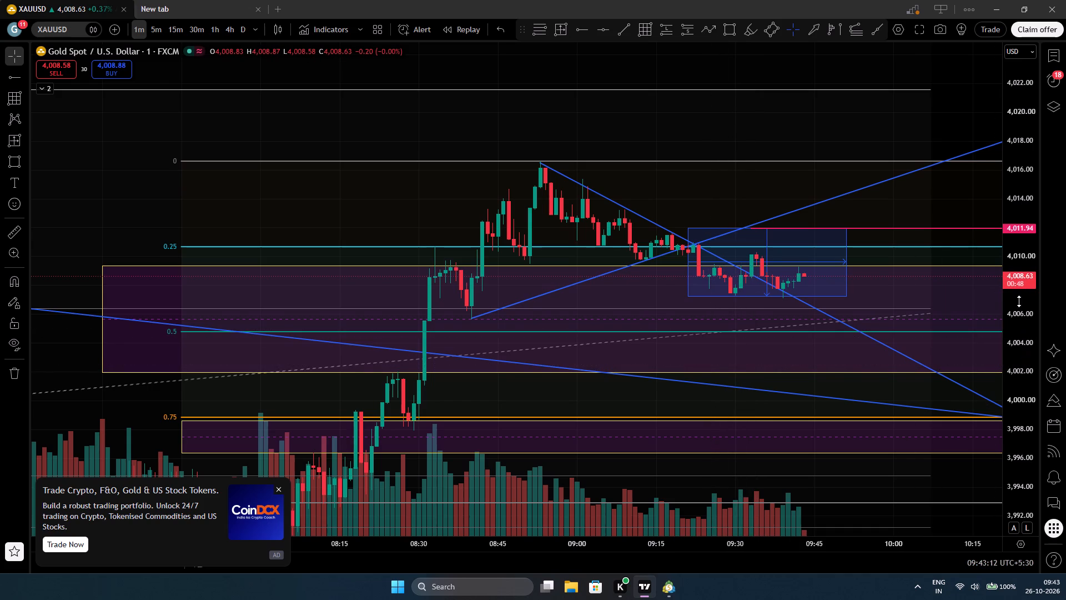
pyautogui.moveTo(1019, 301); pyautogui.dragTo(1004, 214)
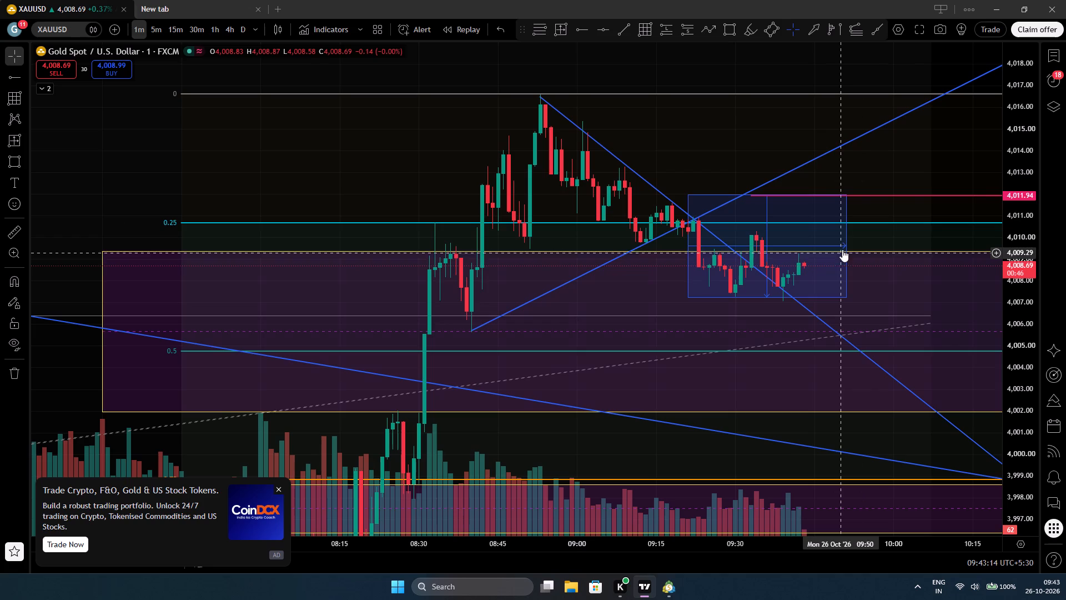
pyautogui.click(843, 247)
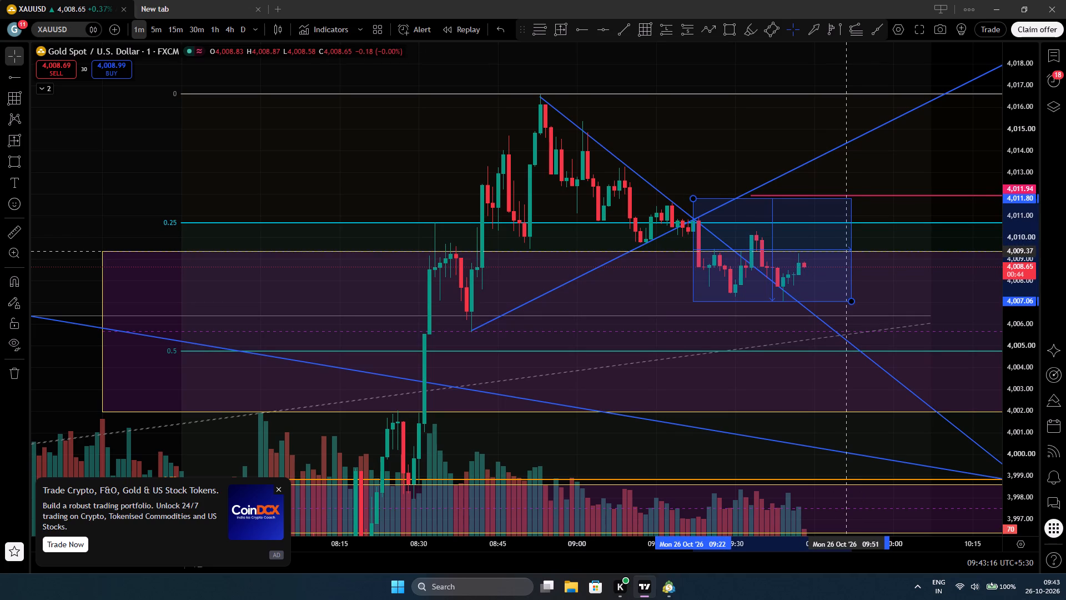
pyautogui.click(1023, 331)
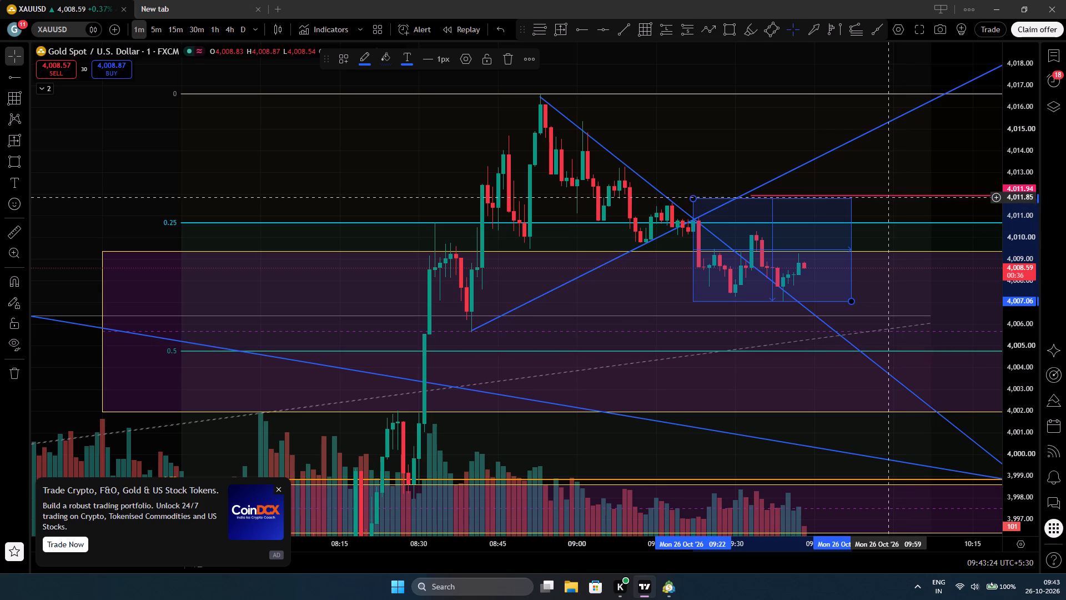
# Lower the horizontal ray to about 4,011.77, along the range box's upper edge.
pyautogui.moveTo(888, 196); pyautogui.dragTo(893, 199)
pyautogui.click(899, 188)
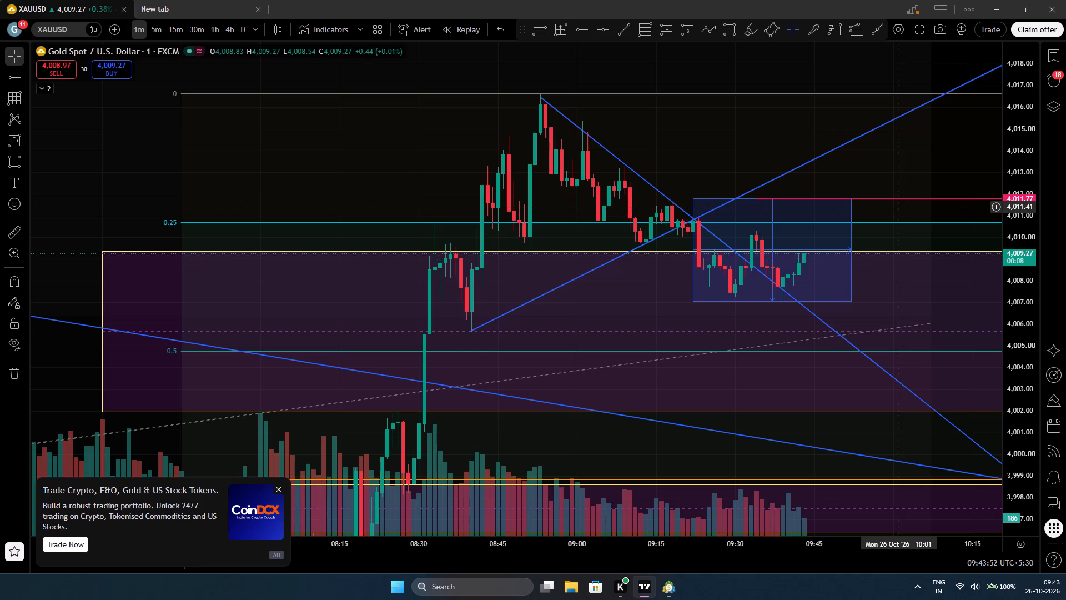
# Switch to MetaTrader 5 to check the open XAUUSD sell position, and return to the TradingView chart.
pyautogui.click(672, 586)
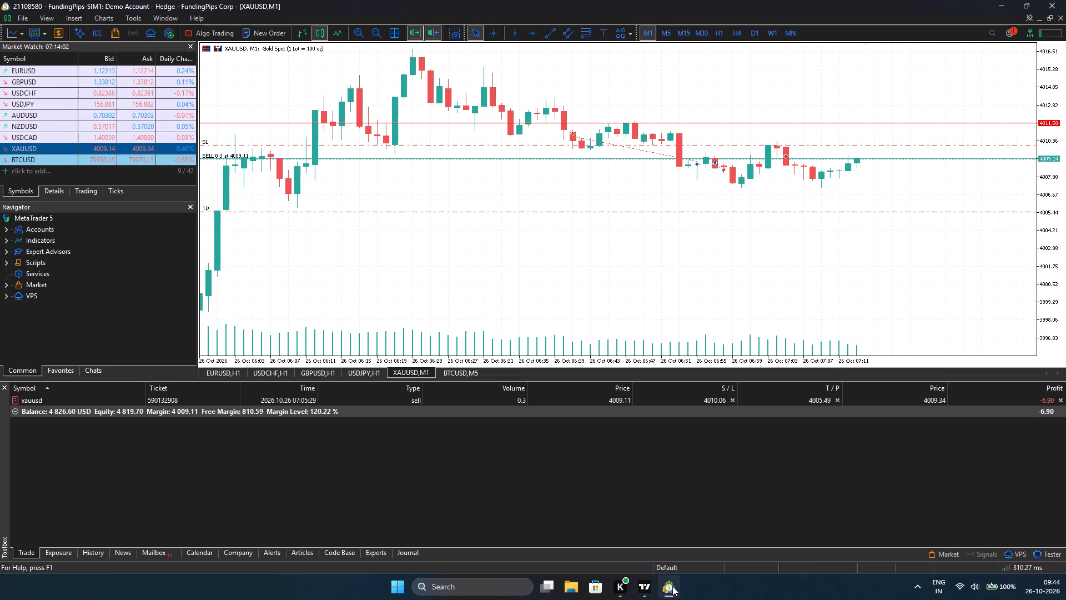
pyautogui.click(672, 586)
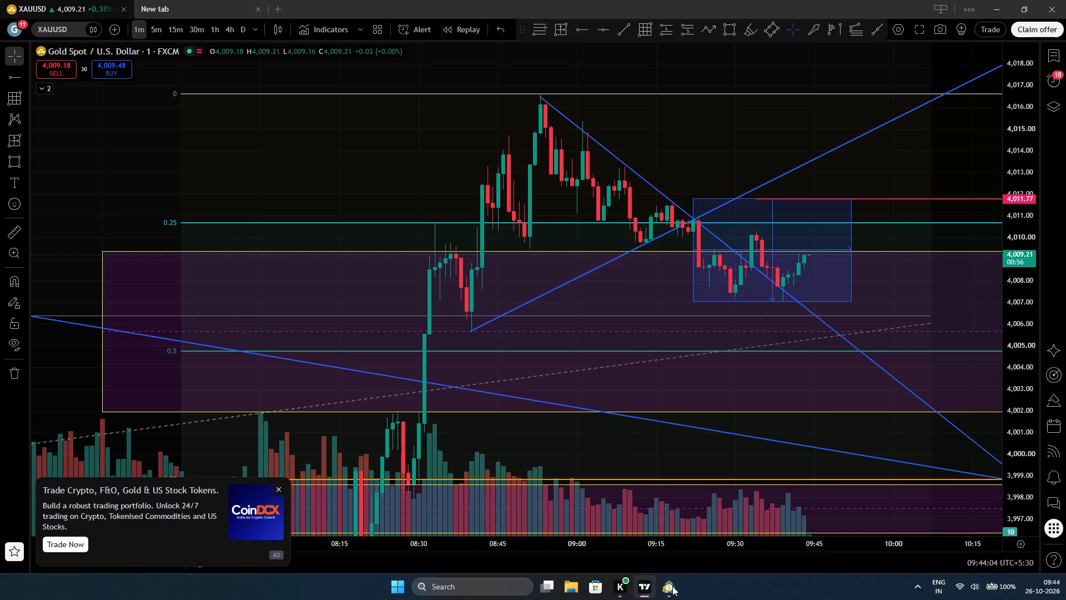
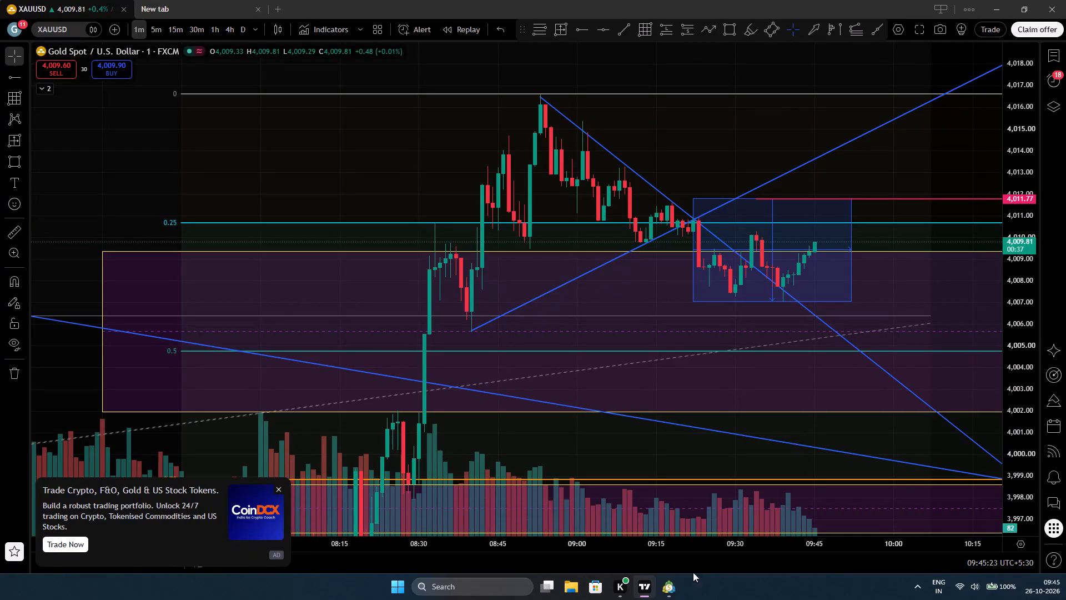
# Switch to MetaTrader 5 to check the XAUUSD M1 chart and the trade list, and return to the TradingView chart.
pyautogui.click(668, 586)
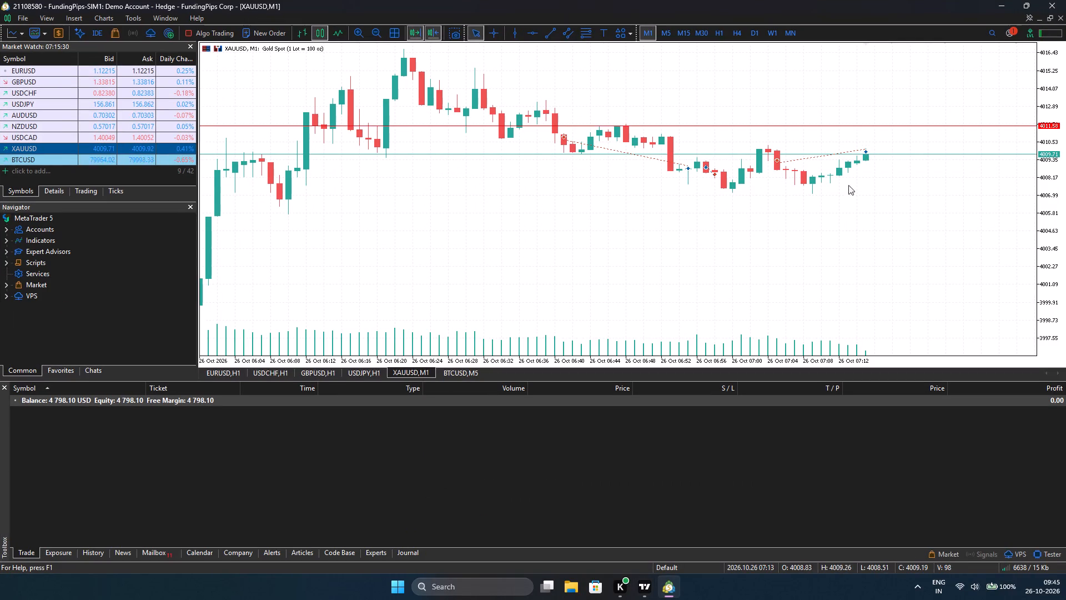
pyautogui.scroll(-2, 729, 262)
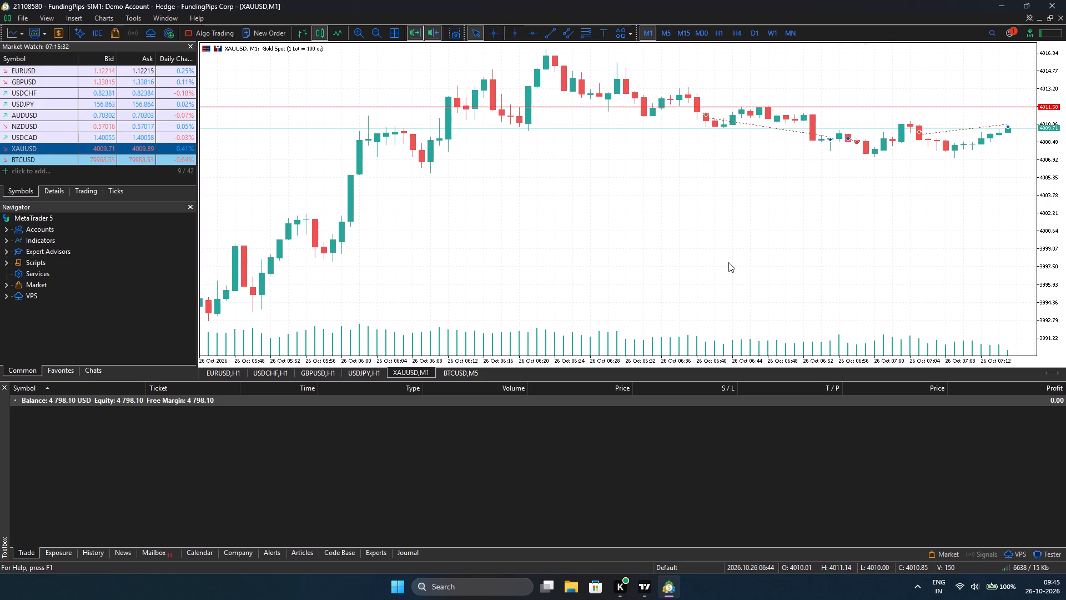
pyautogui.moveTo(1022, 150); pyautogui.dragTo(997, 157)
pyautogui.moveTo(1050, 245); pyautogui.dragTo(1007, 103)
pyautogui.click(645, 588)
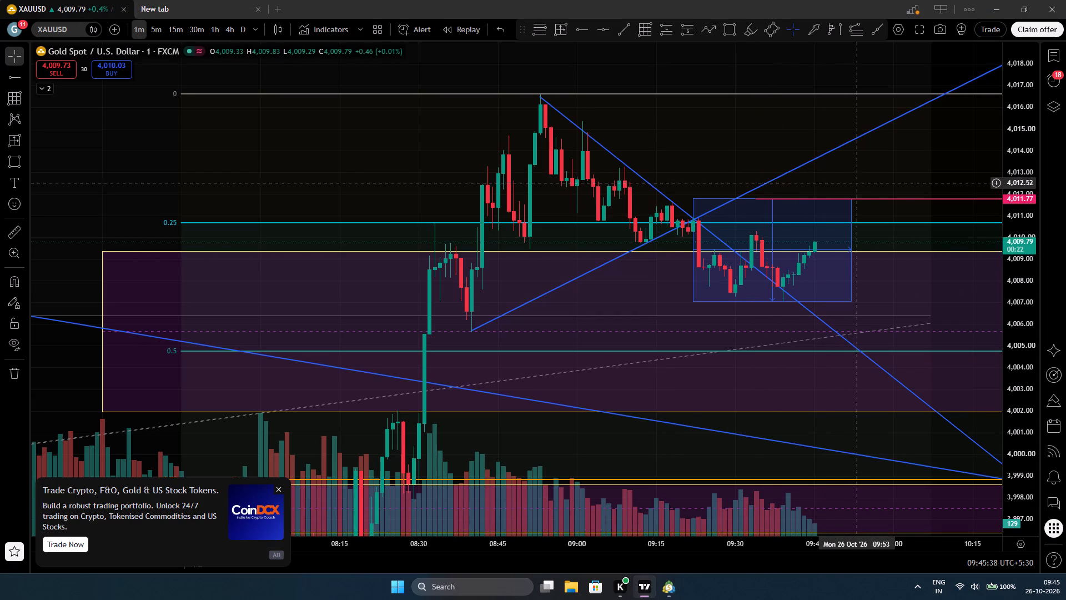
pyautogui.click(888, 170)
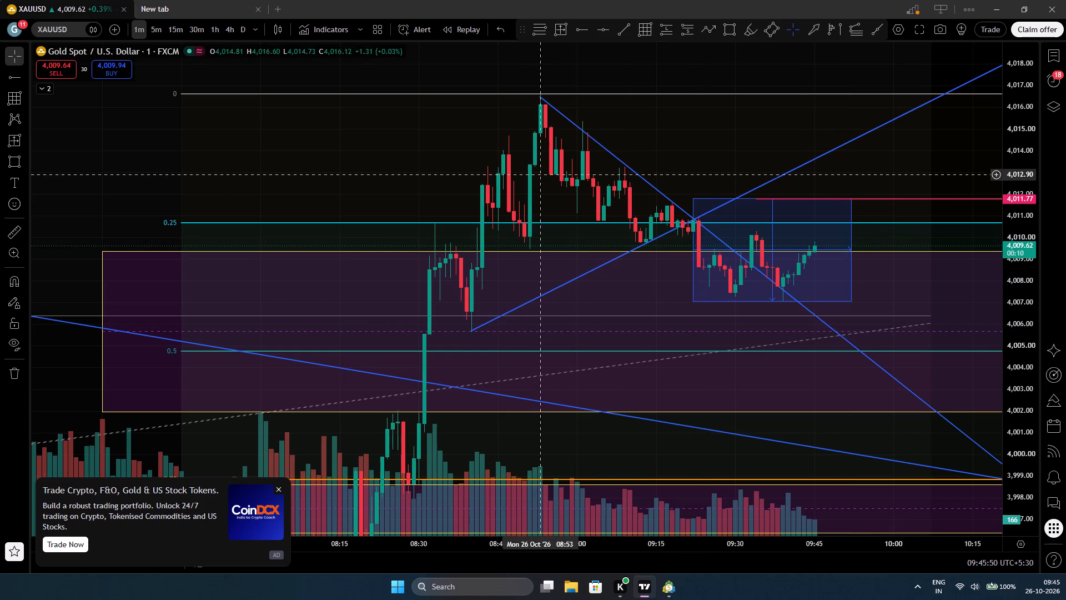
# Move the blue range box onto the earlier highs around 08:39 to 09:09 and slightly reduce its height from the upper corner.
pyautogui.moveTo(771, 228); pyautogui.dragTo(540, 171)
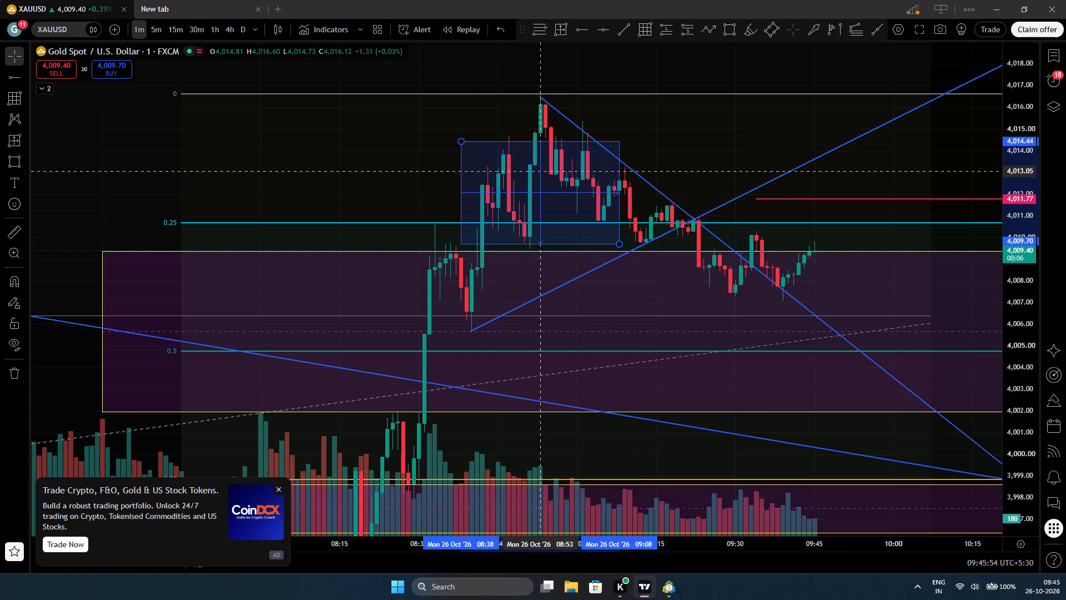
pyautogui.moveTo(540, 171); pyautogui.dragTo(544, 176)
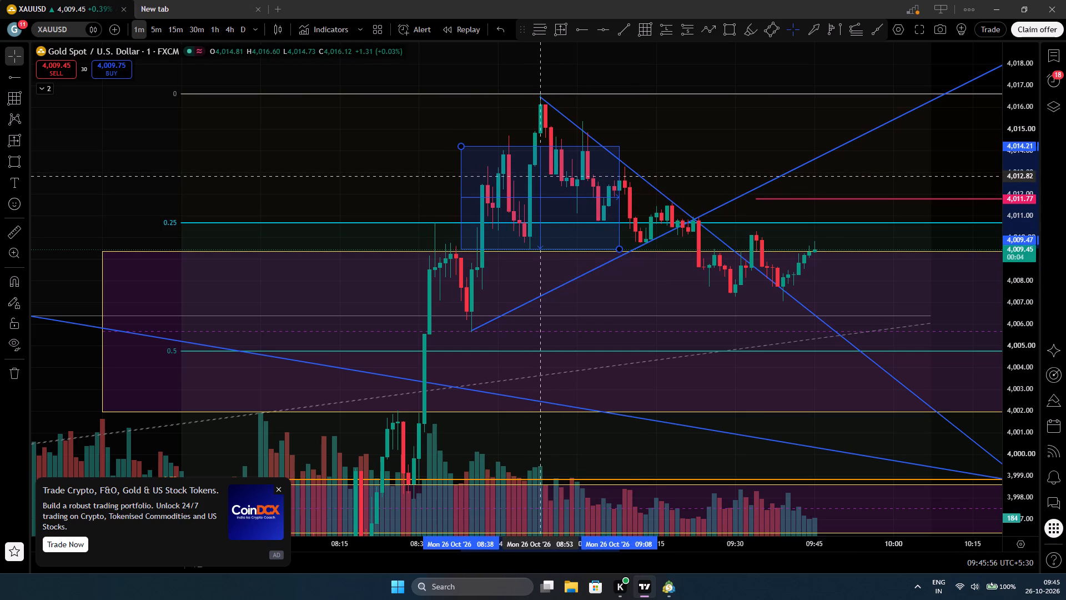
pyautogui.moveTo(544, 176); pyautogui.dragTo(544, 175)
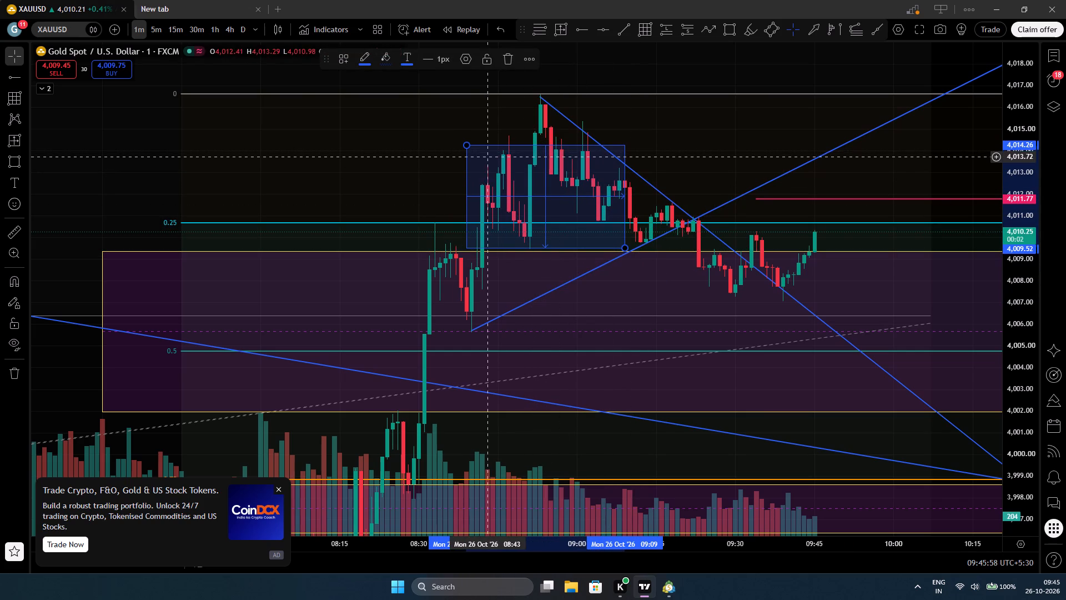
pyautogui.moveTo(468, 146); pyautogui.dragTo(467, 151)
# Move the blue range box back to span 09:27 to 09:57, with its upper edge along the horizontal ray.
pyautogui.moveTo(625, 208); pyautogui.dragTo(736, 208)
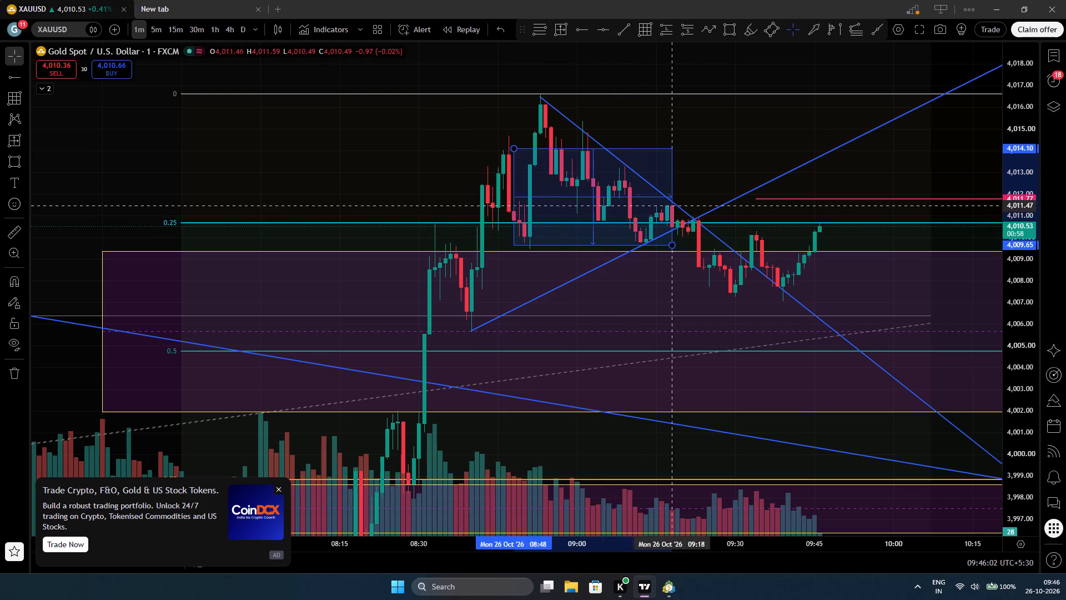
pyautogui.moveTo(736, 208); pyautogui.dragTo(877, 261)
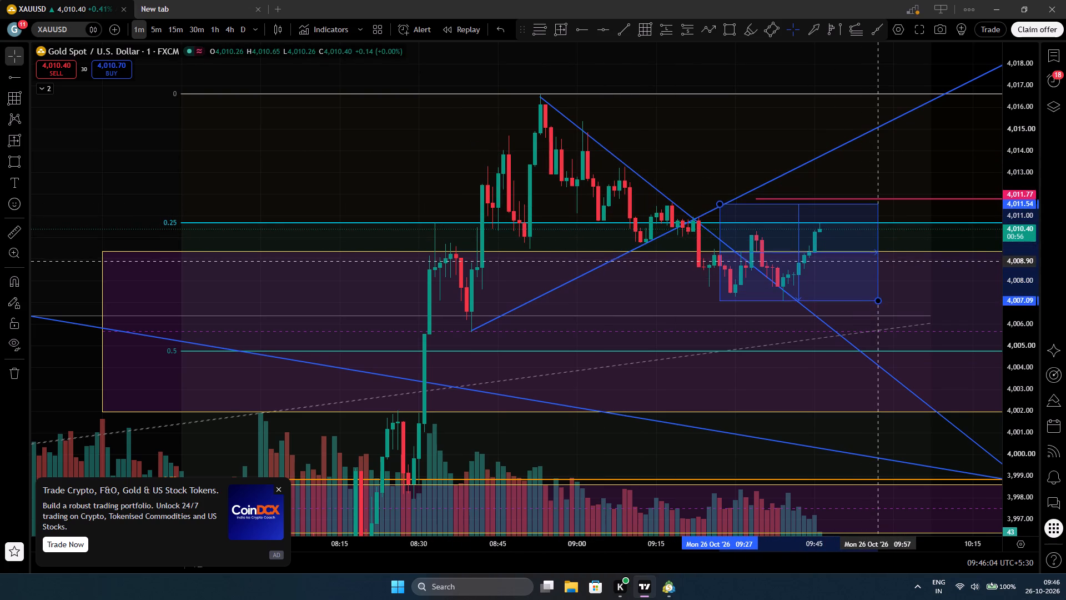
pyautogui.moveTo(877, 261); pyautogui.dragTo(877, 259)
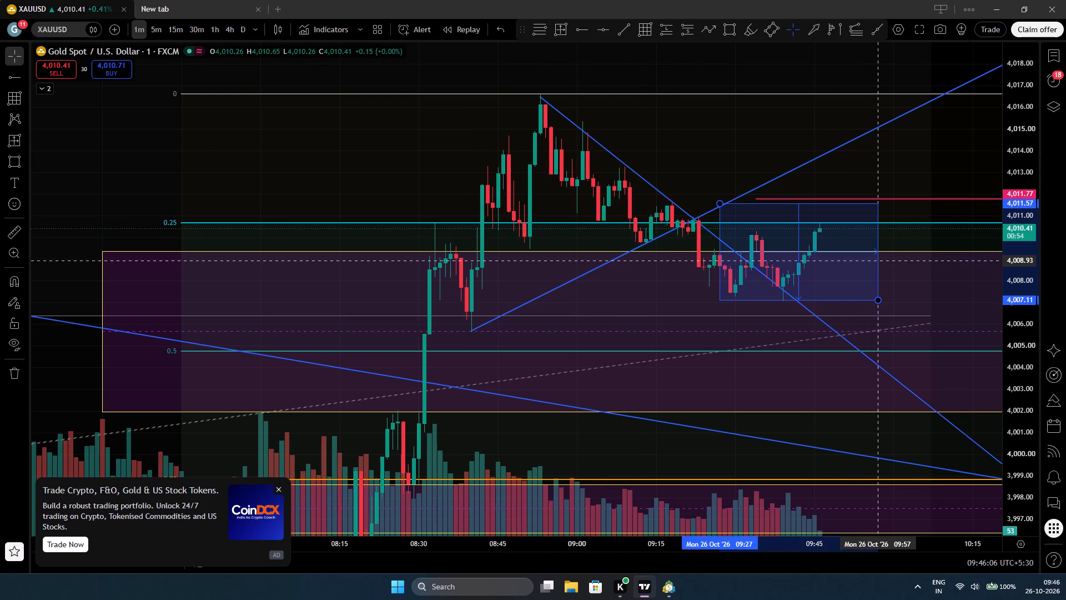
pyautogui.moveTo(877, 259); pyautogui.dragTo(877, 257)
pyautogui.click(895, 171)
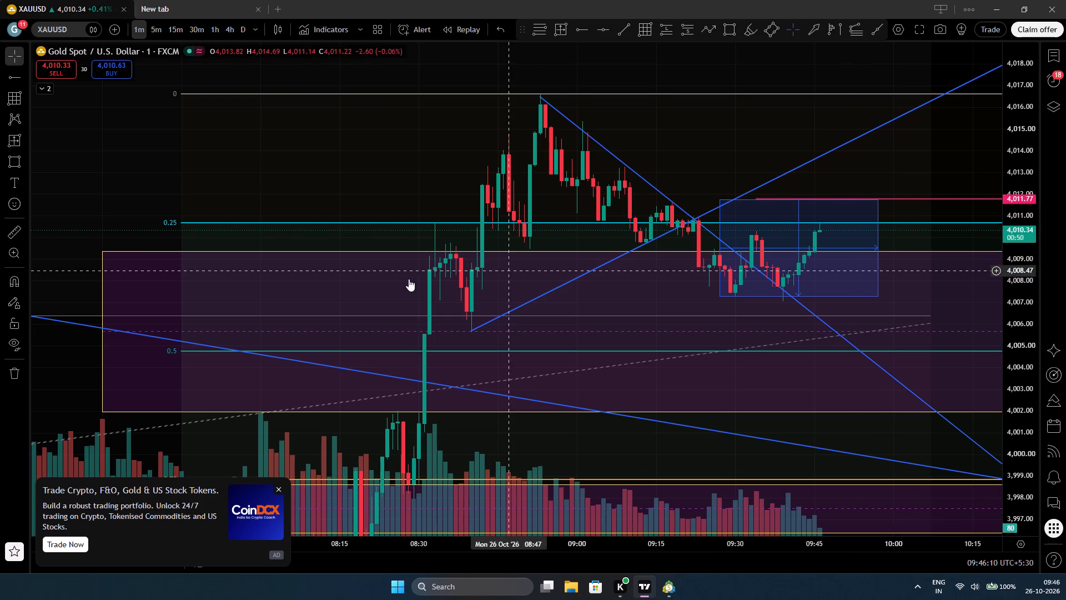
pyautogui.click(338, 187)
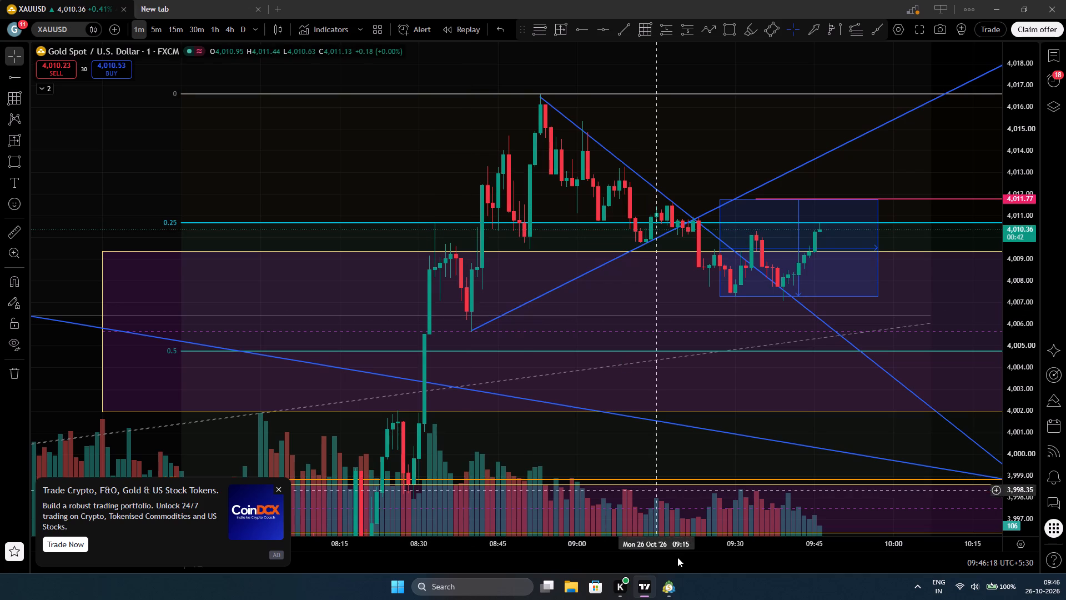
# Switch to MetaTrader 5, open a new 0.30-lot XAUUSD market order, and recheck the TradingView chart before placing it.
pyautogui.click(669, 587)
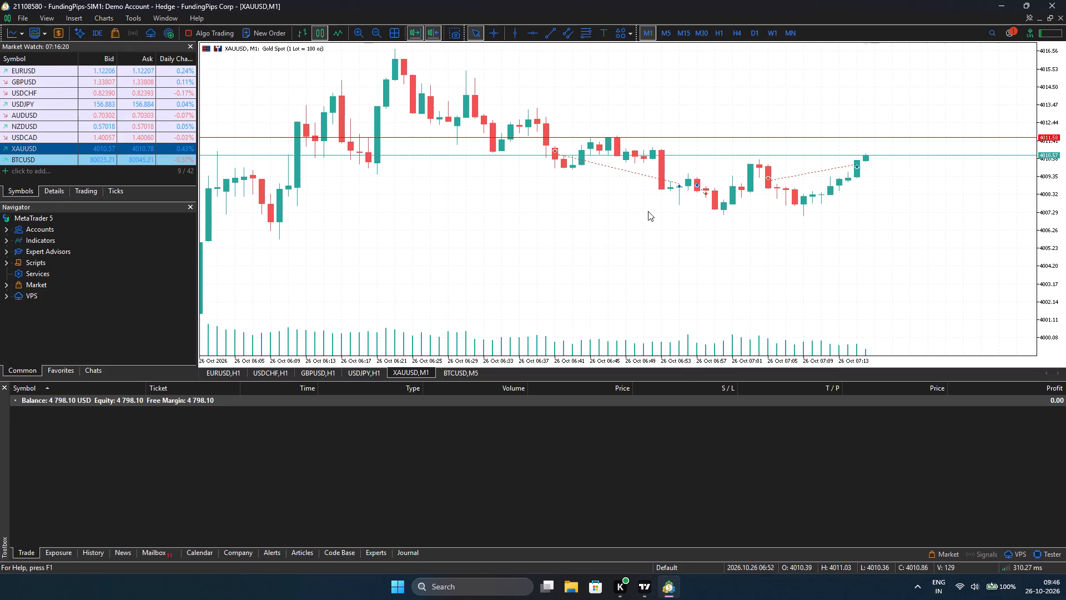
pyautogui.click(255, 33)
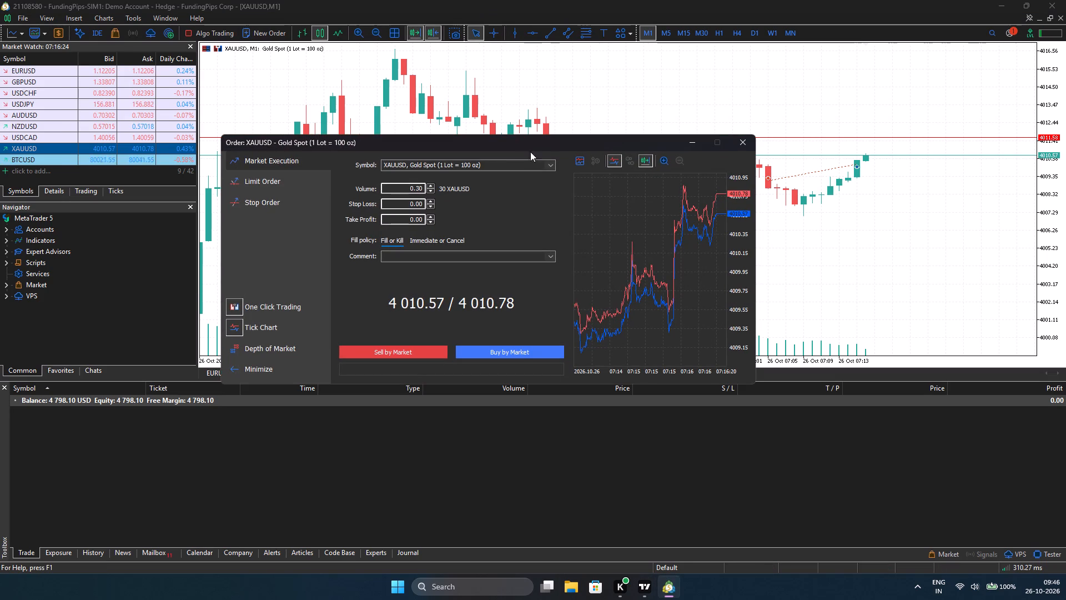
pyautogui.moveTo(554, 143); pyautogui.dragTo(464, 116)
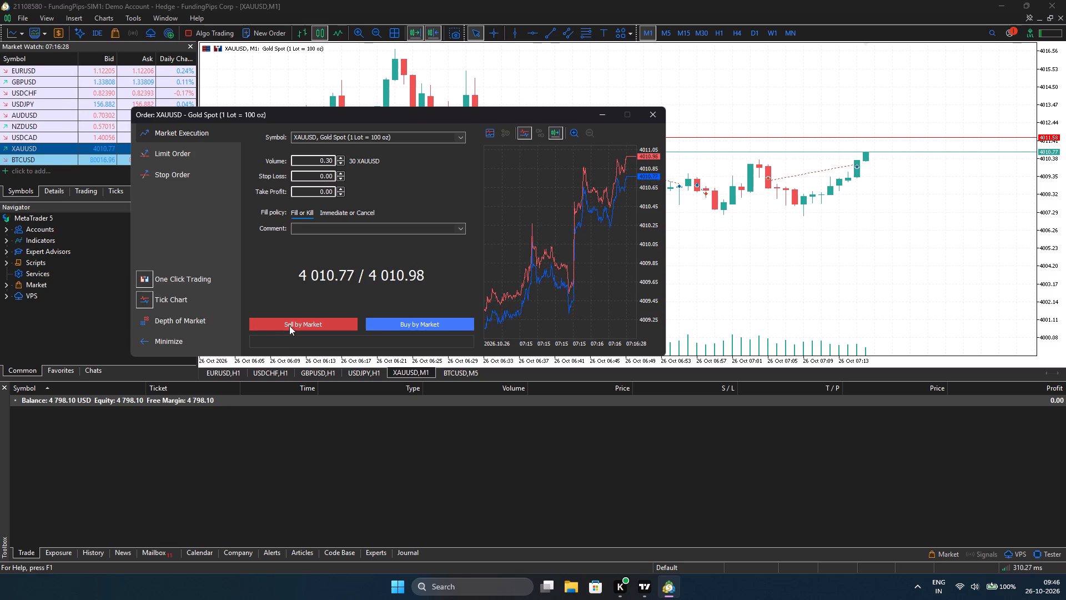
pyautogui.click(636, 583)
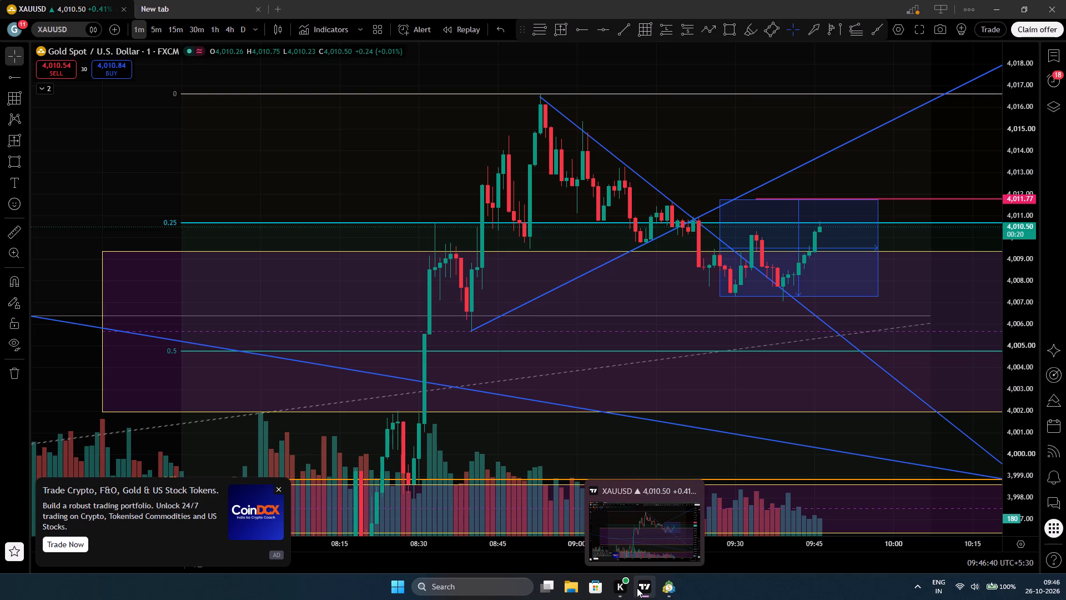
pyautogui.click(669, 589)
# Minimise the order window to check the chart, and look at TradingView once more before returning to MetaTrader 5.
pyautogui.moveTo(482, 111); pyautogui.dragTo(503, 115)
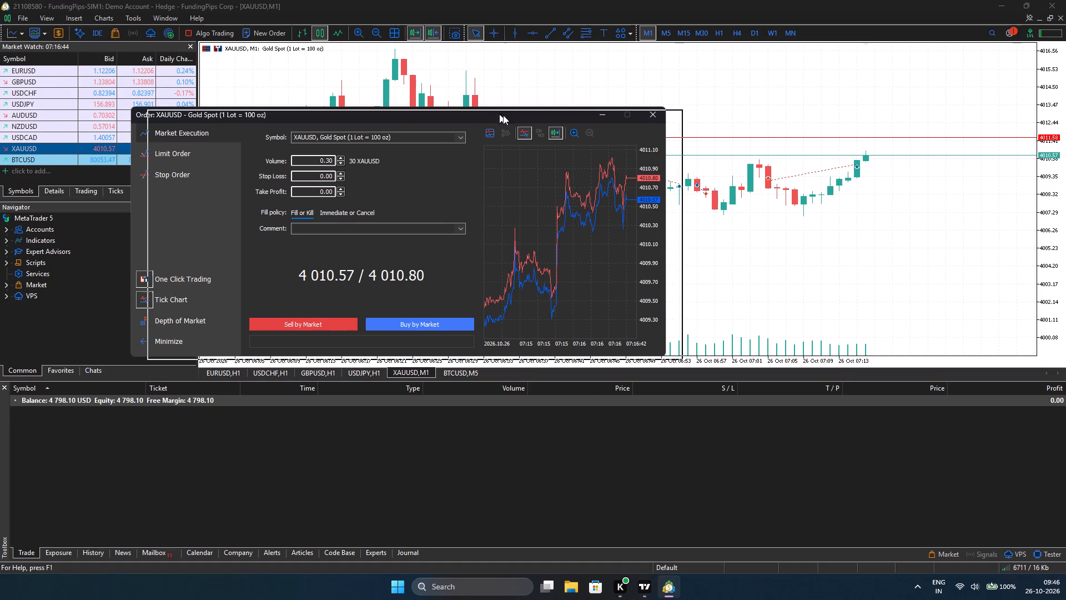
pyautogui.moveTo(503, 115); pyautogui.dragTo(507, 116)
pyautogui.click(626, 117)
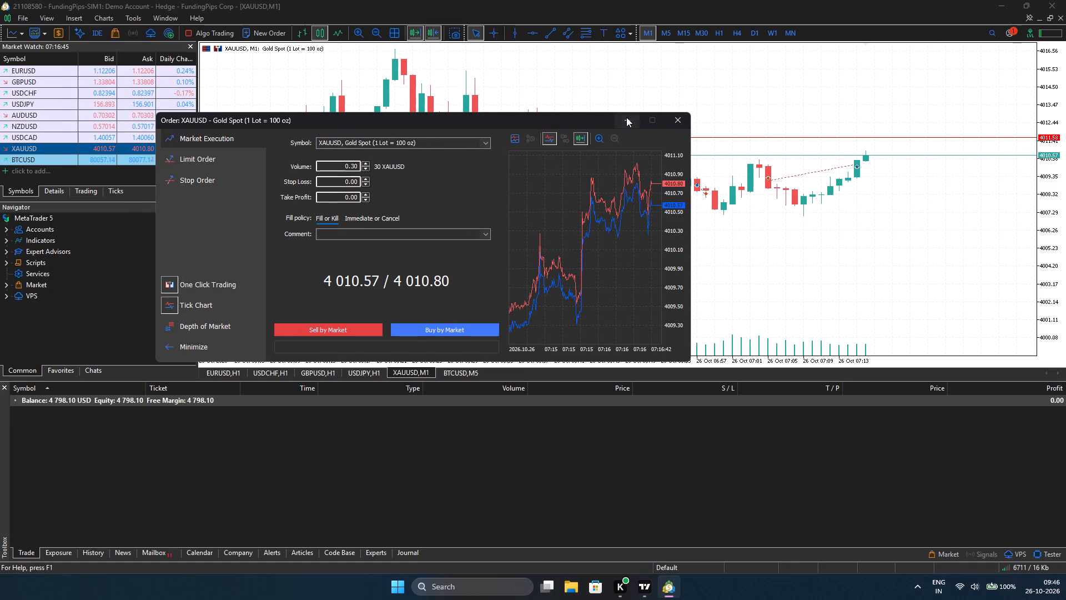
pyautogui.click(647, 588)
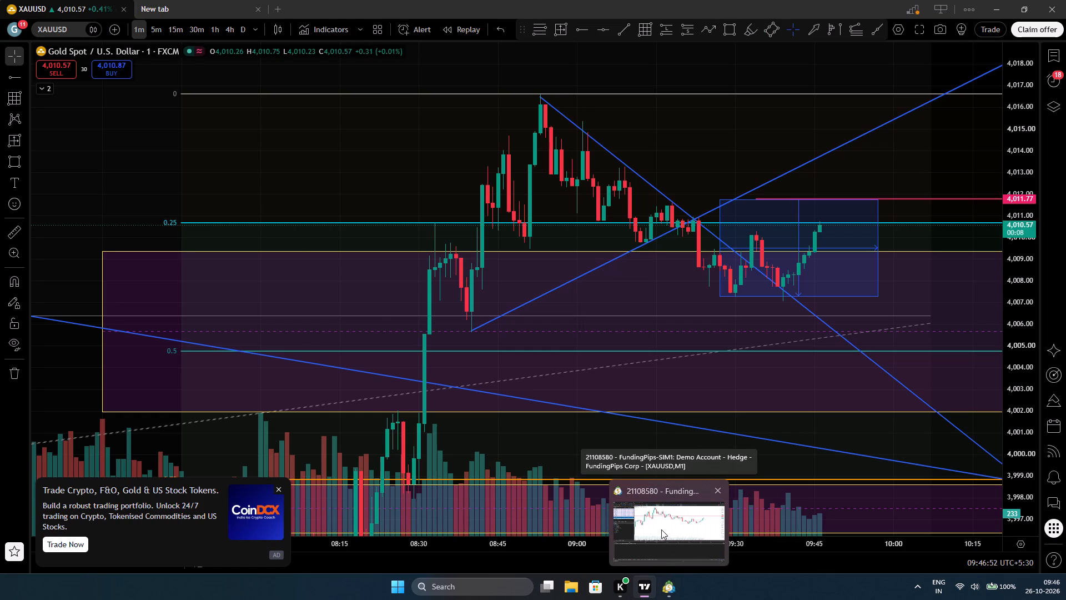
pyautogui.click(661, 529)
# Bring back the 0.30-lot XAUUSD order window and move it clear of most of the MetaTrader 5 chart.
pyautogui.click(263, 30)
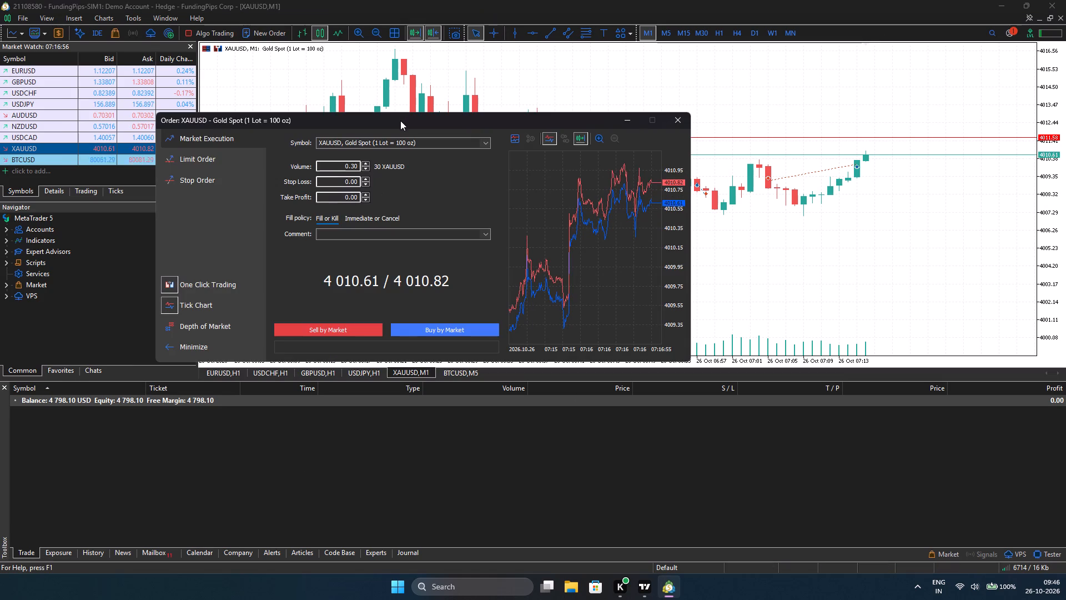
pyautogui.moveTo(400, 121); pyautogui.dragTo(775, 168)
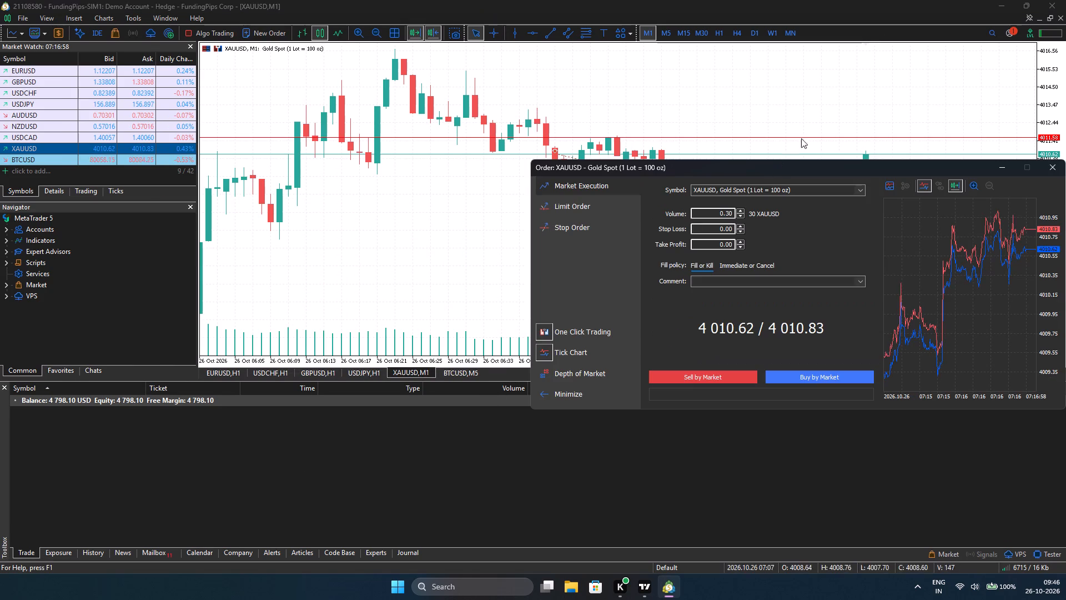
# Restore the MetaTrader 5 window and narrow it to half the screen width, keeping TradingView visible beside it.
pyautogui.click(1025, 4)
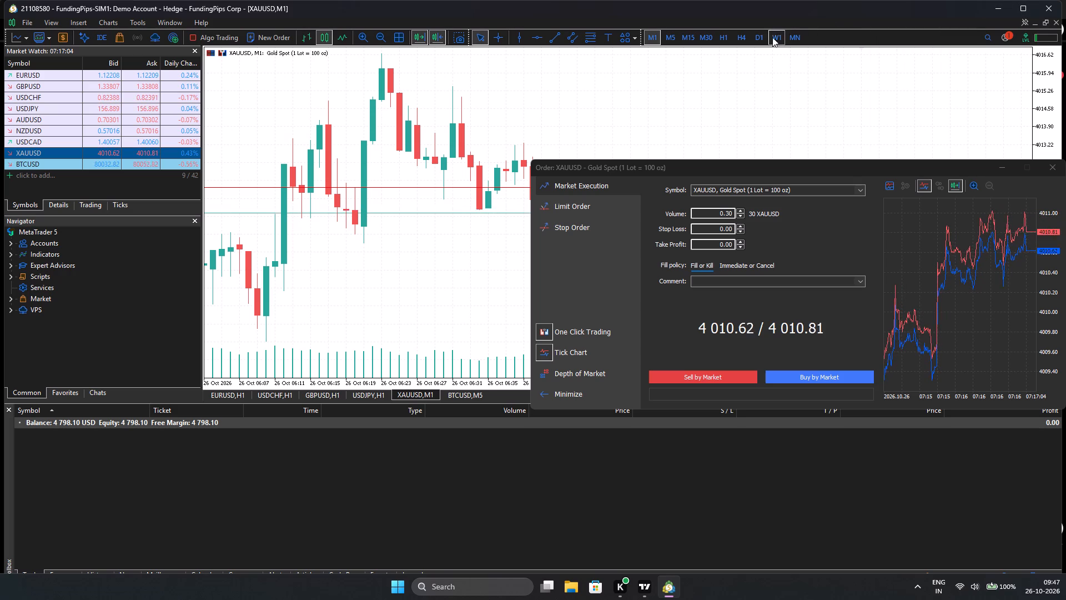
pyautogui.moveTo(1062, 108); pyautogui.dragTo(842, 89)
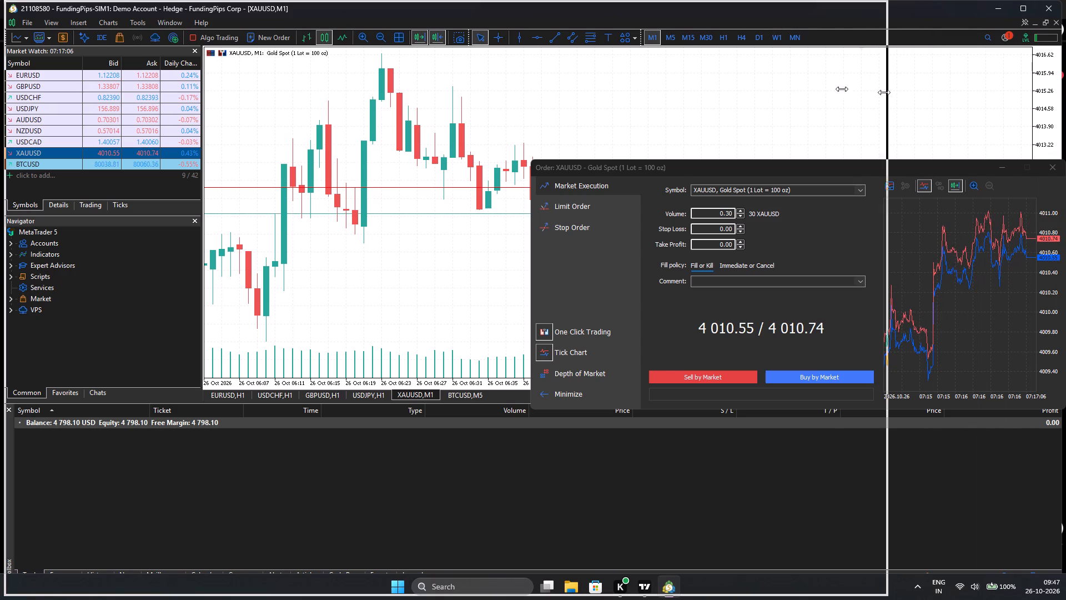
pyautogui.moveTo(842, 89); pyautogui.dragTo(530, 73)
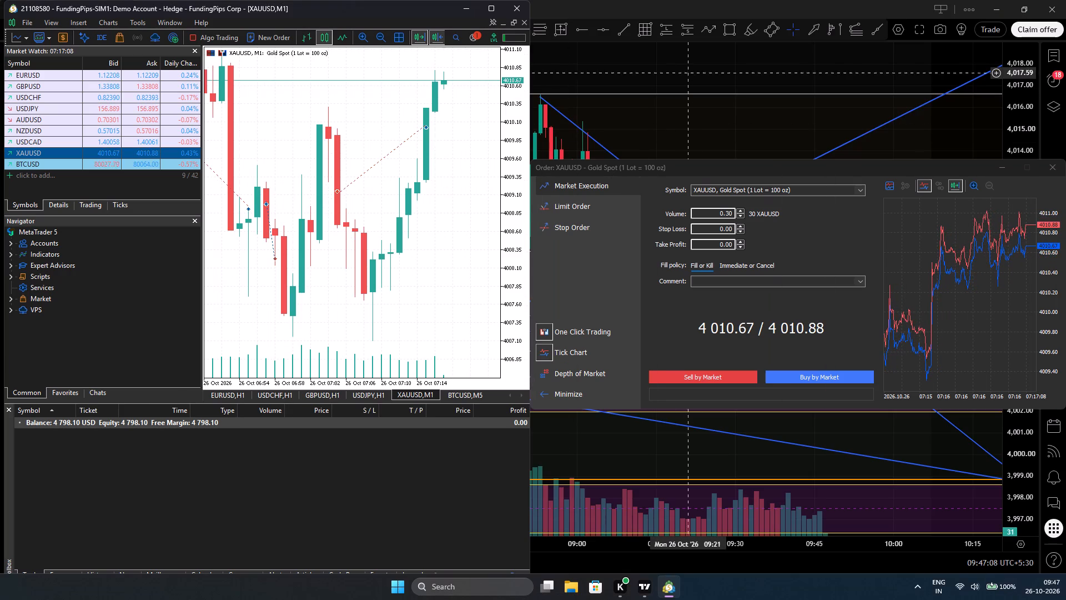
pyautogui.click(691, 70)
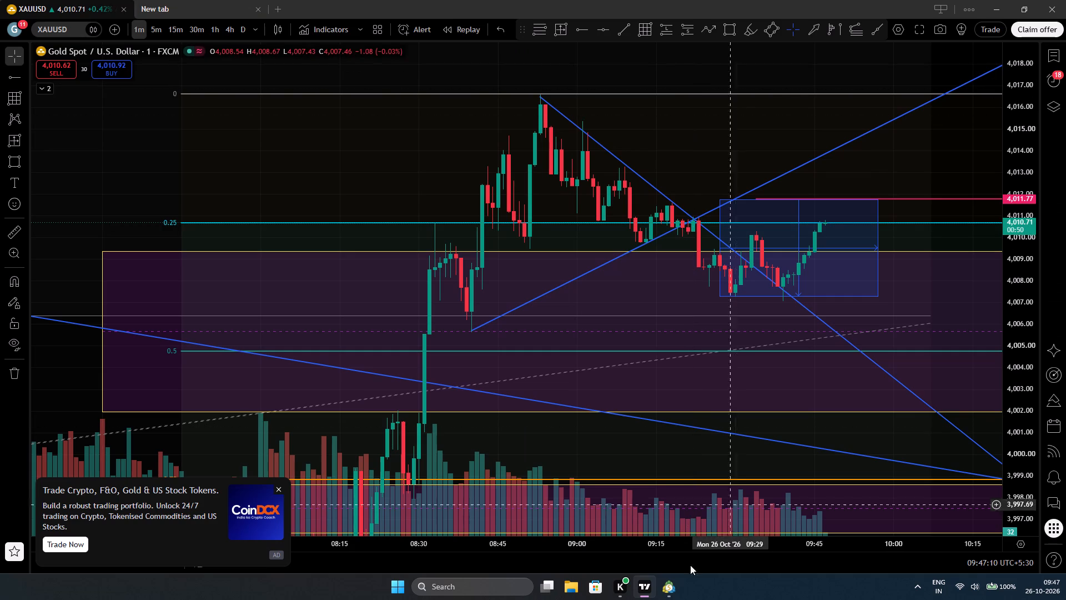
pyautogui.click(661, 588)
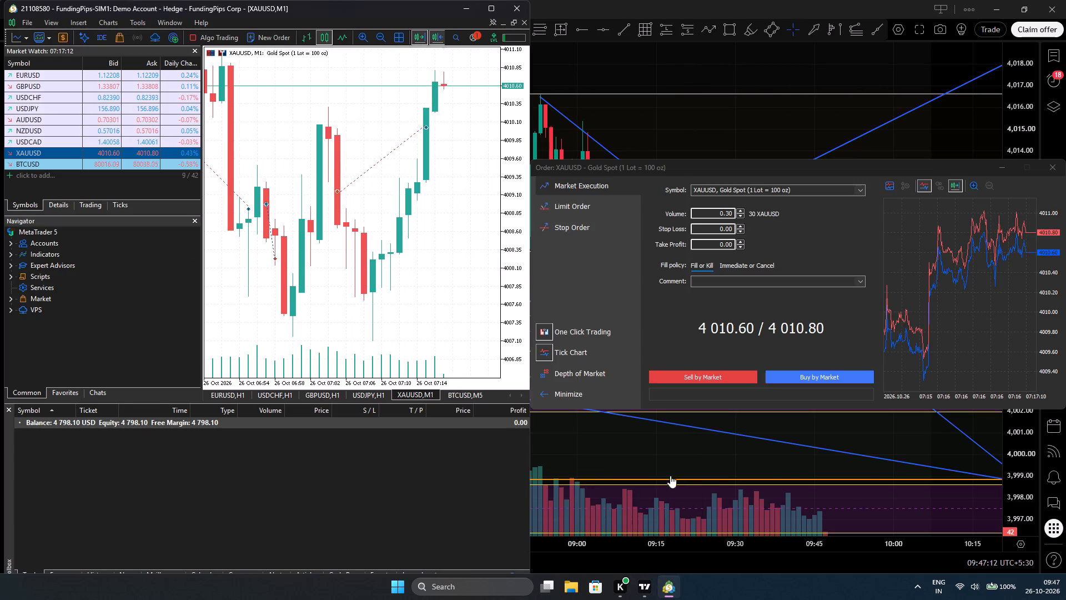
# Uncover the latest TradingView candles by moving the order window, and sell 0.30 lots of XAUUSD at market.
pyautogui.moveTo(703, 164); pyautogui.dragTo(425, 219)
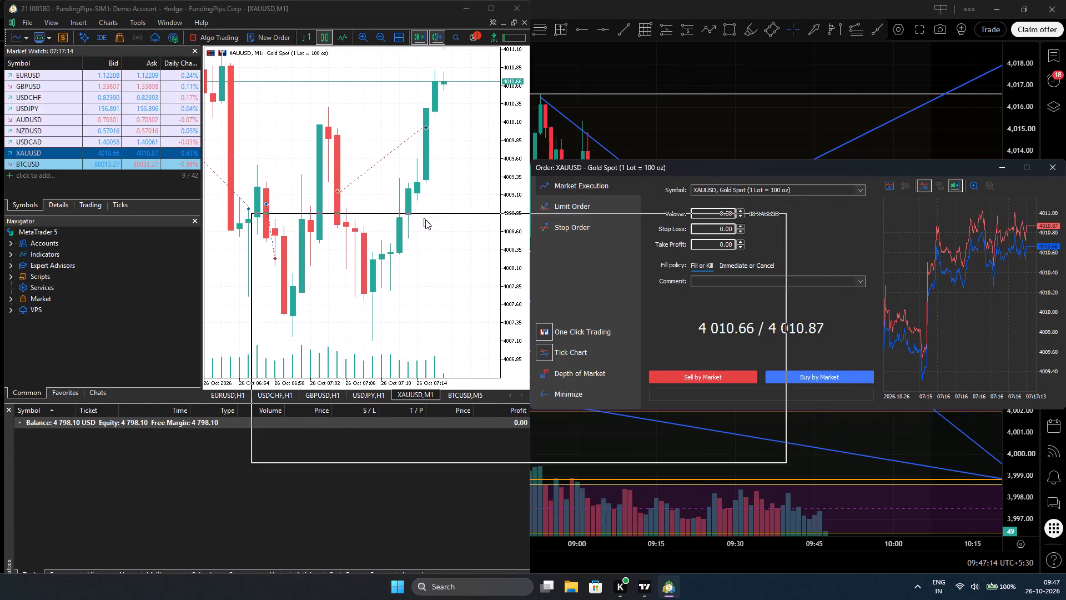
pyautogui.moveTo(425, 219); pyautogui.dragTo(444, 233)
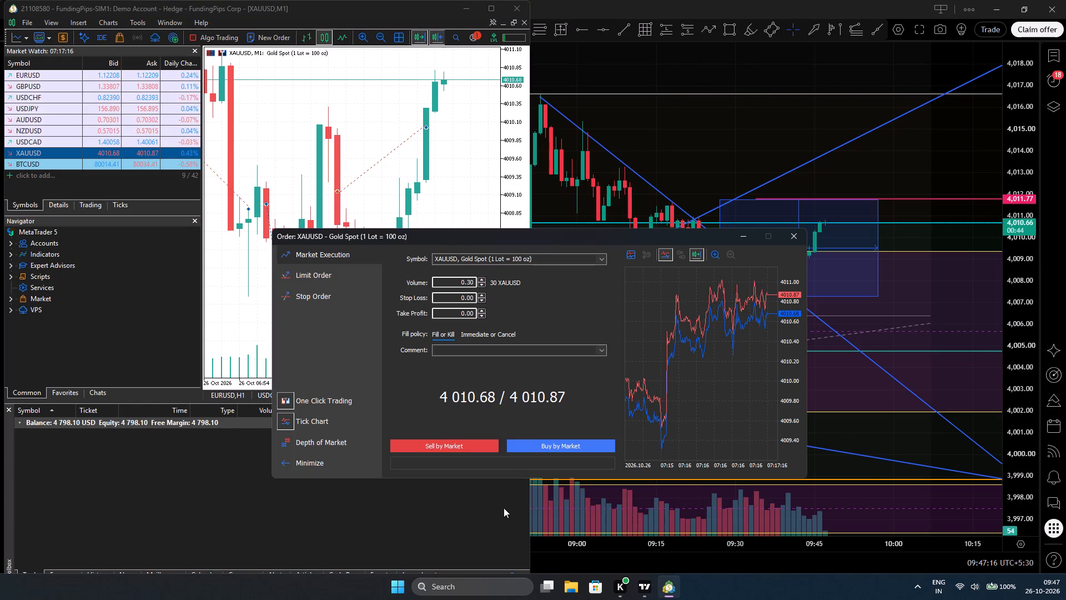
pyautogui.click(466, 443)
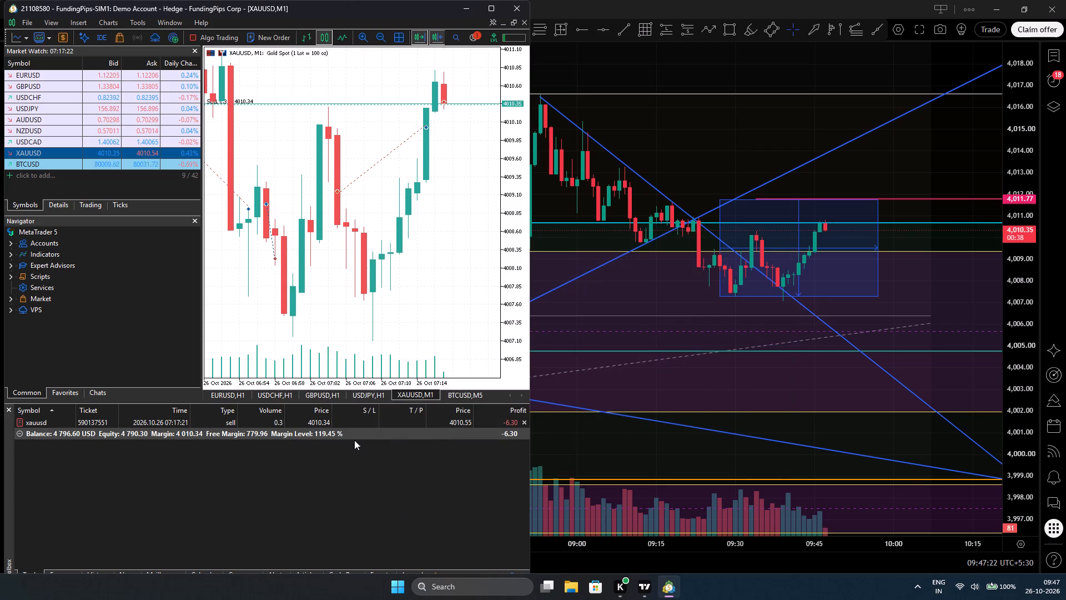
# Monitor the open XAUUSD sell position against the red 4011.58 line, rescaling the MetaTrader 5 price axis as the price moves.
pyautogui.moveTo(507, 134); pyautogui.dragTo(503, 194)
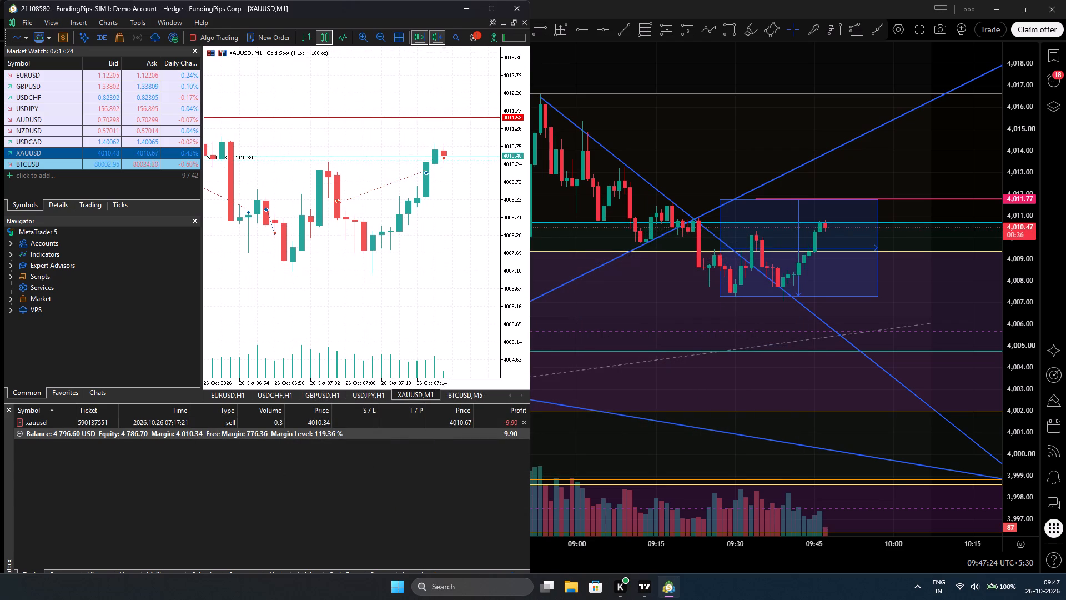
pyautogui.moveTo(503, 194); pyautogui.dragTo(502, 170)
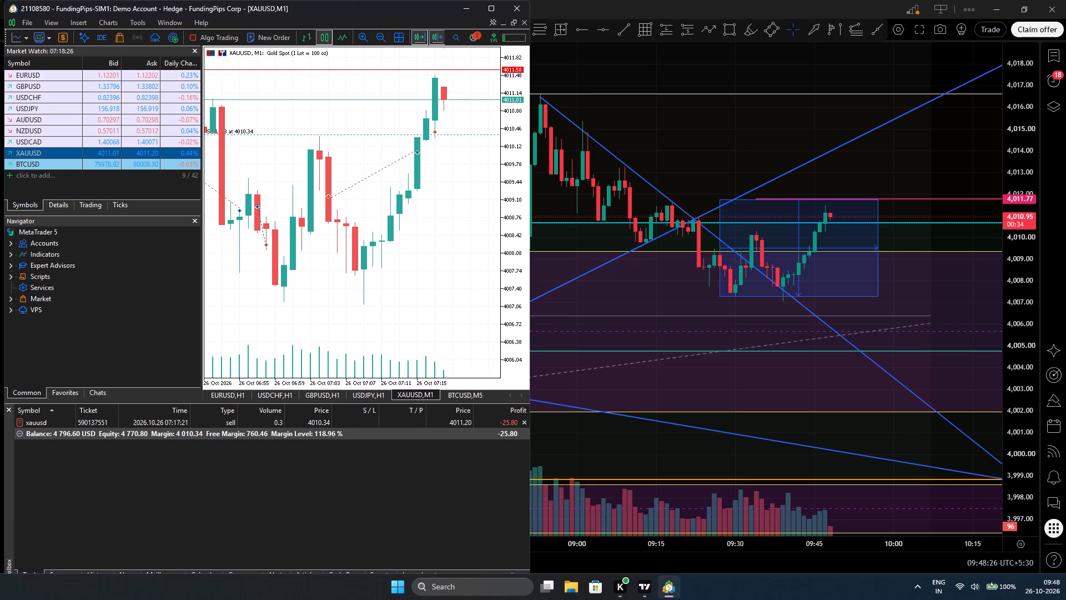
pyautogui.moveTo(514, 114); pyautogui.dragTo(516, 149)
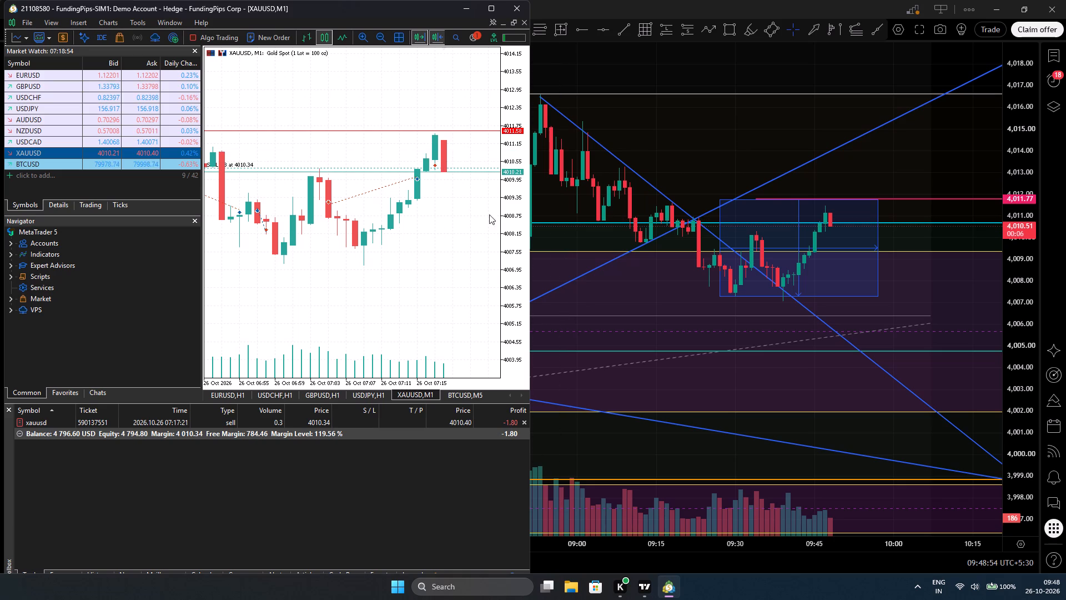
pyautogui.moveTo(514, 184); pyautogui.dragTo(515, 193)
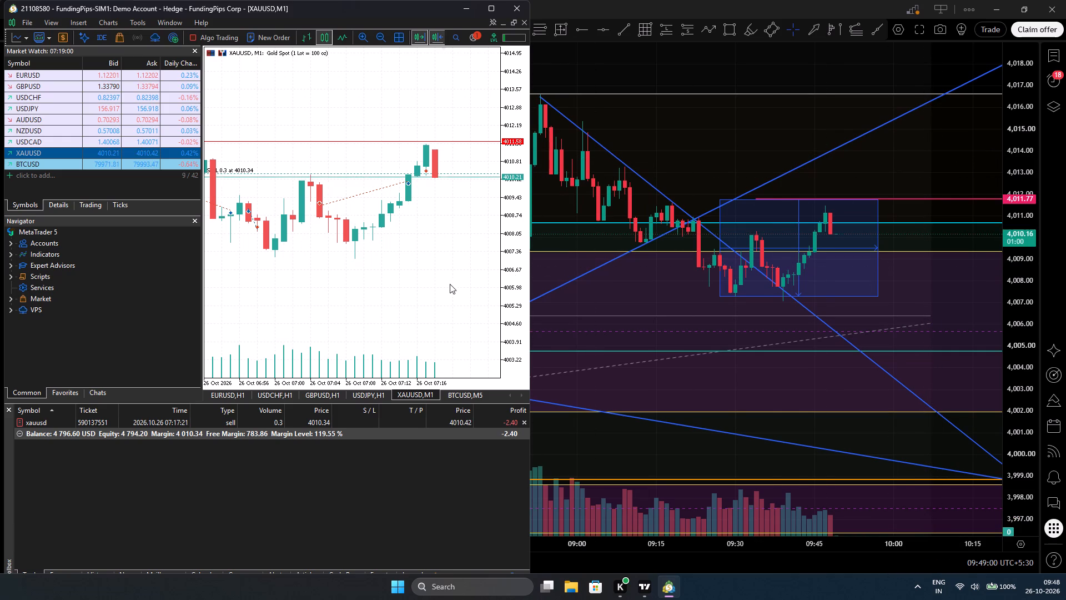
pyautogui.moveTo(510, 241); pyautogui.dragTo(509, 226)
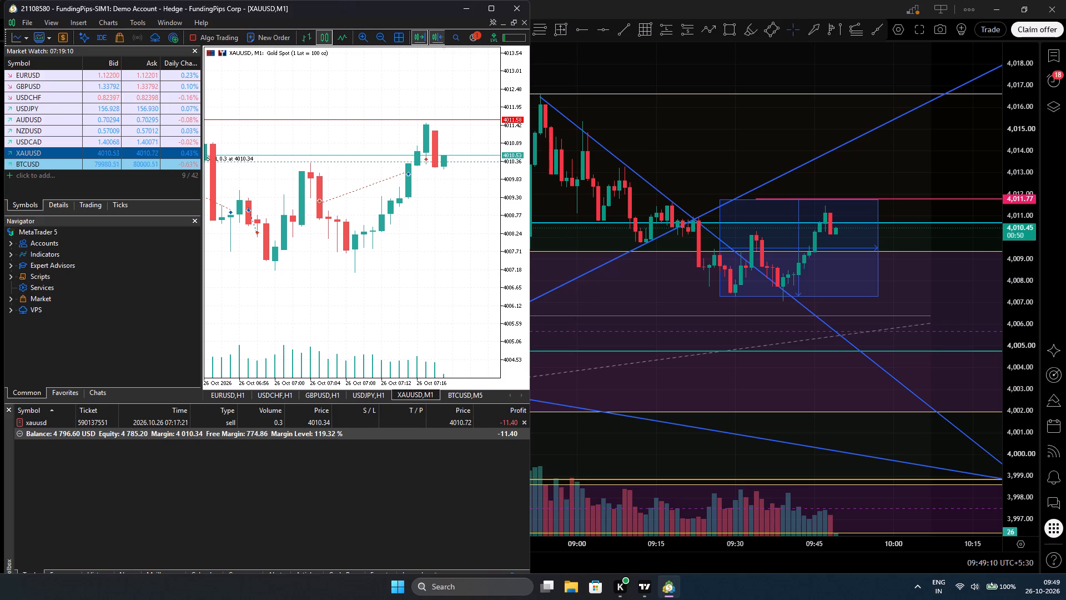
pyautogui.moveTo(508, 234); pyautogui.dragTo(508, 263)
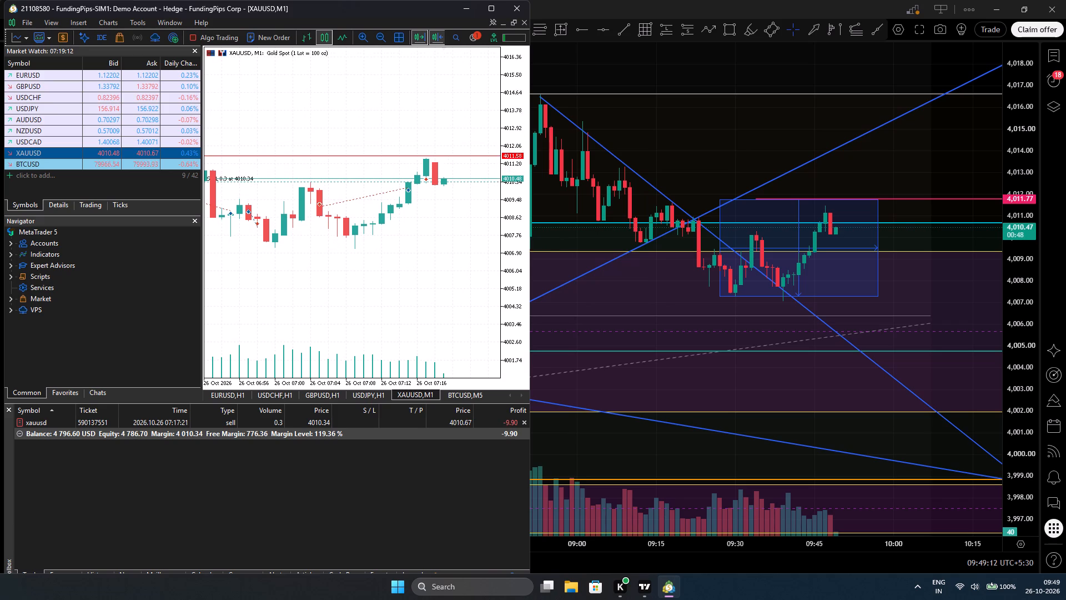
# Review earlier XAUUSD M1 candles in MetaTrader 5 and stretch the price axis around the open sell position and the red 4011.58 line.
pyautogui.moveTo(508, 263); pyautogui.dragTo(508, 265)
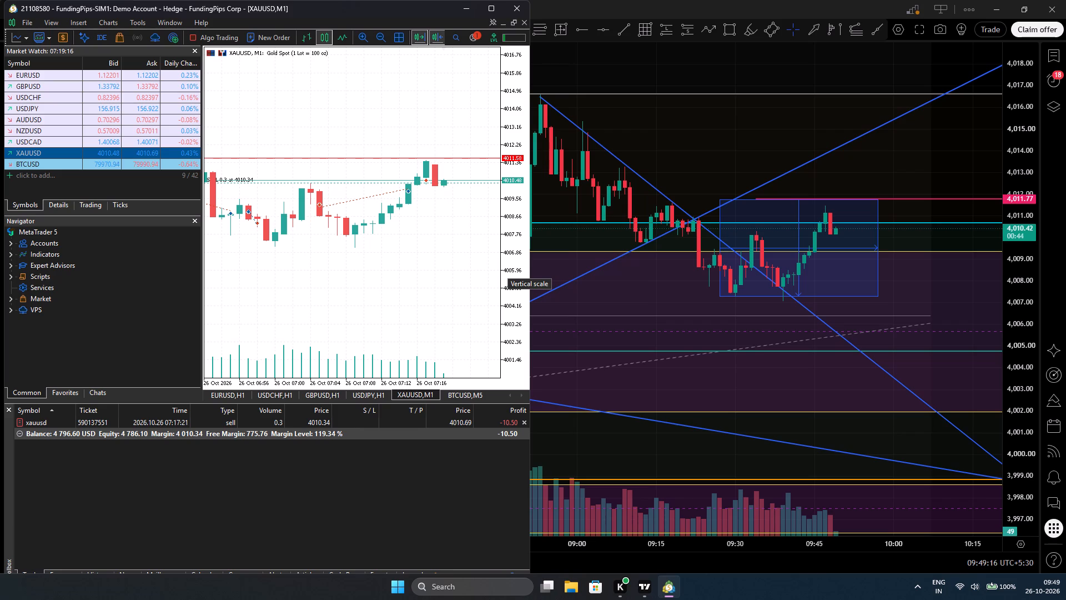
pyautogui.moveTo(311, 297); pyautogui.dragTo(249, 312)
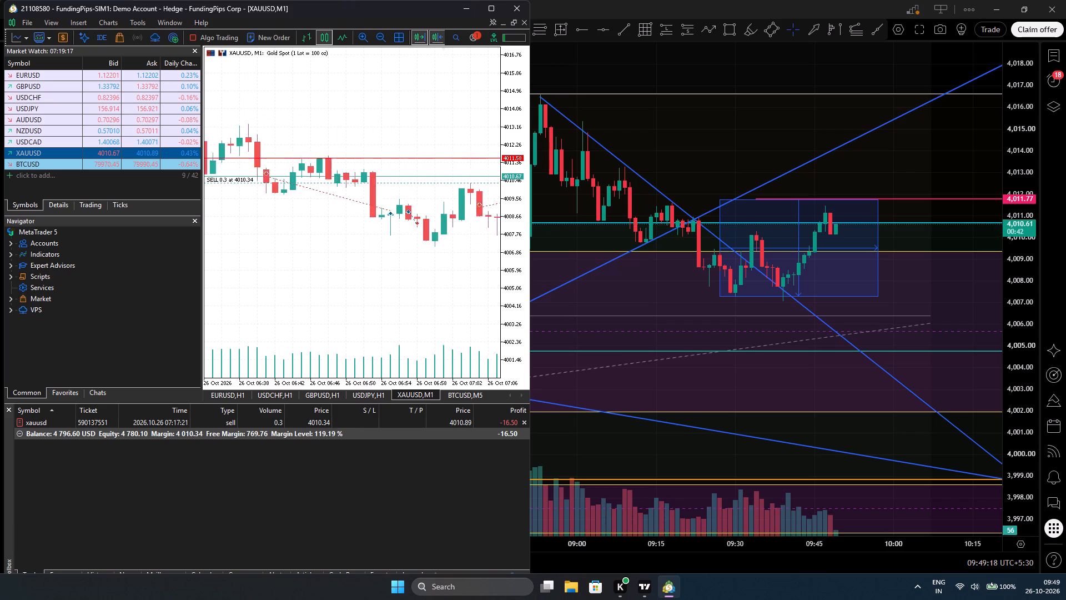
pyautogui.moveTo(249, 312); pyautogui.dragTo(224, 315)
pyautogui.moveTo(363, 306); pyautogui.dragTo(295, 308)
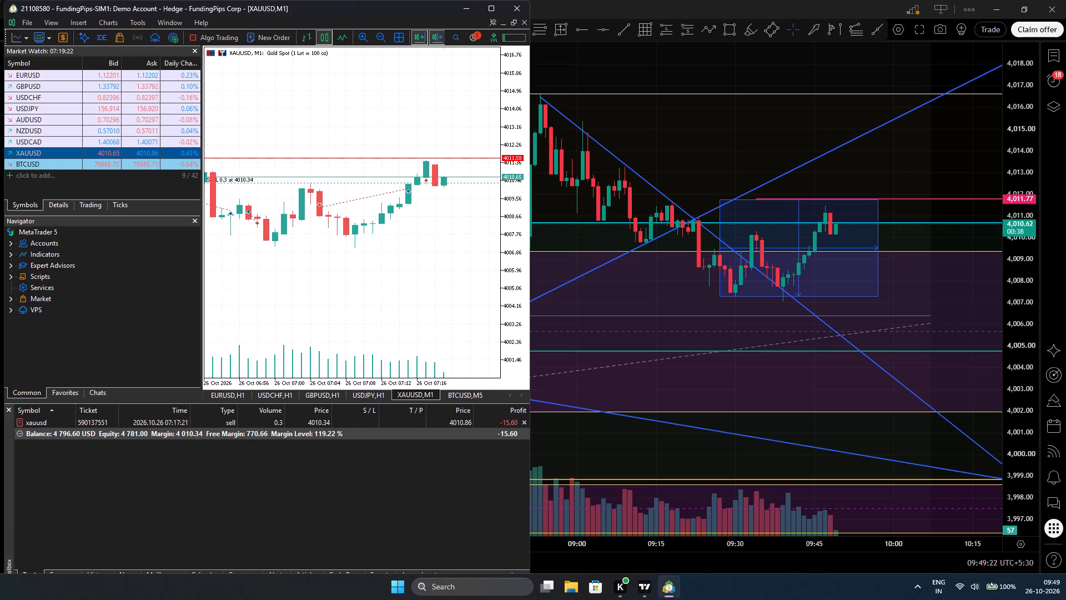
pyautogui.moveTo(510, 228); pyautogui.dragTo(504, 180)
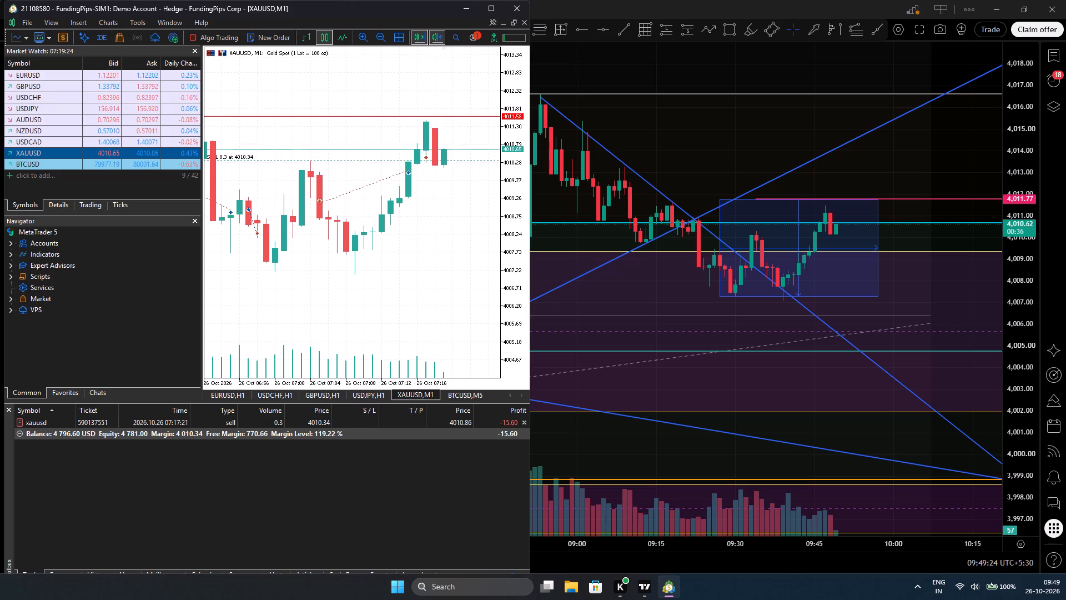
pyautogui.moveTo(504, 180); pyautogui.dragTo(503, 176)
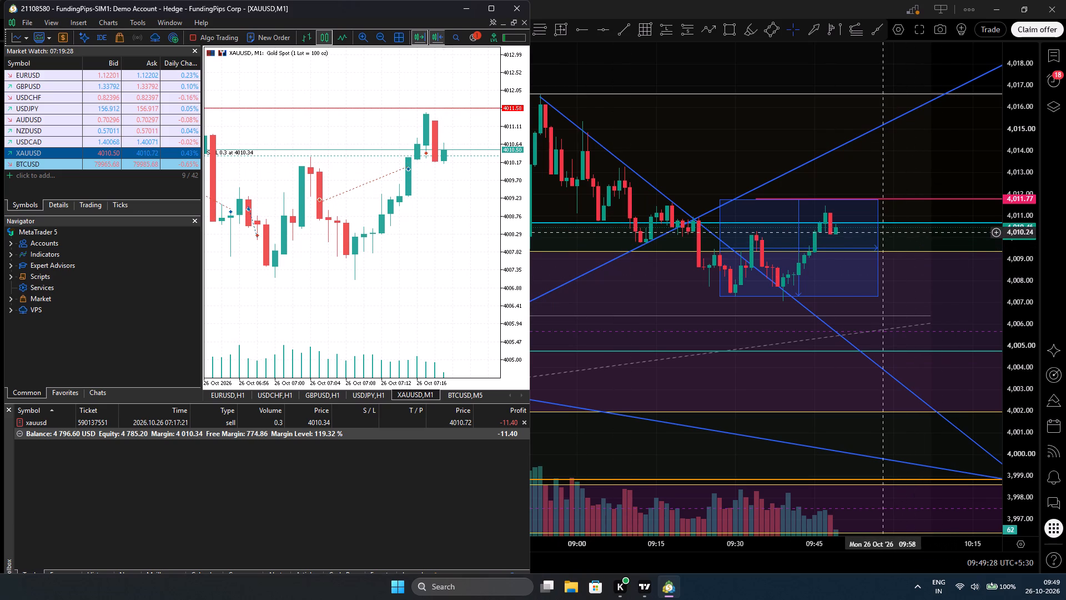
# In TradingView, shift the blue price range box to start at 09:28, spanning about 4,011.49 down to 4,007.
pyautogui.moveTo(877, 234); pyautogui.dragTo(883, 238)
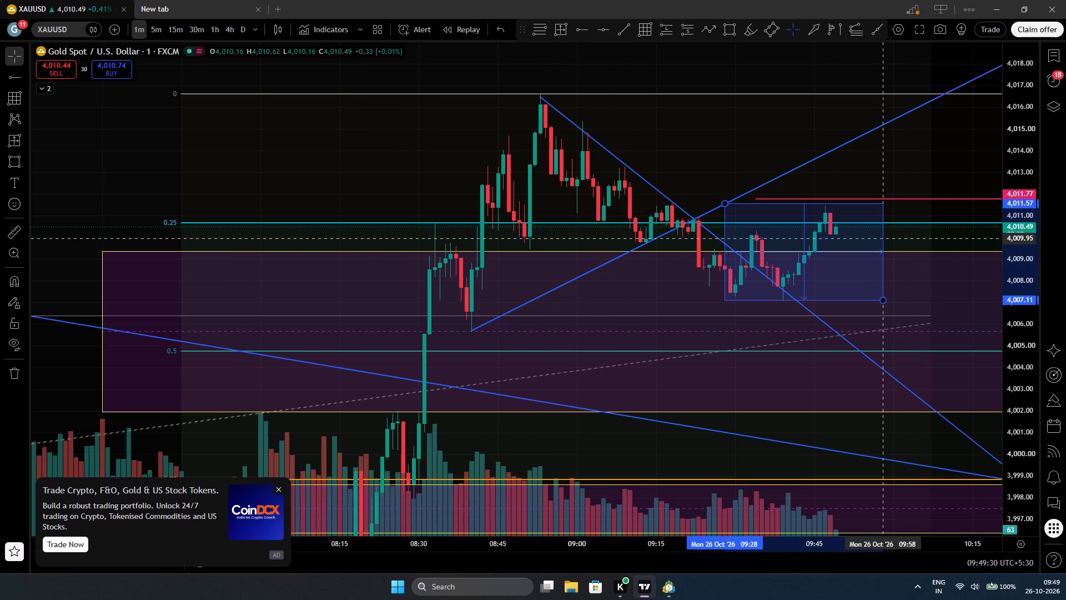
pyautogui.moveTo(883, 238); pyautogui.dragTo(883, 241)
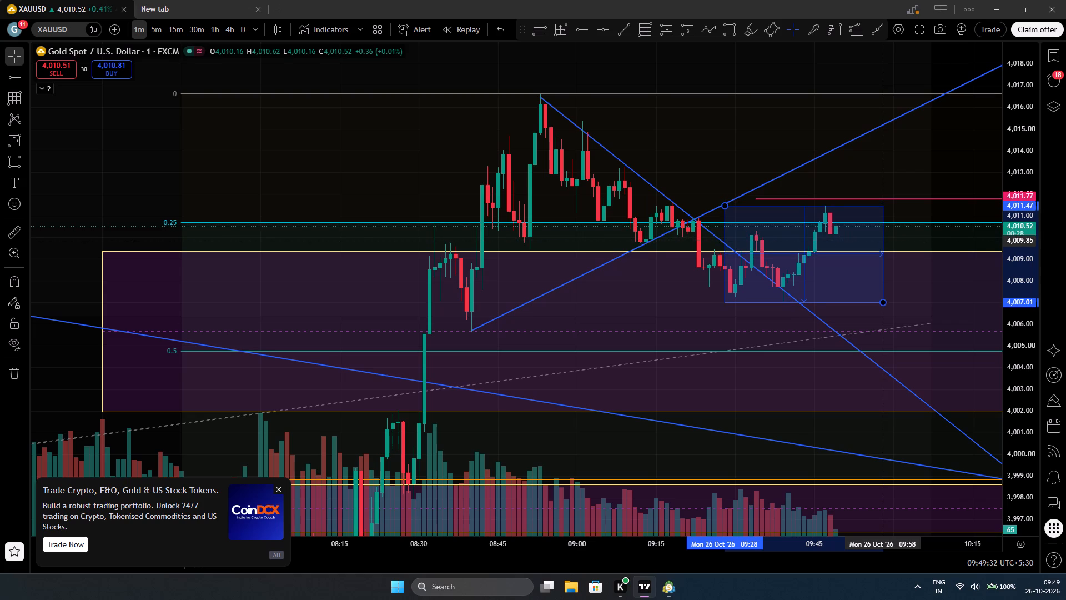
pyautogui.moveTo(883, 241); pyautogui.dragTo(883, 240)
pyautogui.click(916, 224)
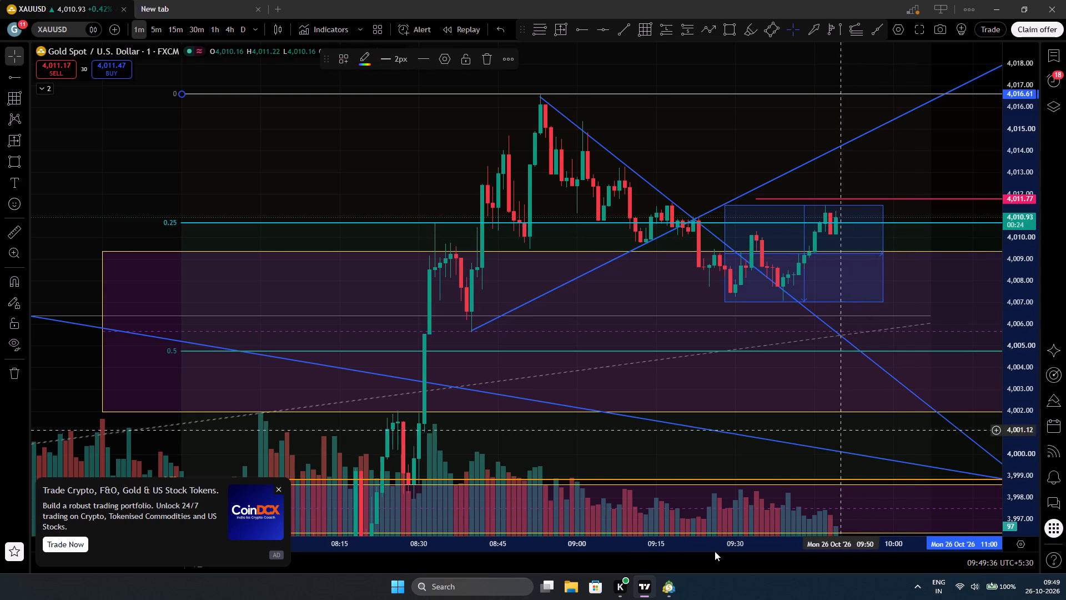
# Back in MetaTrader 5, add a stop loss to the XAUUSD sell position at 4010.50, and tighten it to 4010.25.
pyautogui.click(673, 583)
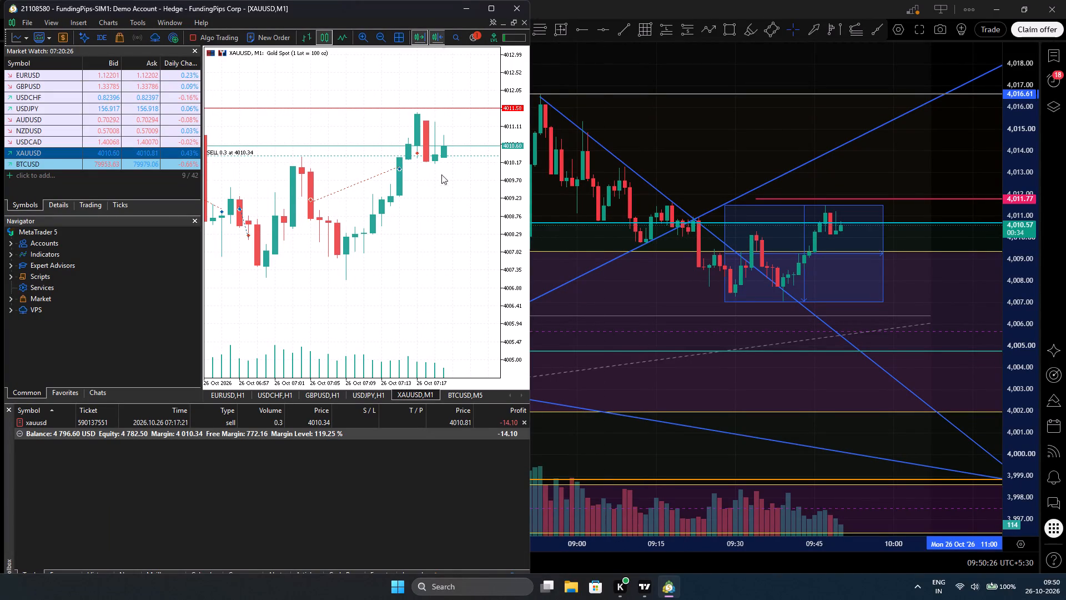
pyautogui.moveTo(440, 195); pyautogui.dragTo(393, 205)
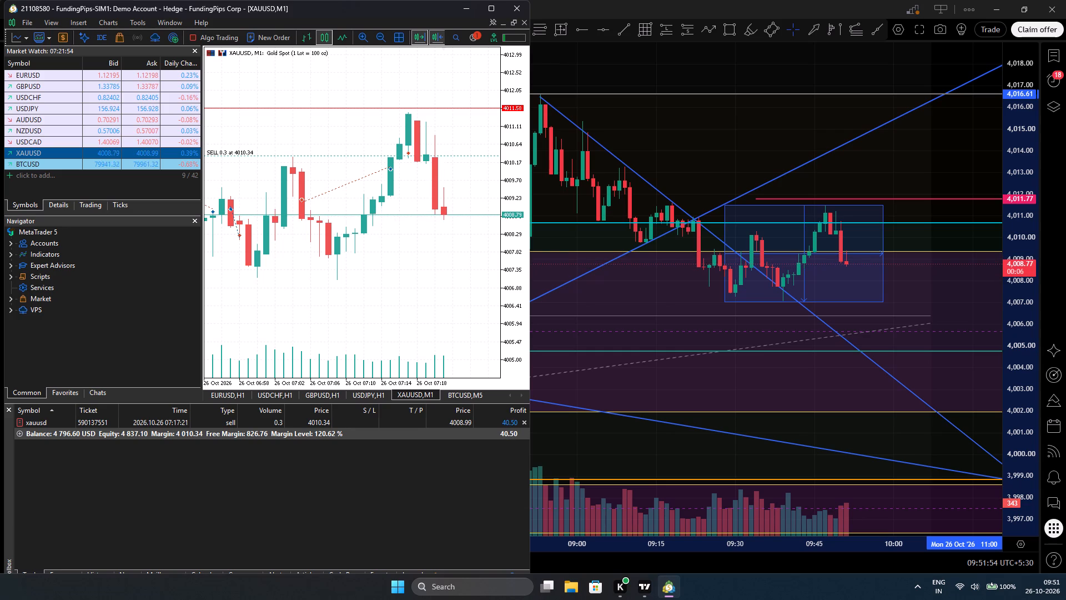
pyautogui.moveTo(450, 156); pyautogui.dragTo(456, 149)
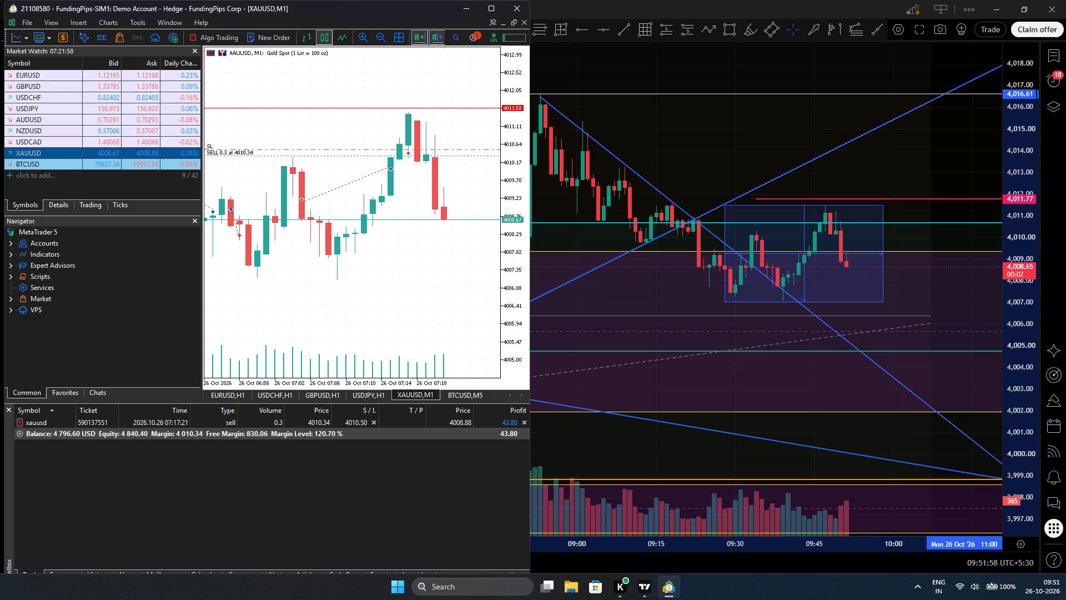
pyautogui.moveTo(452, 149); pyautogui.dragTo(452, 159)
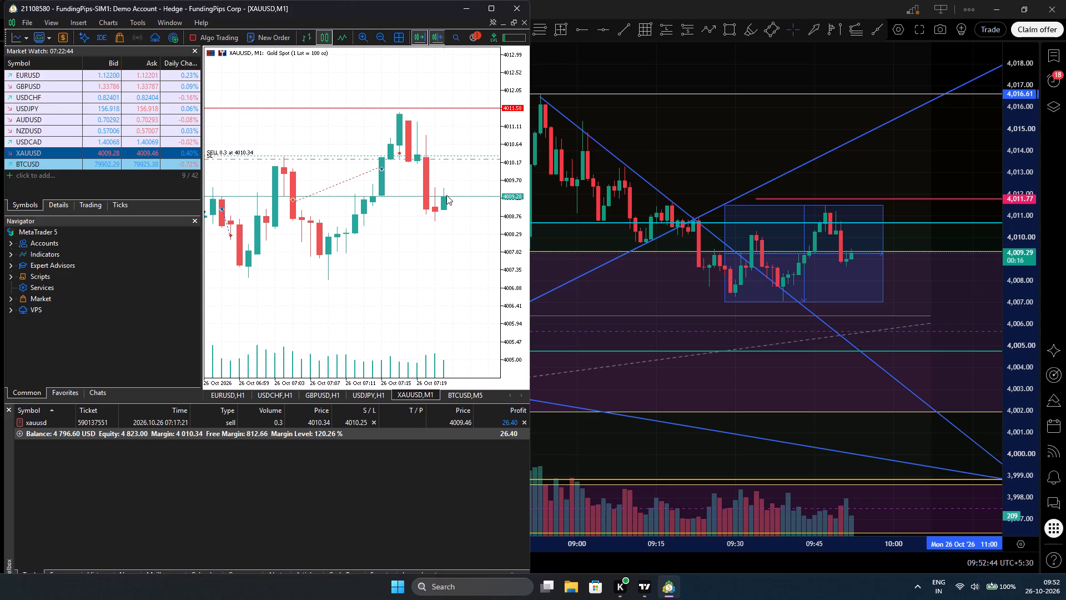
# Widen the XAUUSD sell position's stop loss to 4010.86, above the entry price.
pyautogui.moveTo(456, 159); pyautogui.dragTo(466, 138)
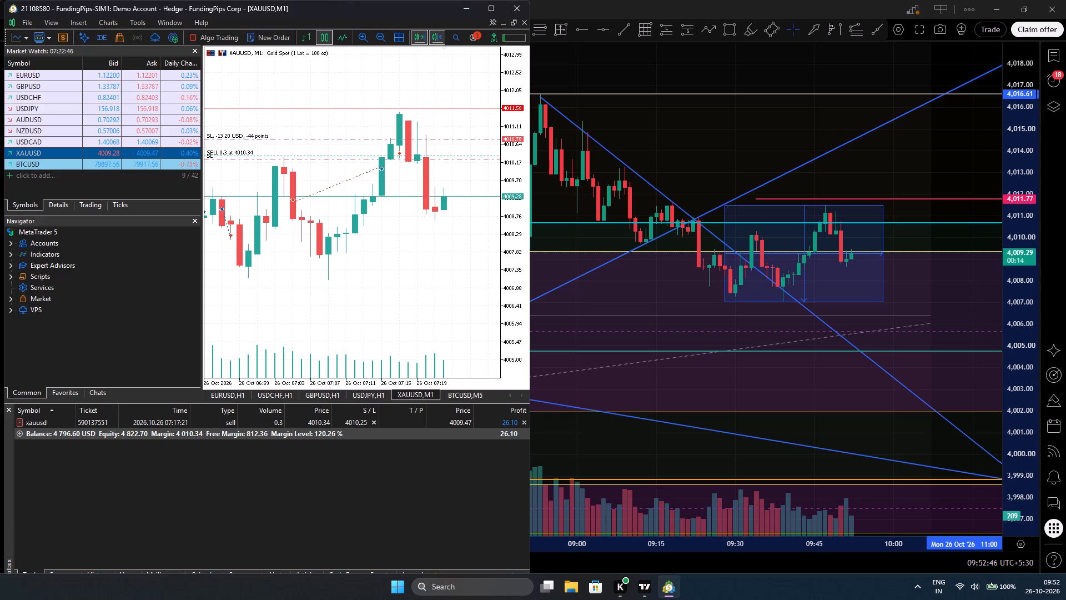
pyautogui.moveTo(466, 138); pyautogui.dragTo(467, 136)
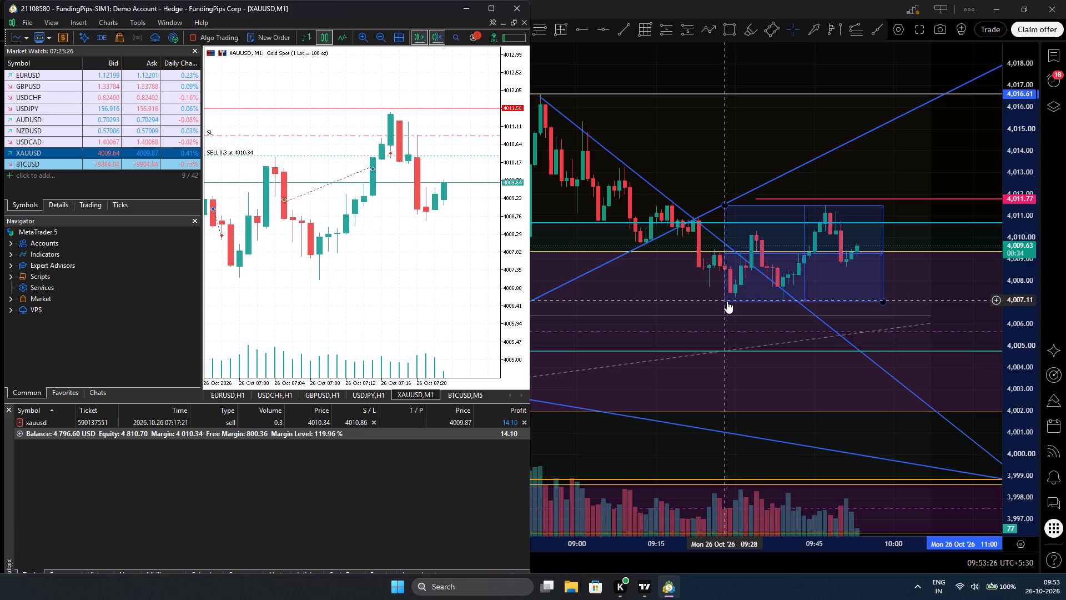
# Resize the TradingView range box so its lower corner sits at about 4,008.62 and 10:02, and return to MetaTrader 5.
pyautogui.moveTo(883, 302); pyautogui.dragTo(896, 283)
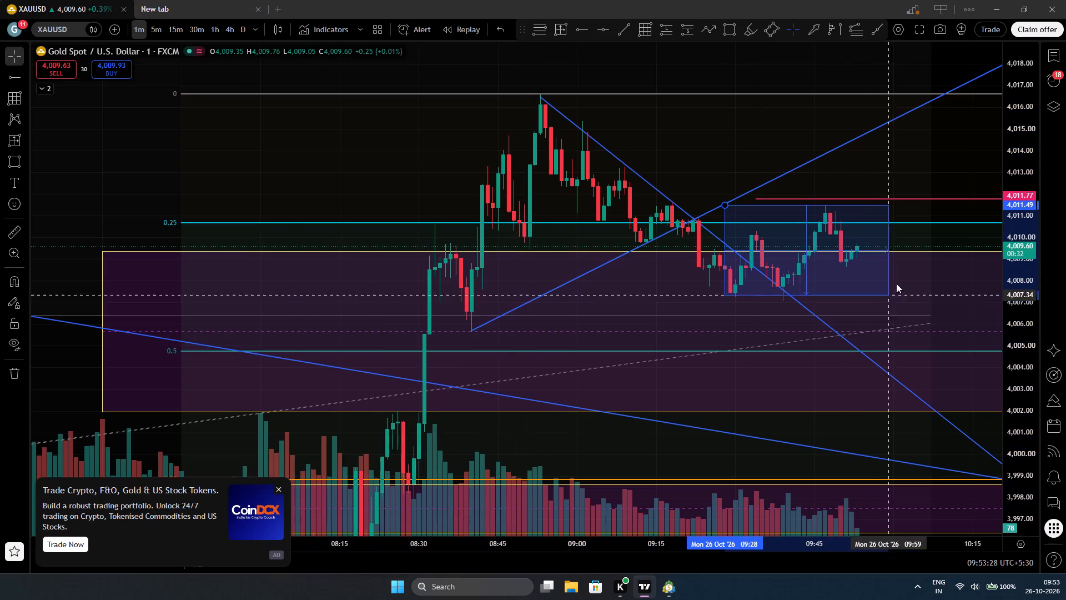
pyautogui.moveTo(896, 283); pyautogui.dragTo(904, 265)
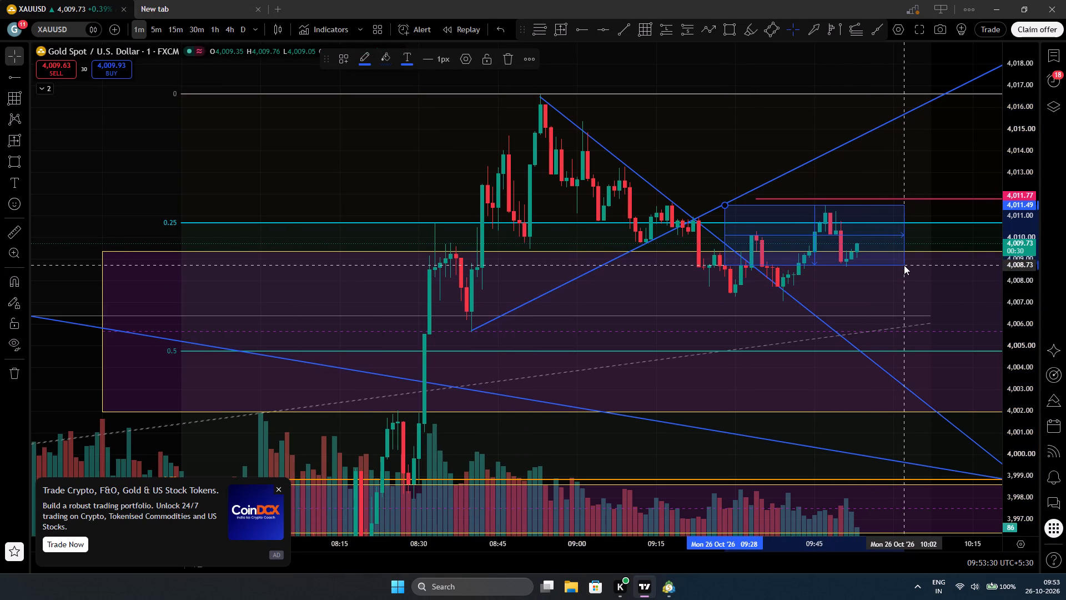
pyautogui.moveTo(904, 265); pyautogui.dragTo(906, 267)
pyautogui.click(672, 582)
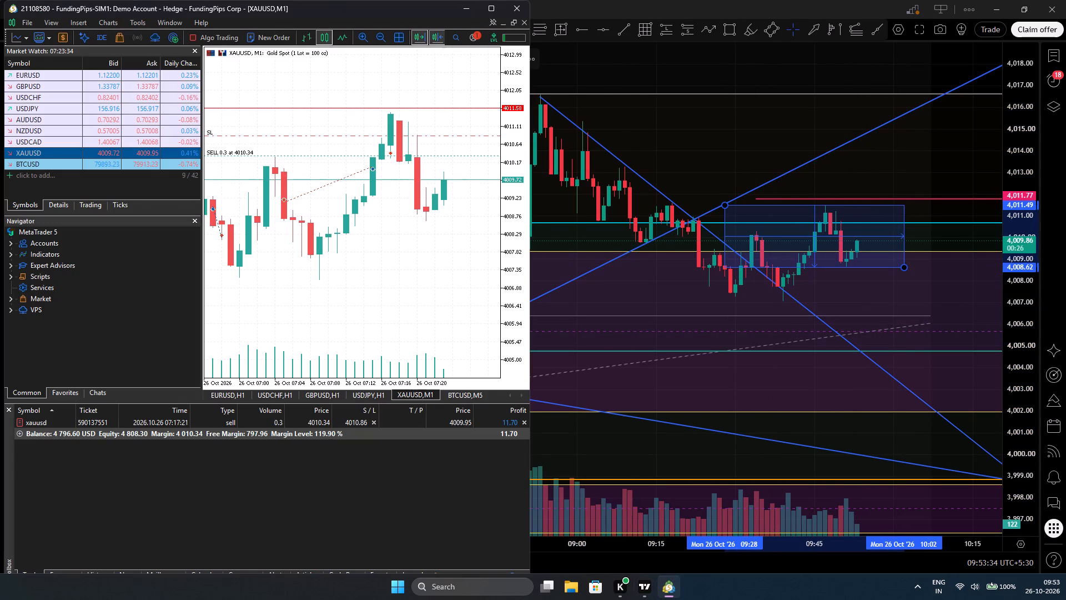
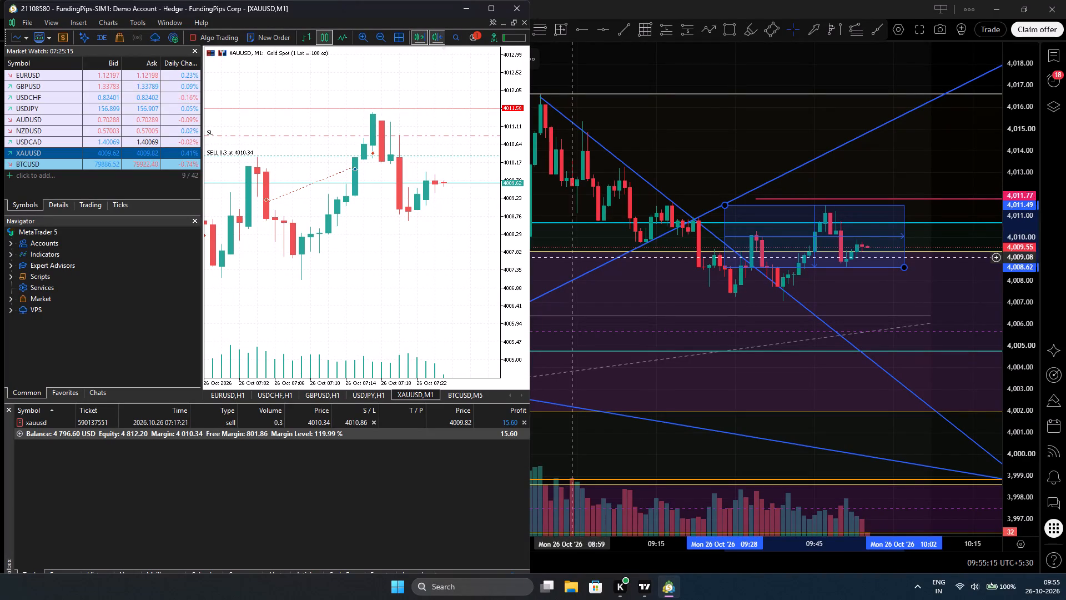
# Back in MetaTrader 5, add a take profit at 4006.95 to the open XAUUSD sell position.
pyautogui.moveTo(1023, 304); pyautogui.dragTo(1030, 273)
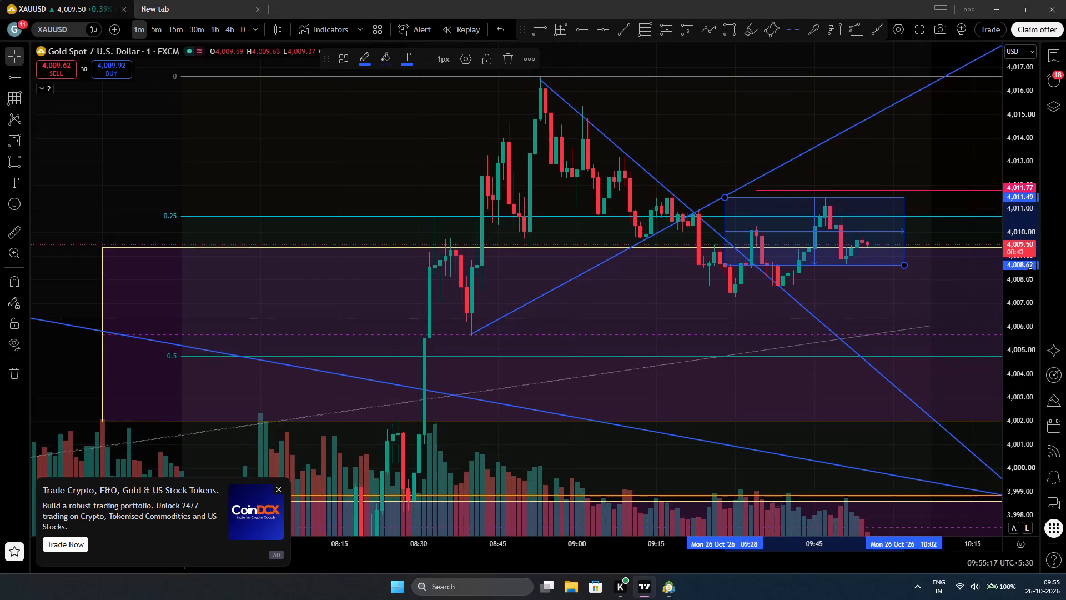
pyautogui.moveTo(1030, 273); pyautogui.dragTo(1005, 176)
pyautogui.moveTo(1018, 339); pyautogui.dragTo(1018, 227)
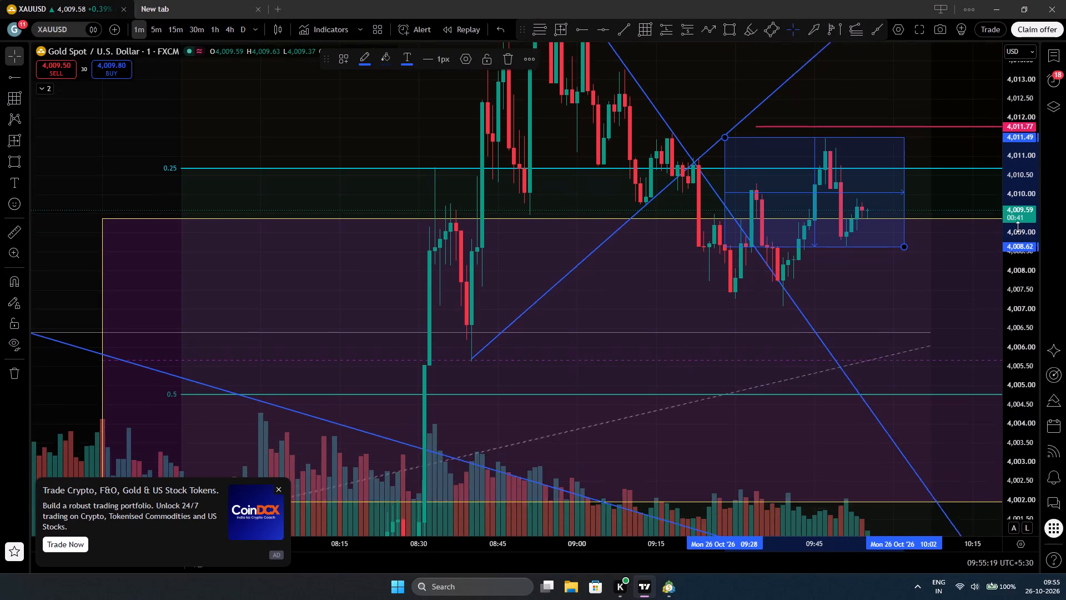
pyautogui.moveTo(1018, 227); pyautogui.dragTo(1014, 179)
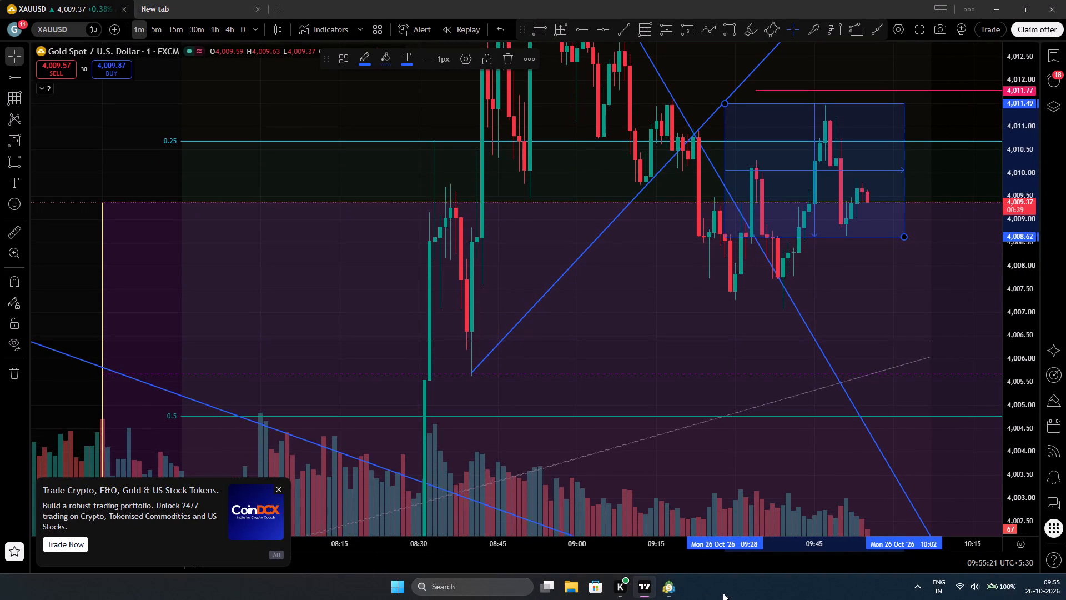
pyautogui.click(667, 584)
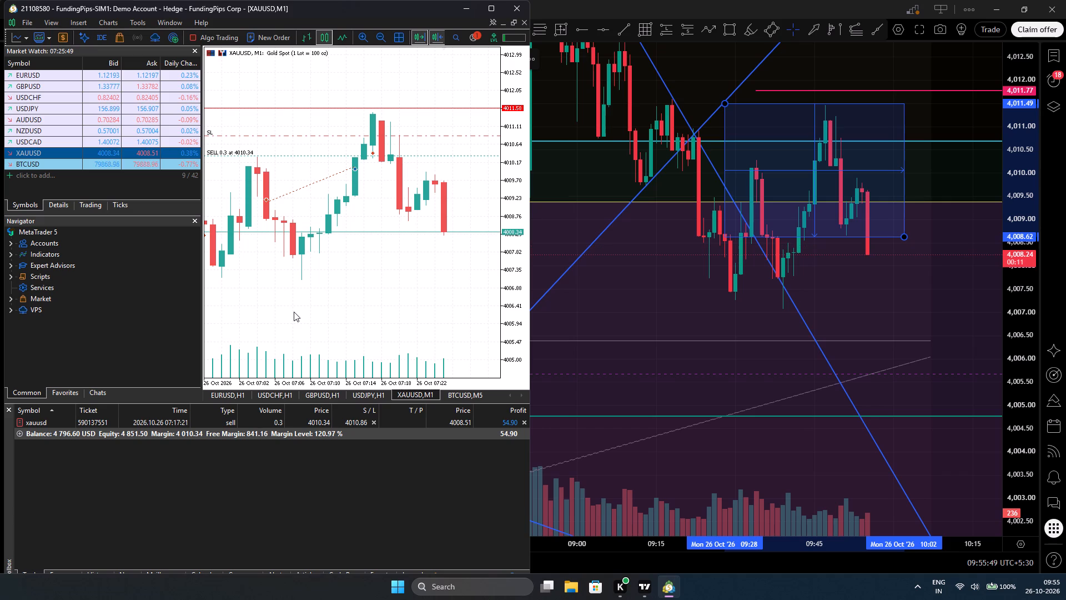
pyautogui.moveTo(360, 156); pyautogui.dragTo(354, 198)
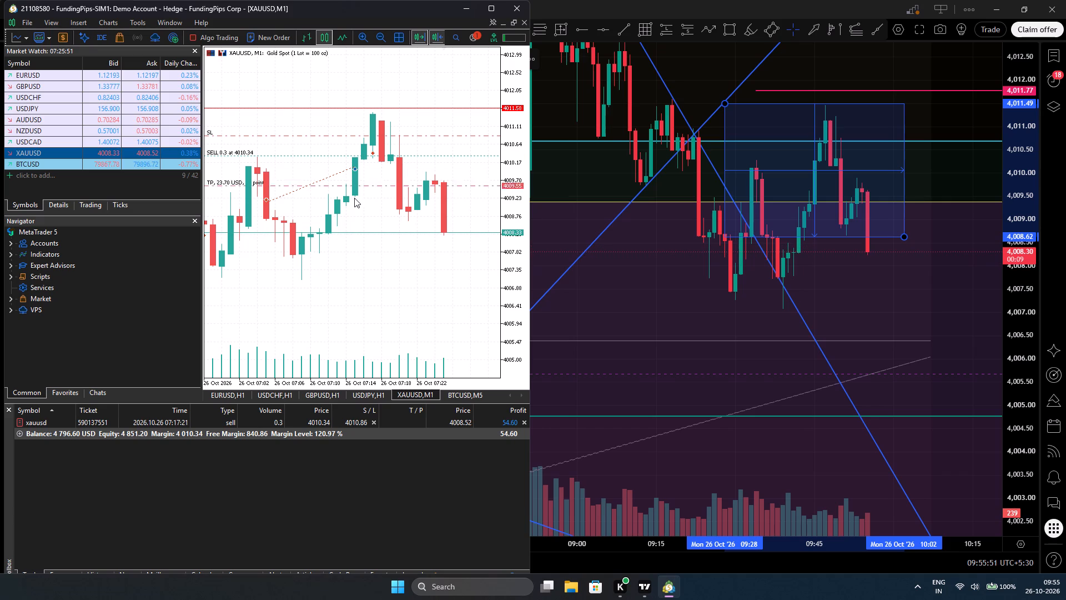
pyautogui.moveTo(354, 198); pyautogui.dragTo(358, 283)
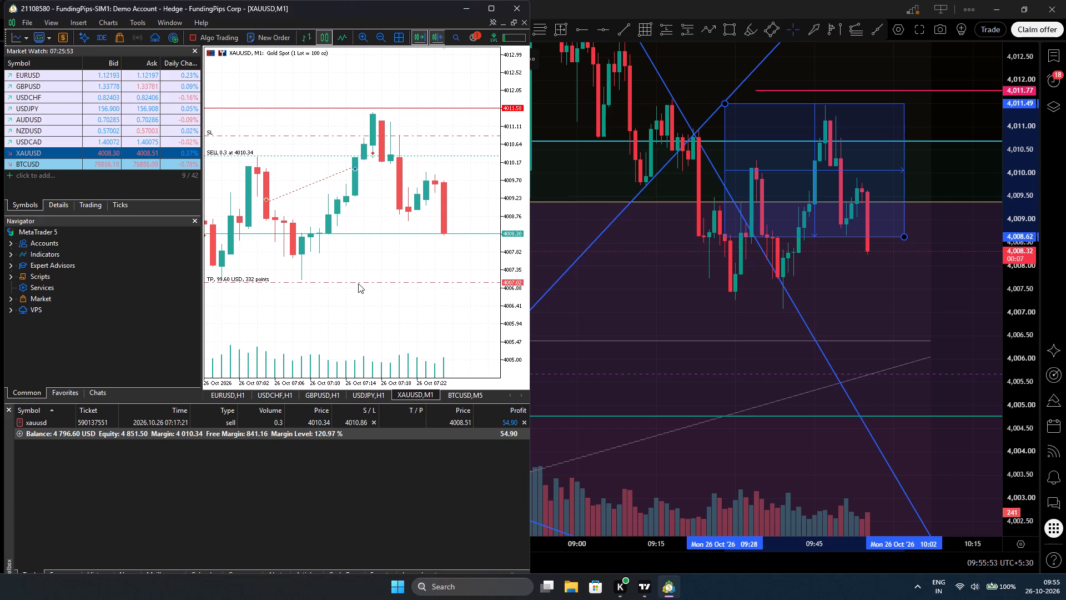
pyautogui.moveTo(358, 283); pyautogui.dragTo(358, 285)
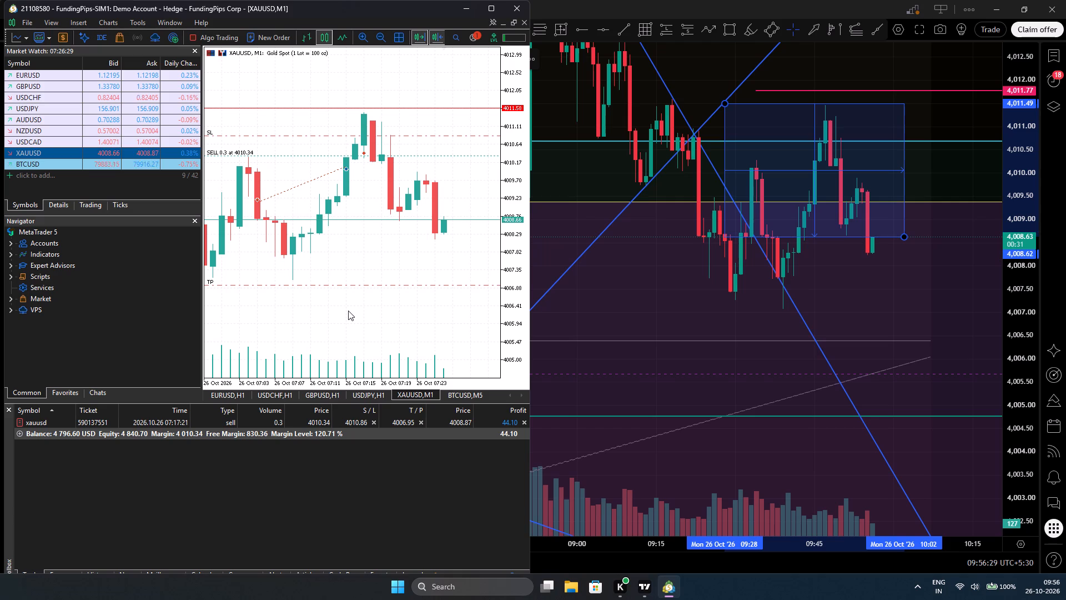
# Tighten the XAUUSD sell position's stop loss to about 4010.3, just below the entry price.
pyautogui.moveTo(345, 311); pyautogui.dragTo(379, 317)
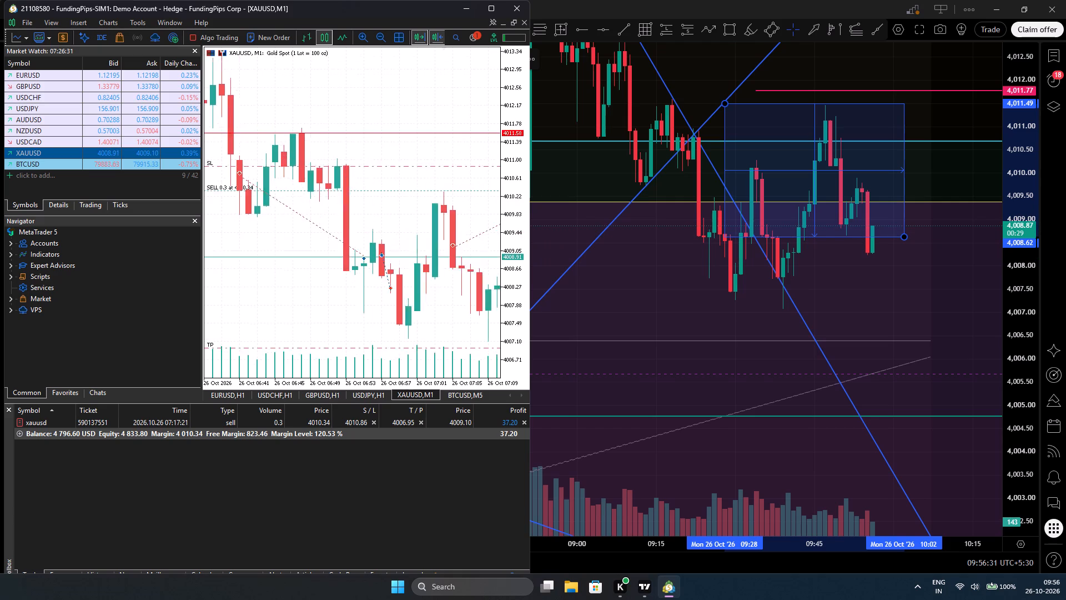
pyautogui.moveTo(379, 317); pyautogui.dragTo(305, 316)
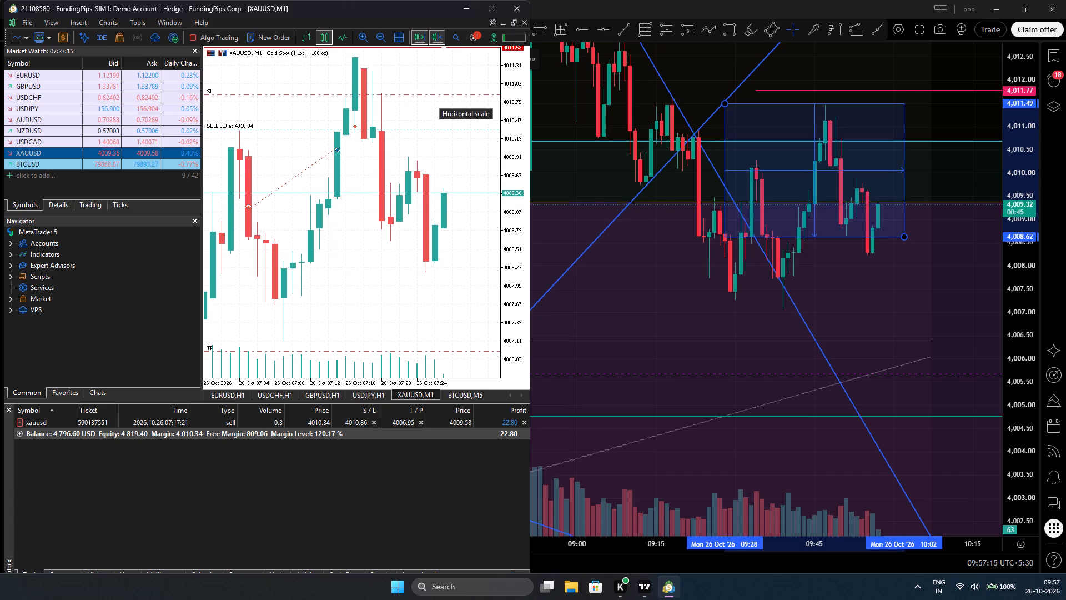
pyautogui.moveTo(440, 94); pyautogui.dragTo(446, 131)
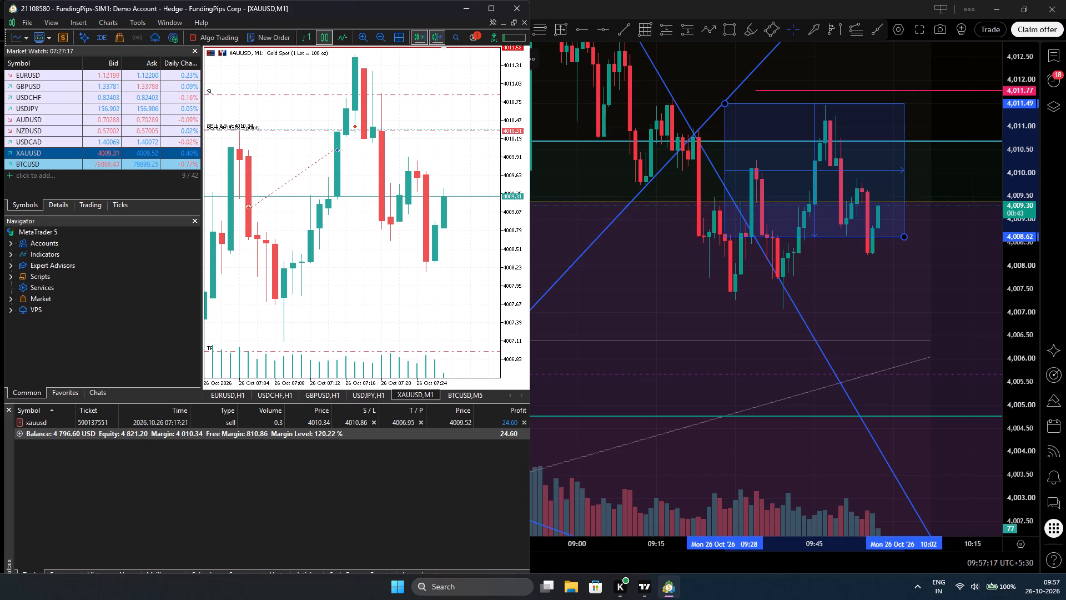
pyautogui.moveTo(446, 131); pyautogui.dragTo(450, 133)
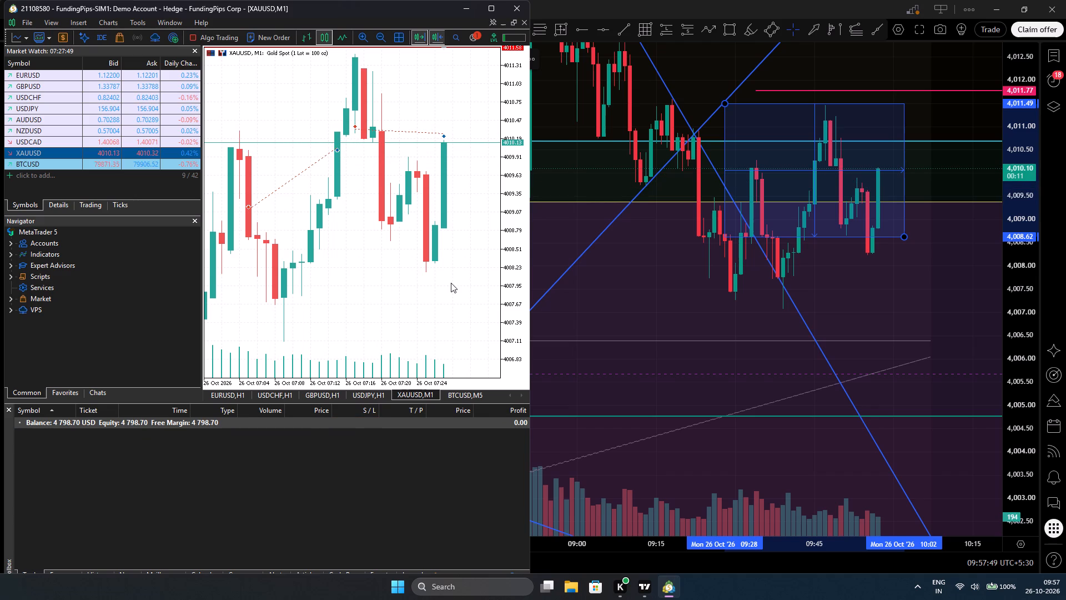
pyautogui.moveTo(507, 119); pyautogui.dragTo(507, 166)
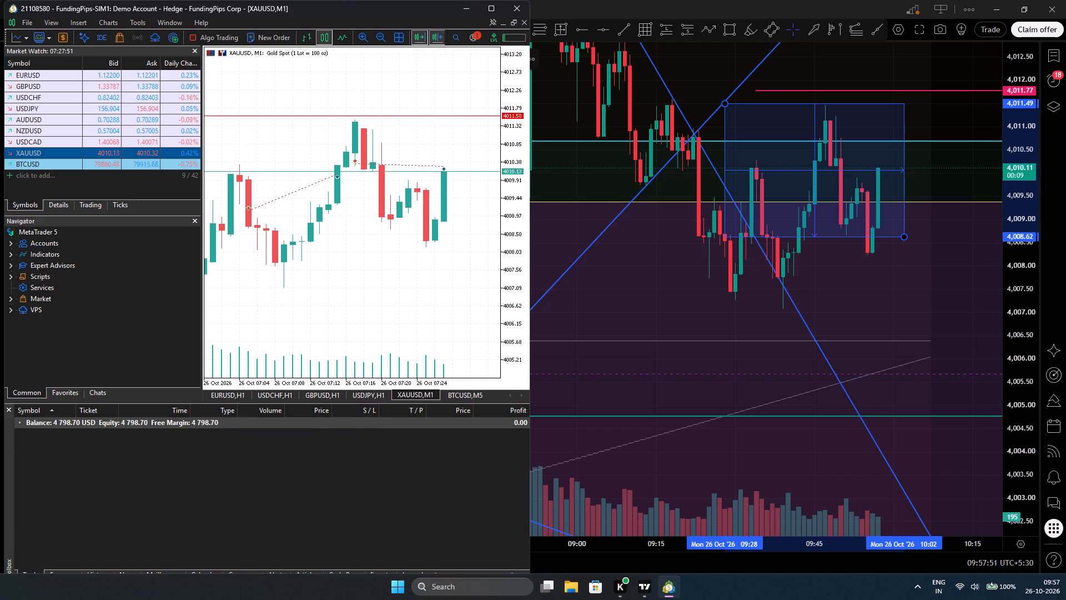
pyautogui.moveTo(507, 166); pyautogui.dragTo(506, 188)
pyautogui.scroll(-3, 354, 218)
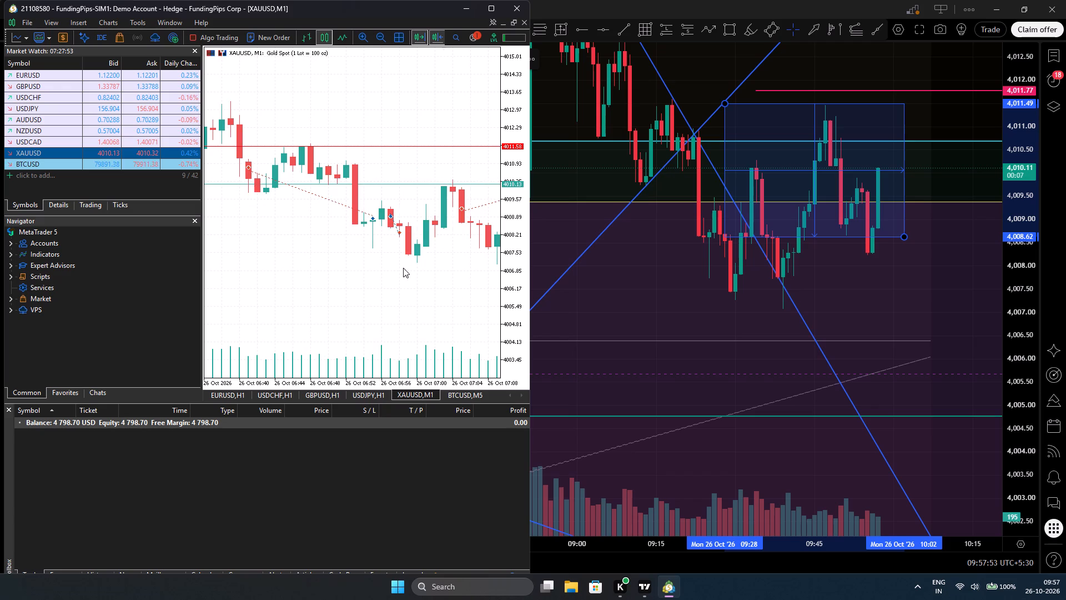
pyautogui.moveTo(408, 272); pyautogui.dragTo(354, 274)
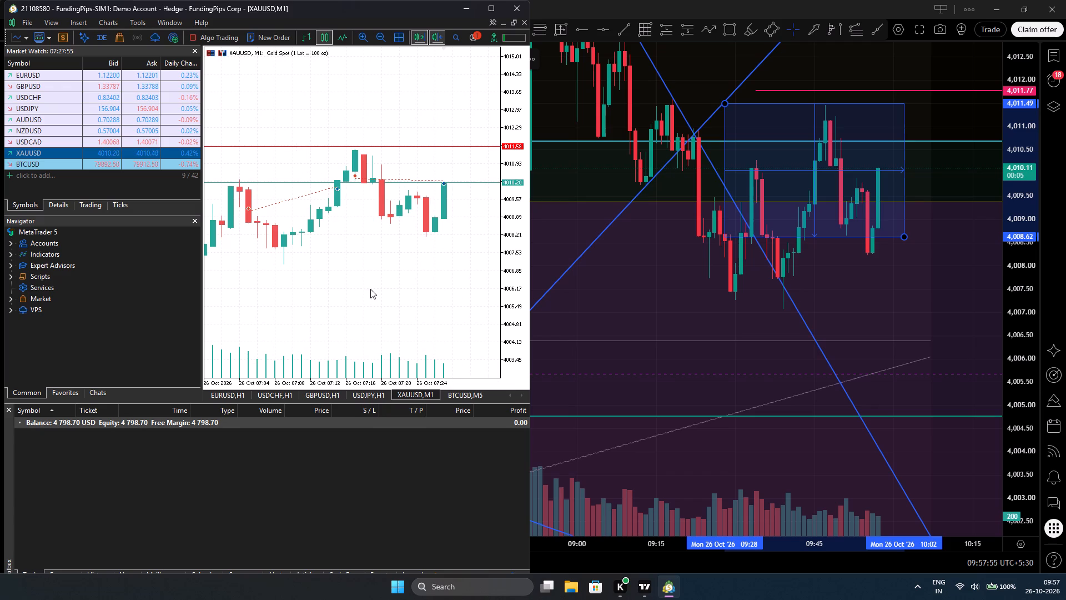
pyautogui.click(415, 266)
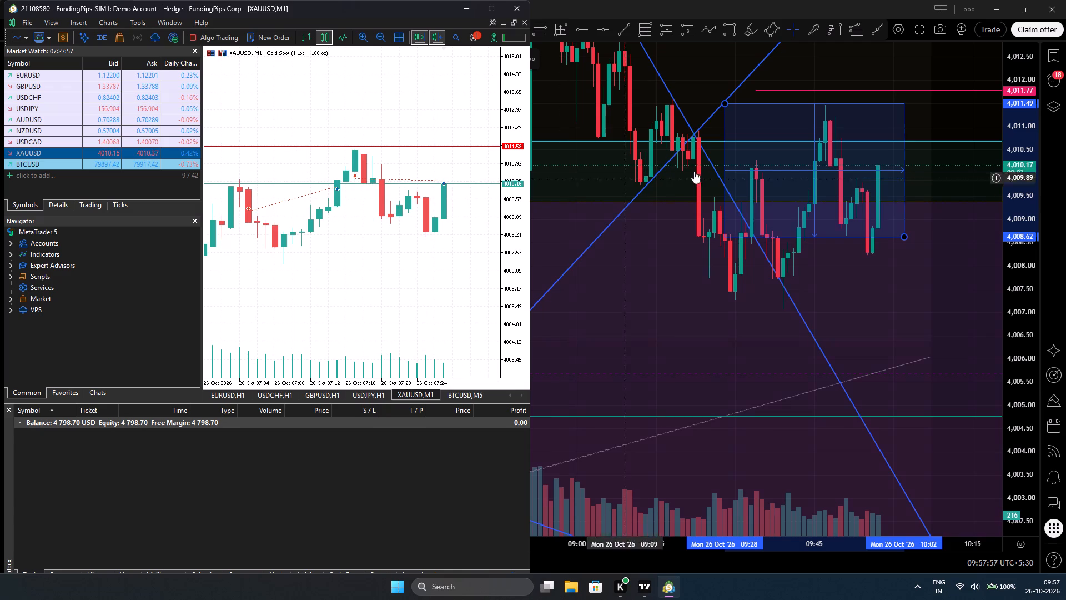
# In TradingView, move and resize the blue price range box to span 09:27 to 10:05, from about 4,011.44 down to 4,007.40.
pyautogui.click(815, 169)
pyautogui.moveTo(819, 171); pyautogui.dragTo(860, 179)
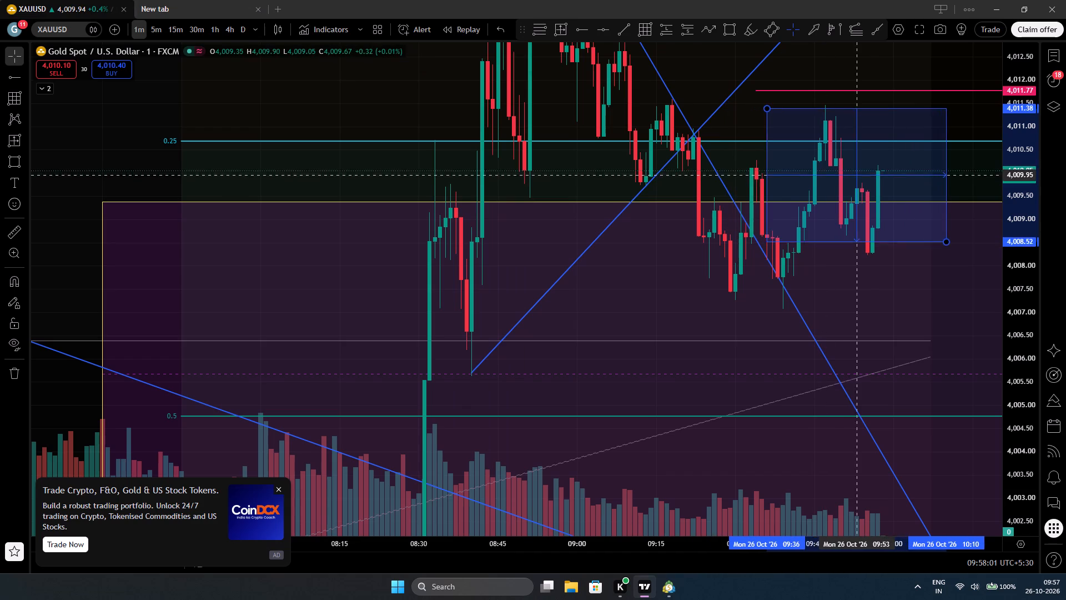
pyautogui.moveTo(860, 179); pyautogui.dragTo(874, 181)
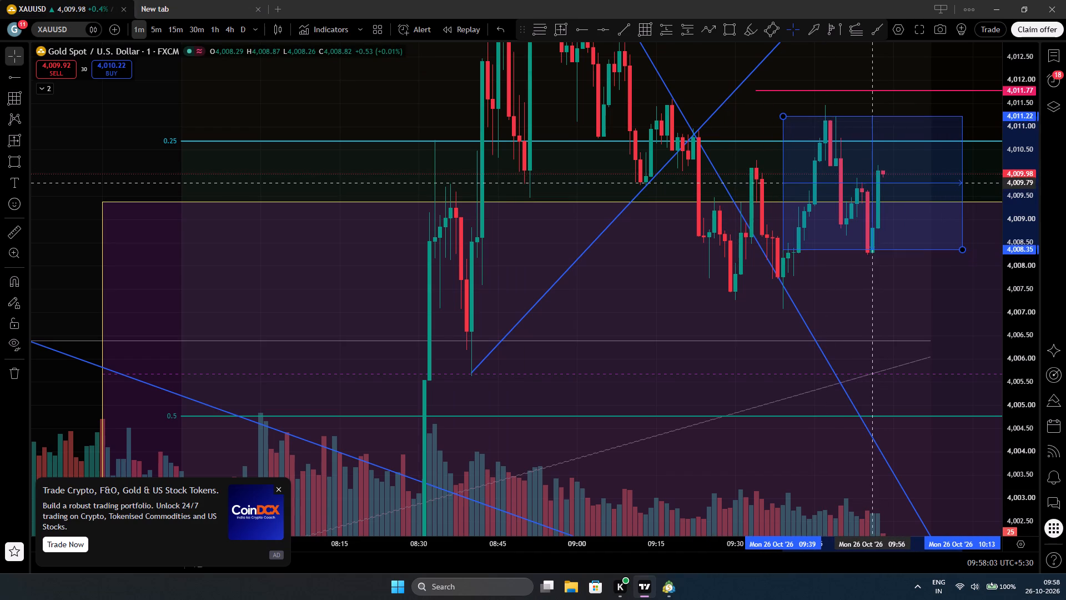
pyautogui.moveTo(874, 181); pyautogui.dragTo(841, 181)
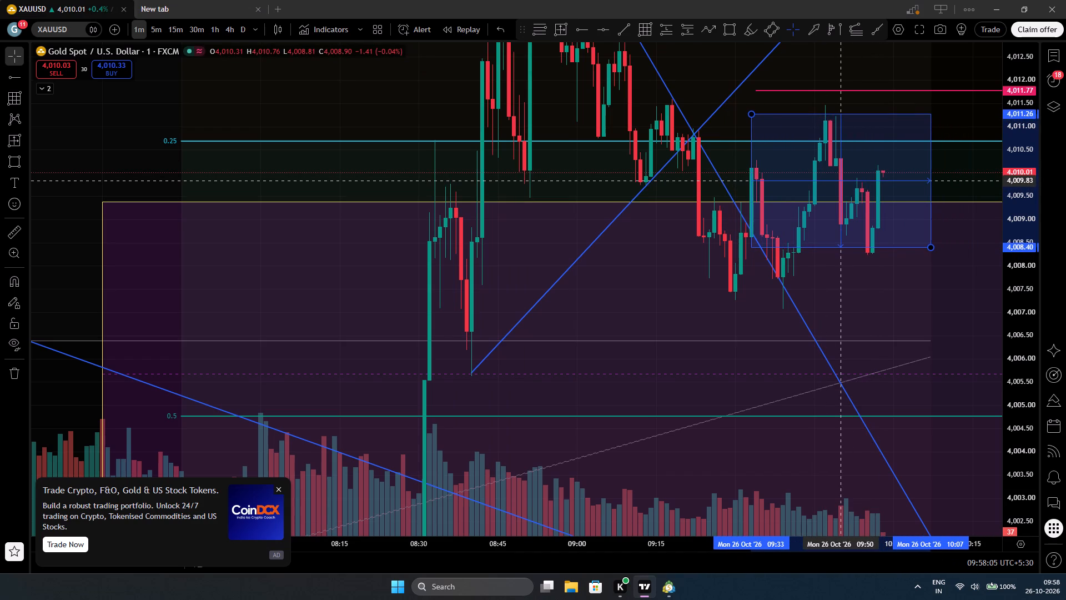
pyautogui.moveTo(841, 181); pyautogui.dragTo(842, 174)
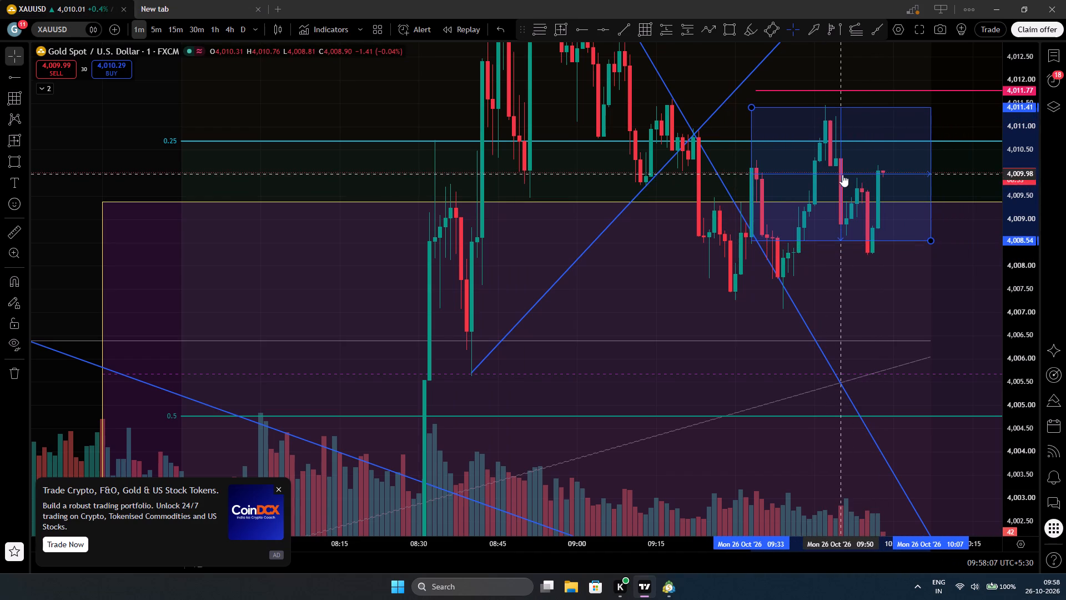
pyautogui.moveTo(929, 239); pyautogui.dragTo(941, 251)
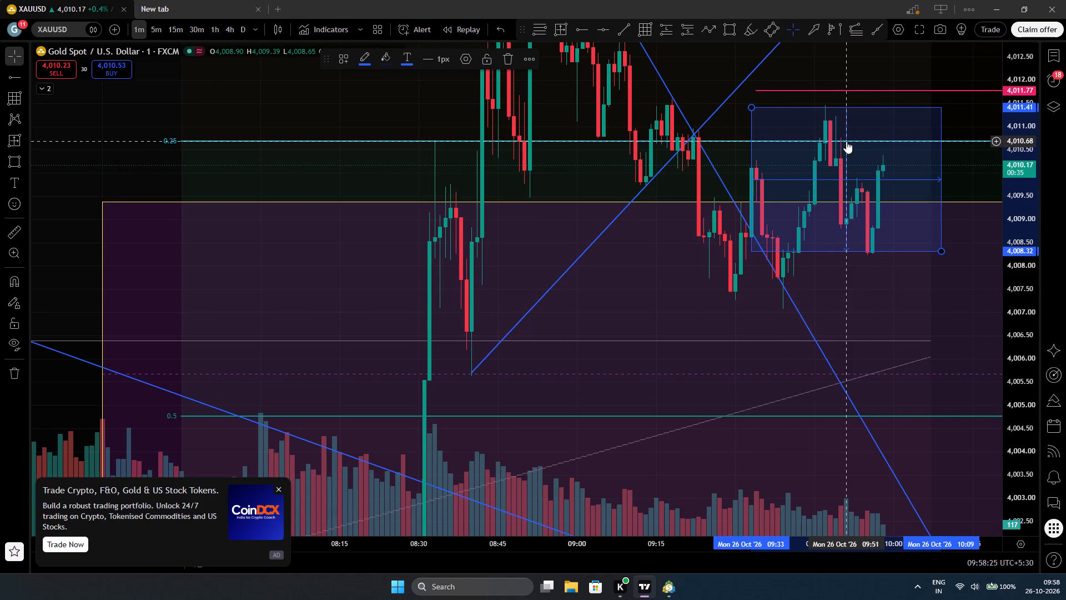
pyautogui.moveTo(846, 141); pyautogui.dragTo(755, 231)
pyautogui.moveTo(848, 340); pyautogui.dragTo(861, 379)
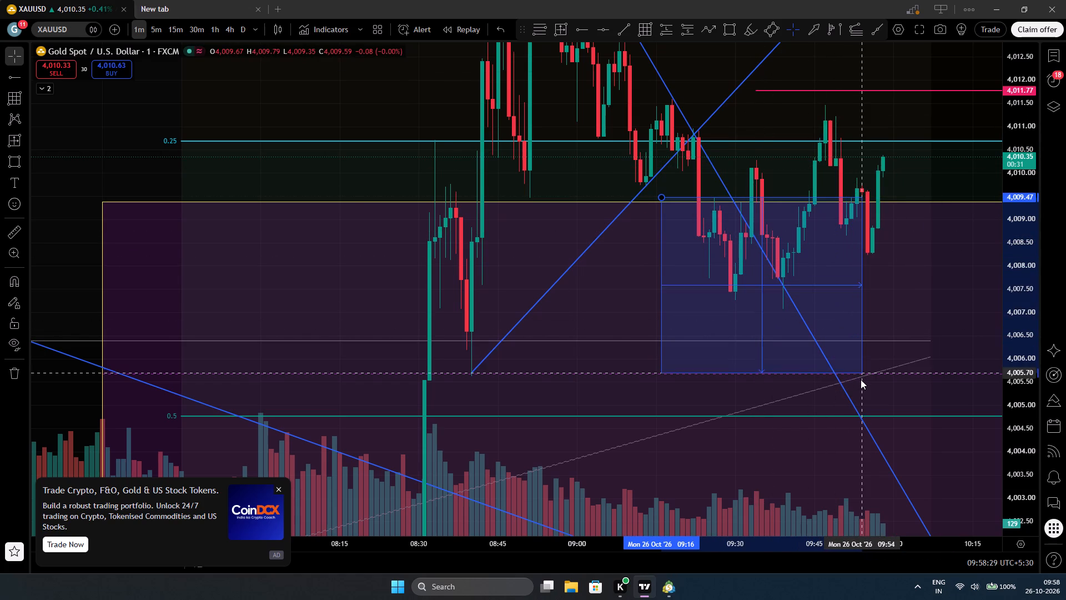
pyautogui.moveTo(861, 379); pyautogui.dragTo(864, 386)
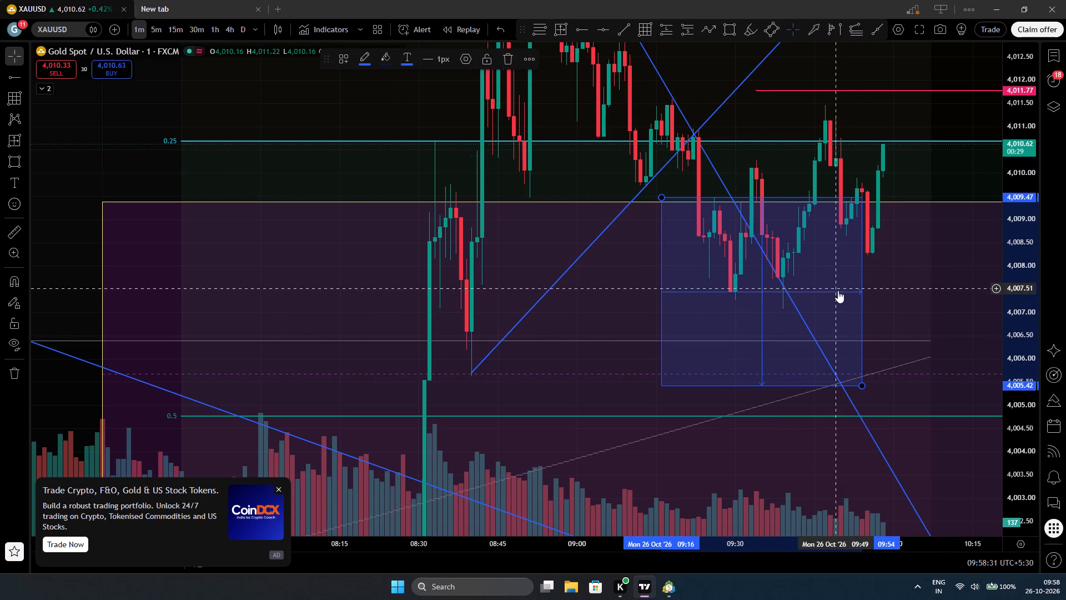
pyautogui.moveTo(838, 292); pyautogui.dragTo(899, 200)
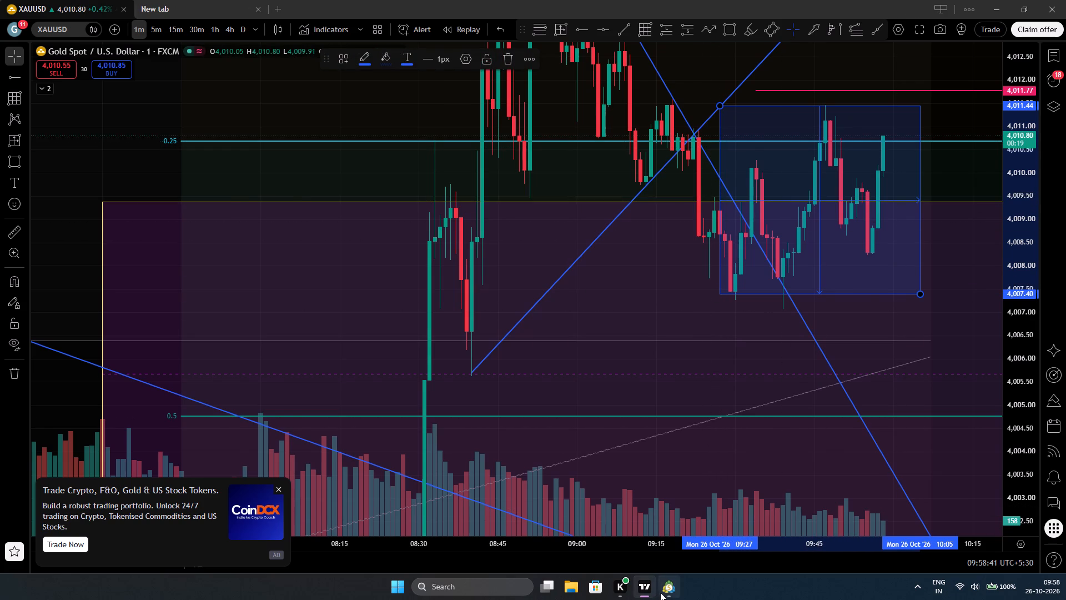
# Switch to MetaTrader 5 and buy 0.30 lots of XAUUSD at market.
pyautogui.click(660, 592)
pyautogui.click(270, 43)
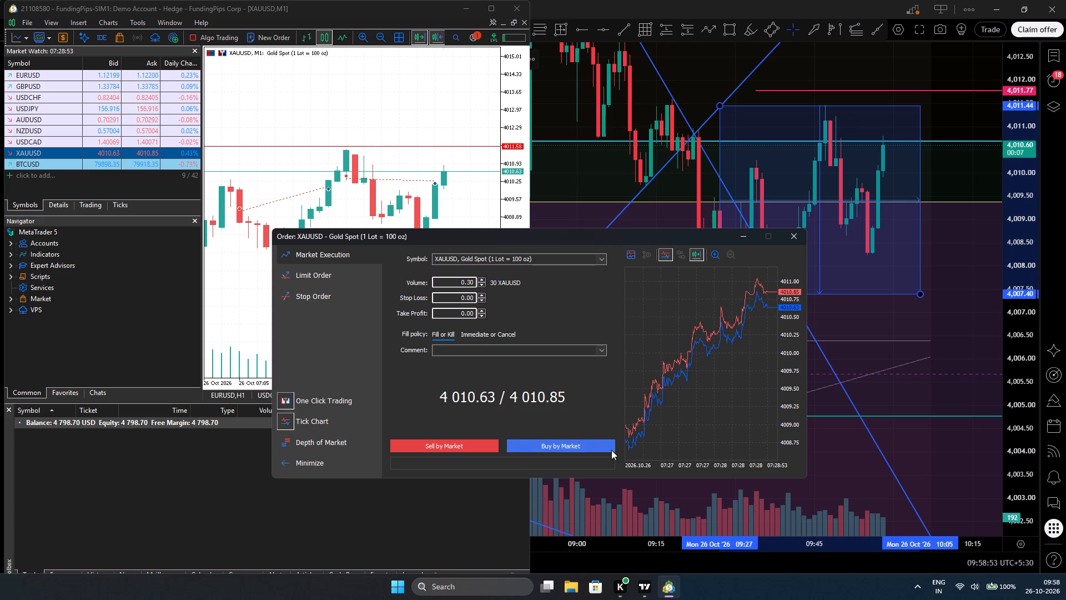
pyautogui.click(580, 443)
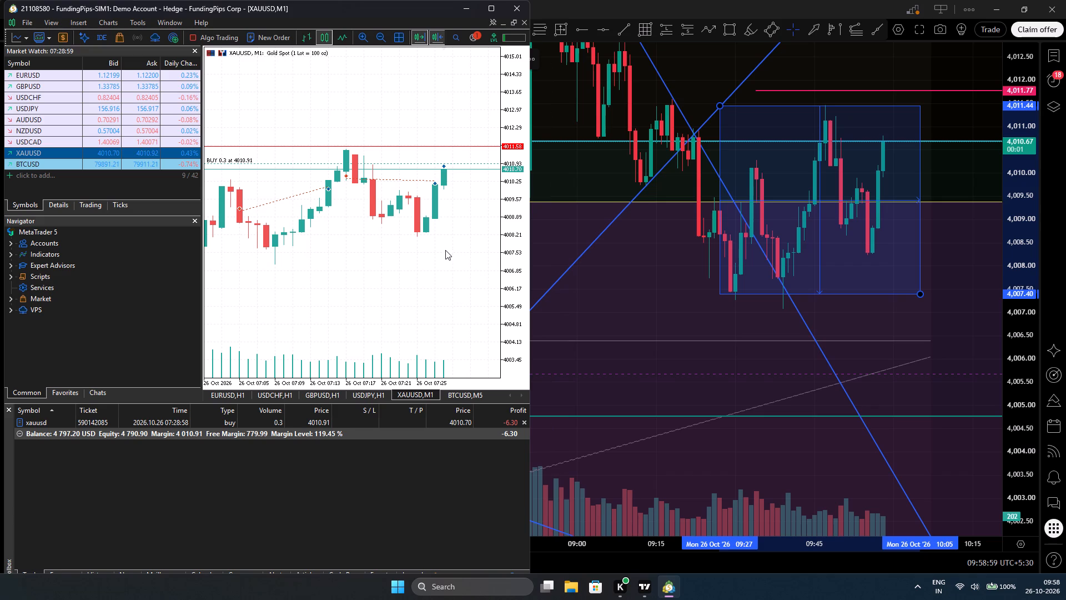
# Close the open 0.30-lot XAUUSD buy position at market.
pyautogui.moveTo(448, 250); pyautogui.dragTo(439, 253)
pyautogui.moveTo(510, 171); pyautogui.dragTo(510, 184)
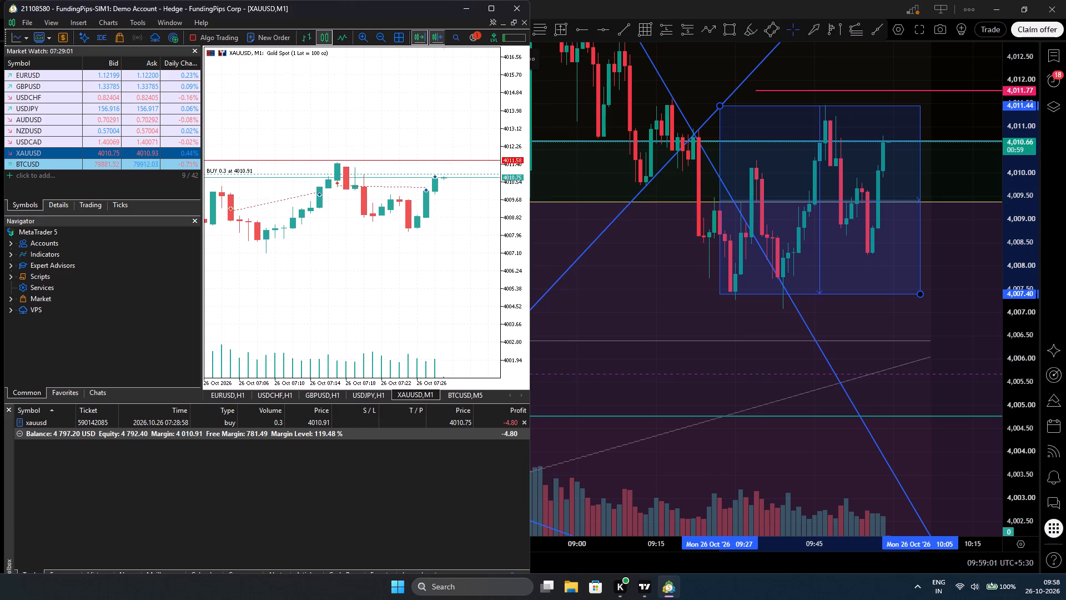
pyautogui.moveTo(510, 184); pyautogui.dragTo(514, 158)
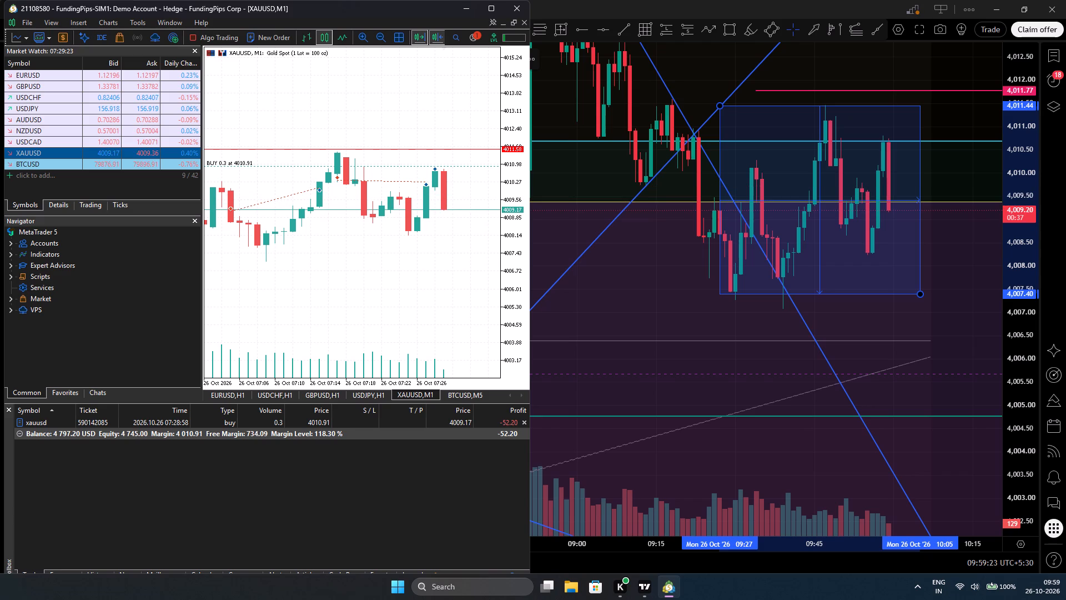
pyautogui.click(524, 423)
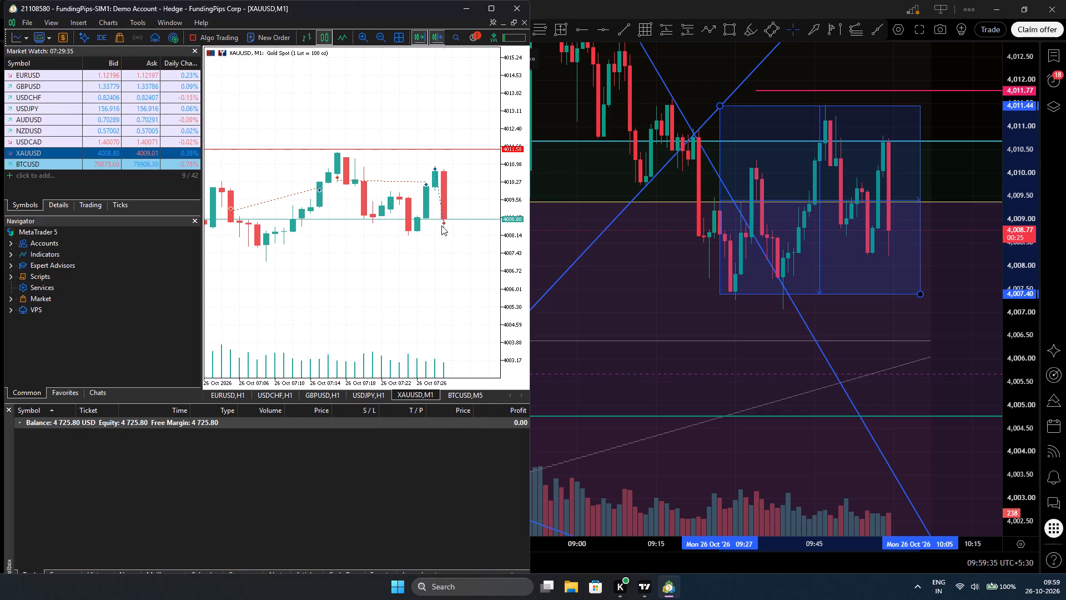
# Open a new market order to sell 0.30 lots of XAUUSD.
pyautogui.moveTo(506, 168); pyautogui.dragTo(511, 183)
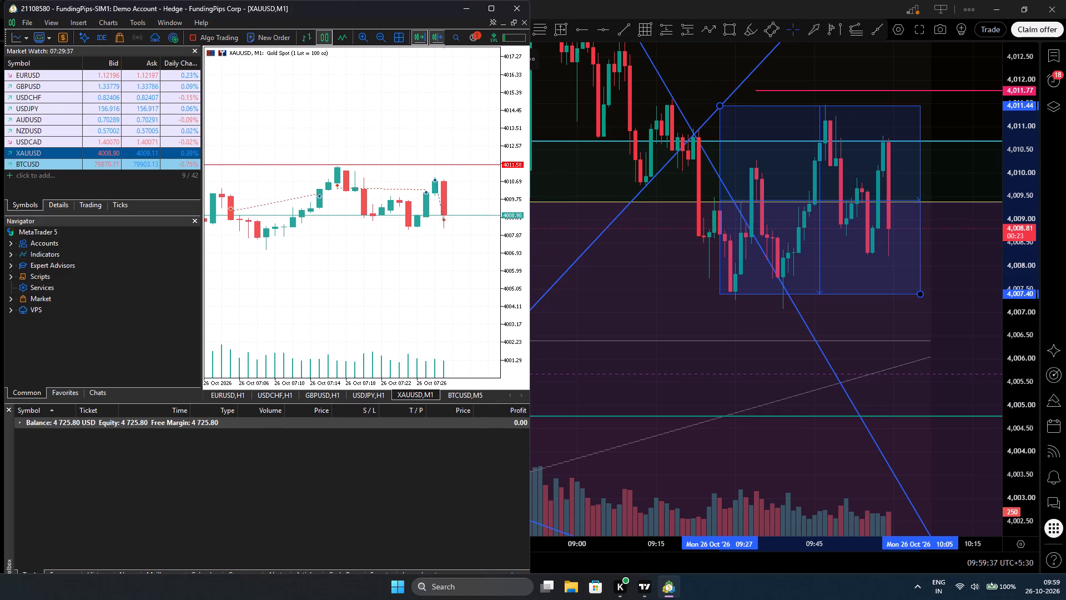
pyautogui.moveTo(511, 183); pyautogui.dragTo(507, 161)
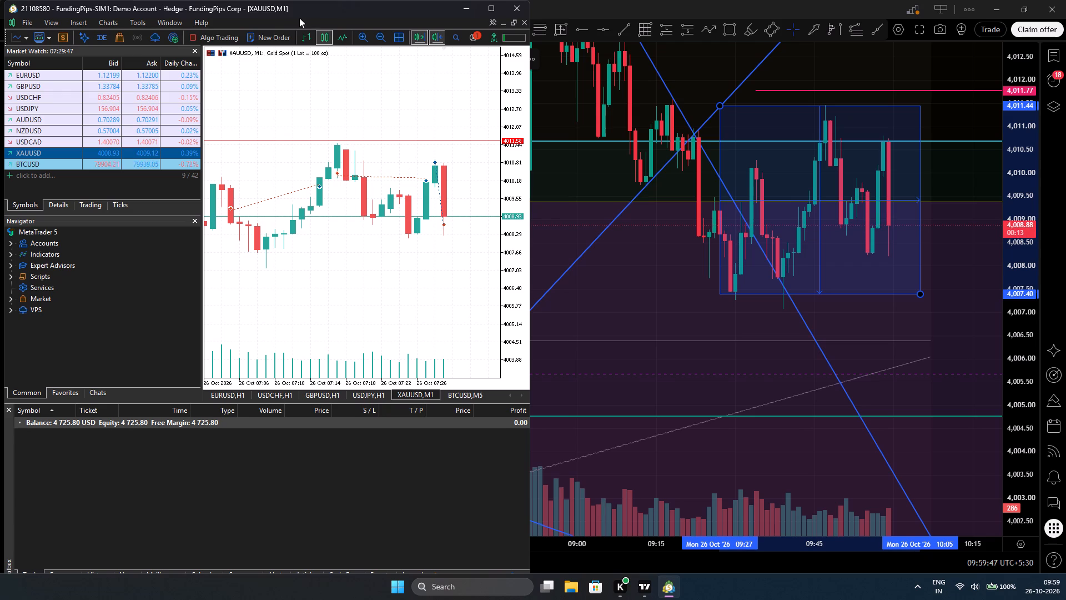
pyautogui.click(275, 38)
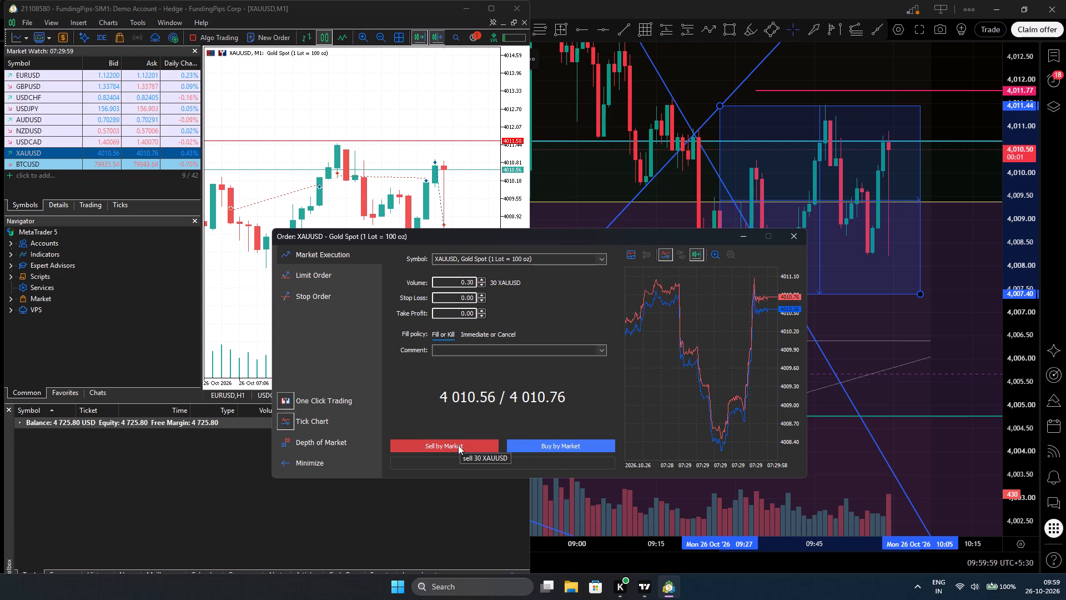
pyautogui.click(458, 445)
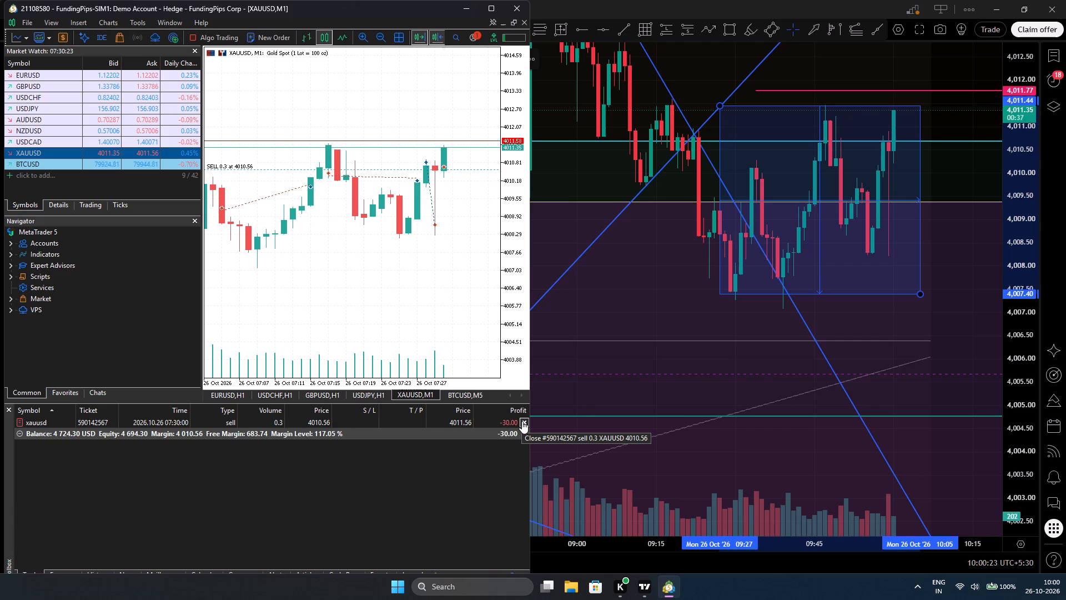
# Close the open XAUUSD sell position entered at 4010.56.
pyautogui.moveTo(522, 421); pyautogui.dragTo(481, 370)
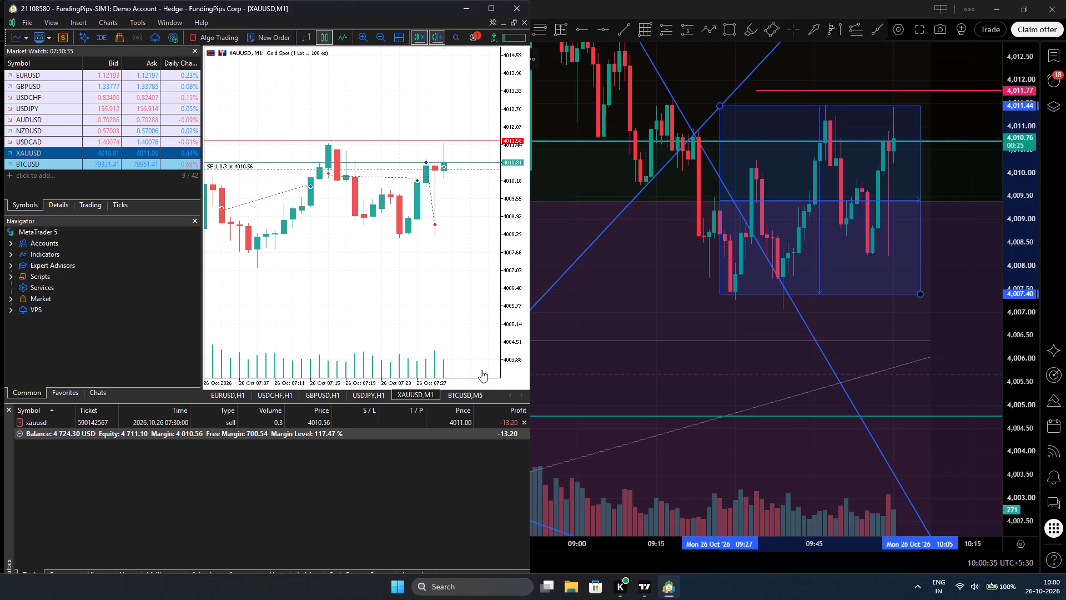
pyautogui.moveTo(481, 370); pyautogui.dragTo(471, 284)
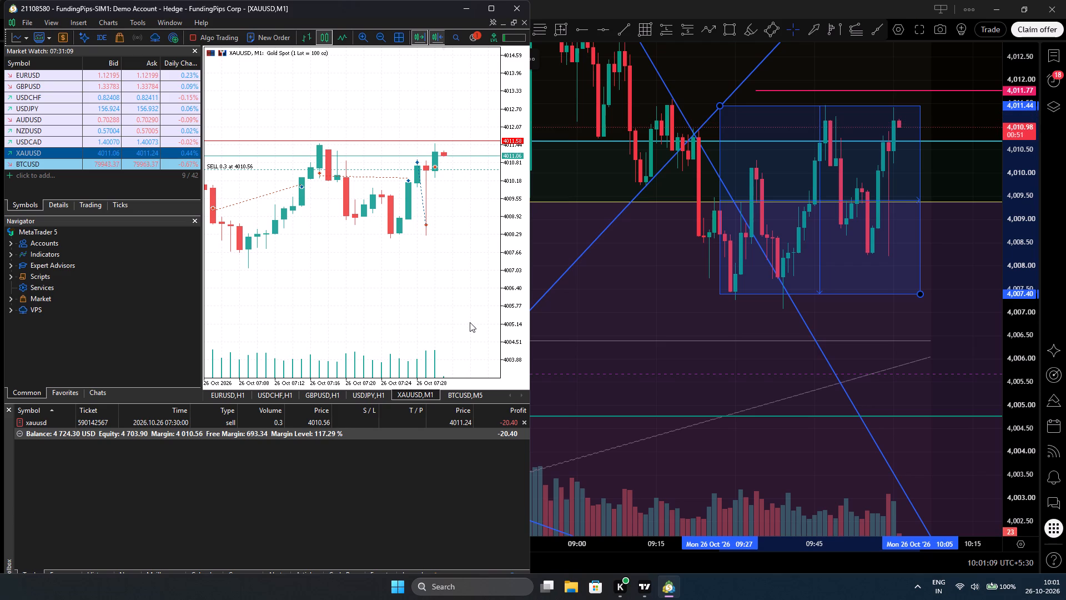
pyautogui.click(521, 422)
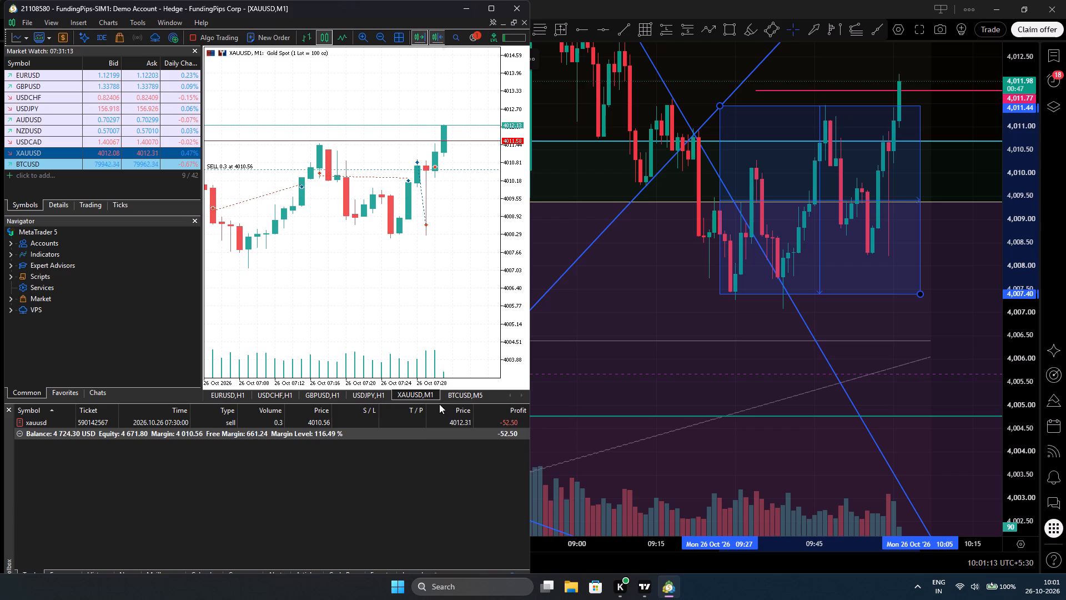
# Sell 0.30 lots of XAUUSD again with a new market order.
pyautogui.click(256, 33)
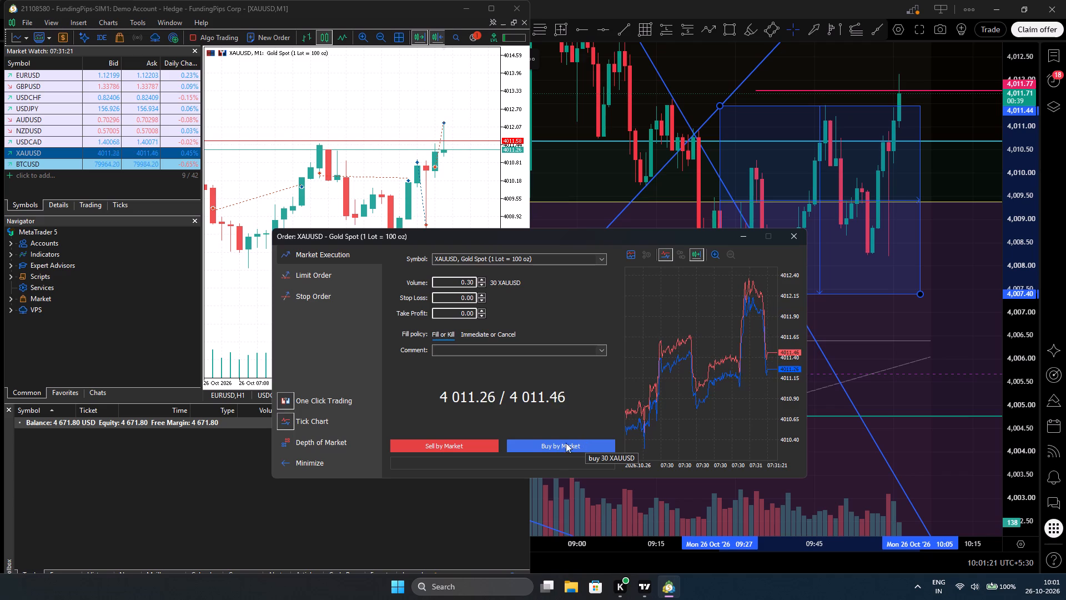
pyautogui.click(484, 444)
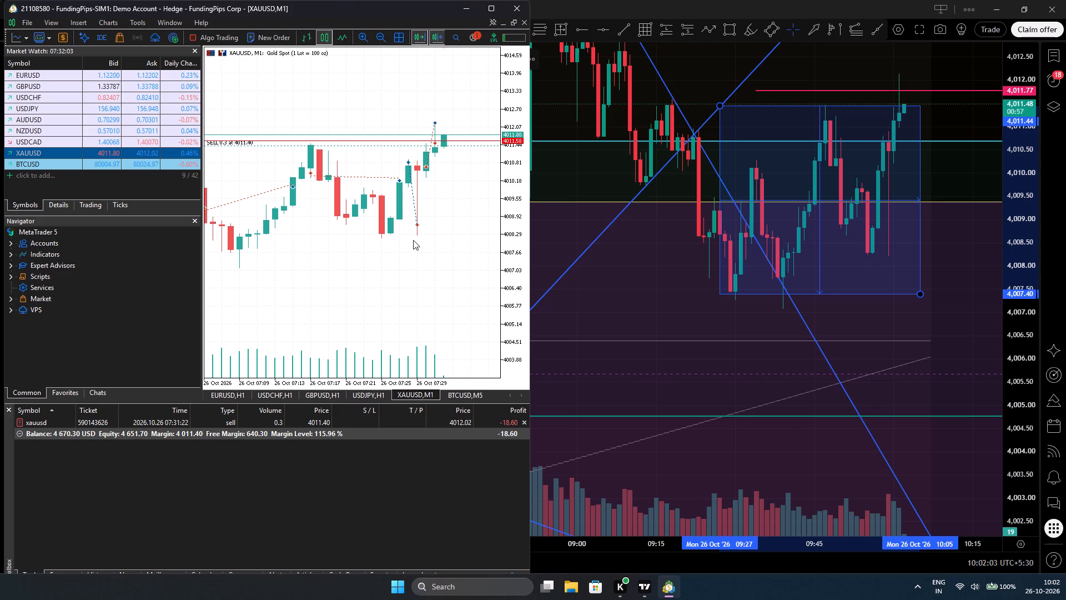
# Set a take profit below the entry price on the new XAUUSD sell position.
pyautogui.click(399, 144)
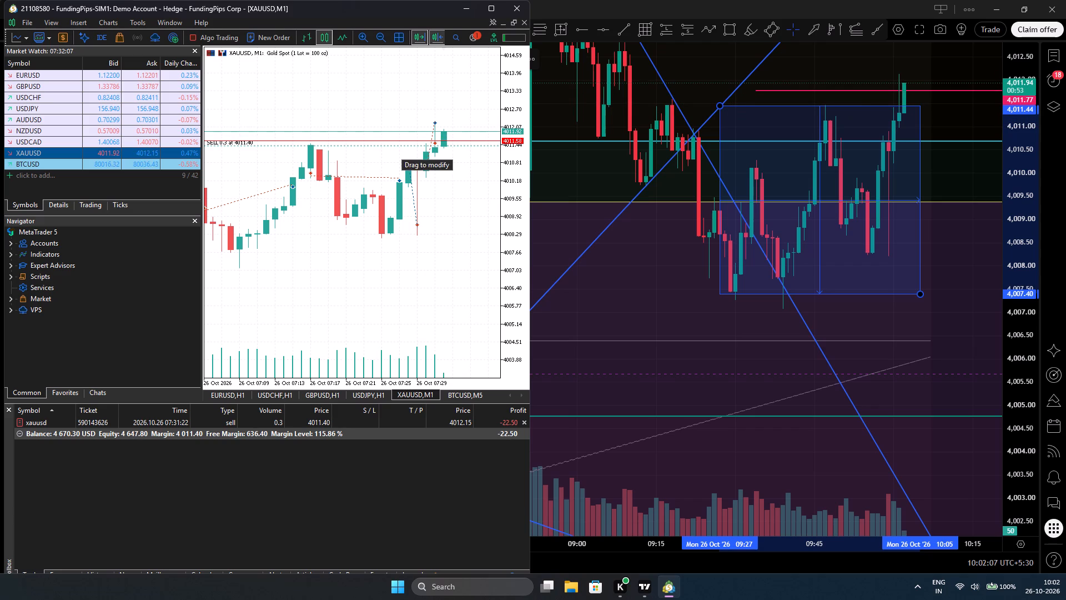
pyautogui.moveTo(401, 146); pyautogui.dragTo(410, 260)
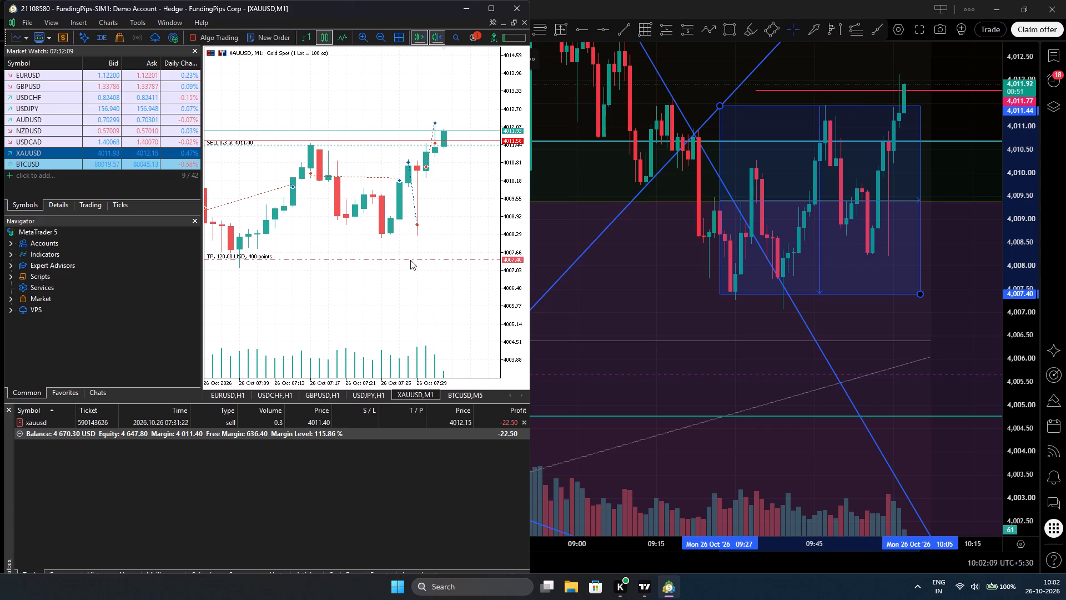
pyautogui.moveTo(410, 260); pyautogui.dragTo(413, 241)
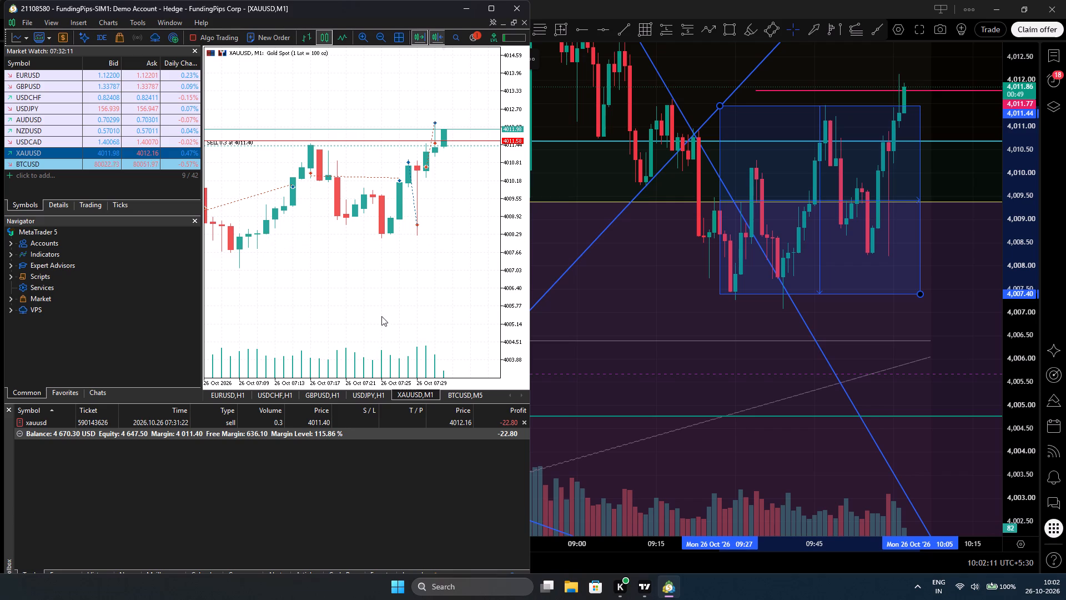
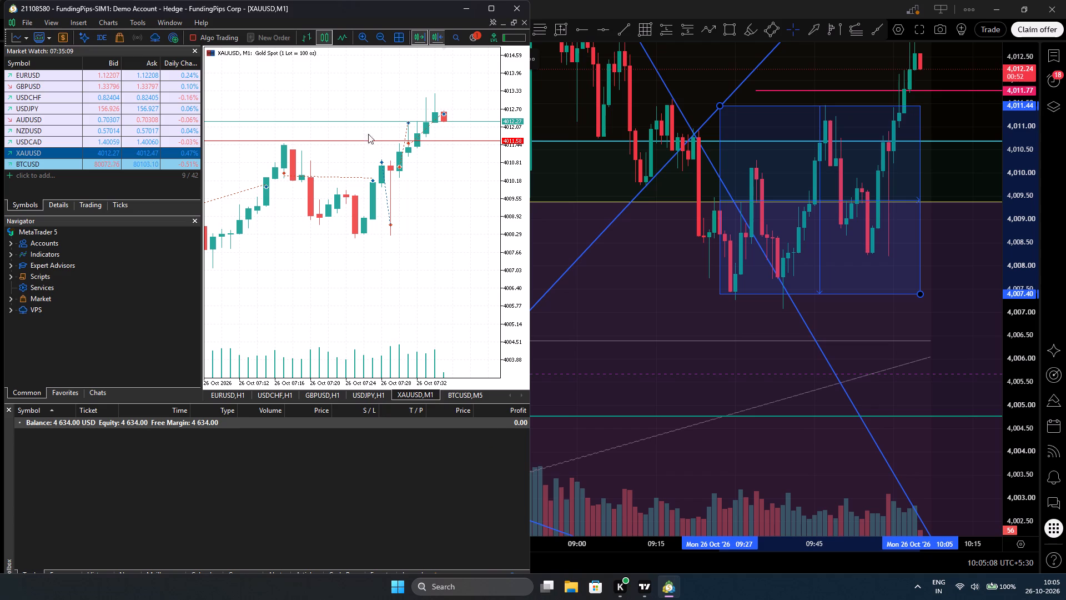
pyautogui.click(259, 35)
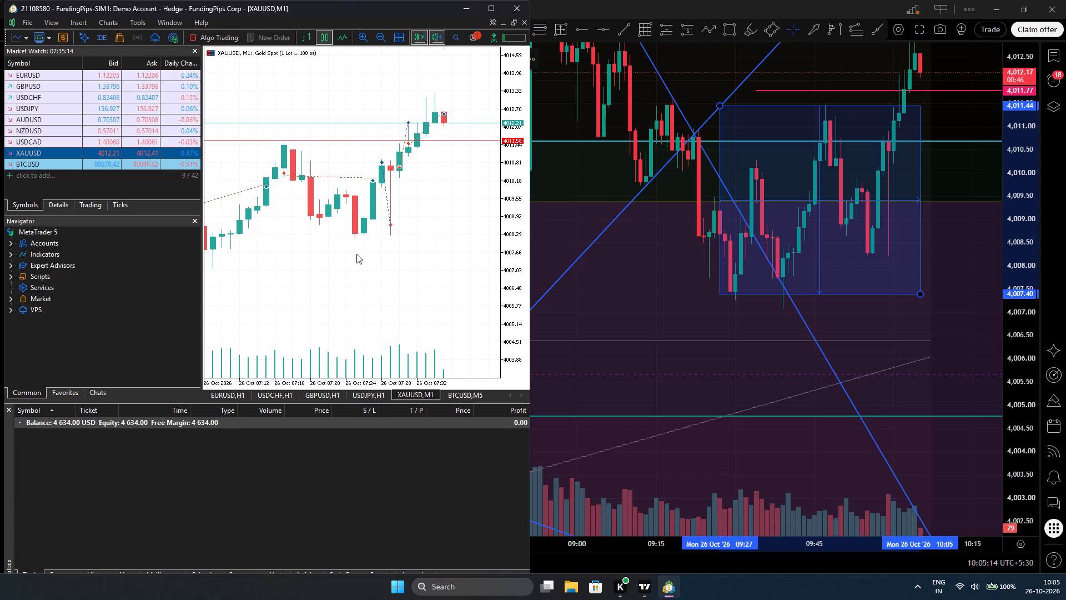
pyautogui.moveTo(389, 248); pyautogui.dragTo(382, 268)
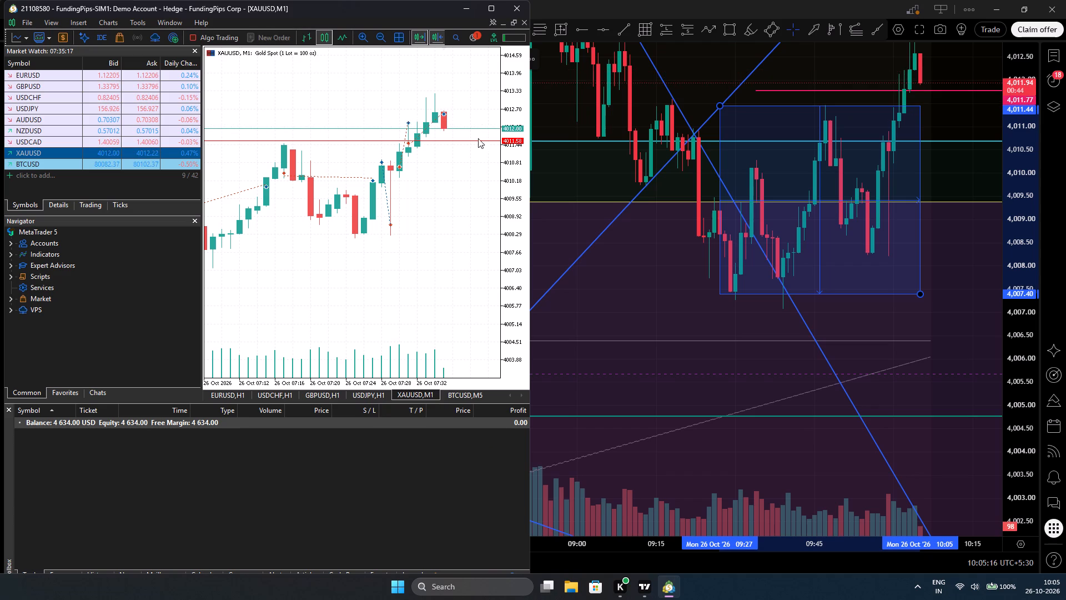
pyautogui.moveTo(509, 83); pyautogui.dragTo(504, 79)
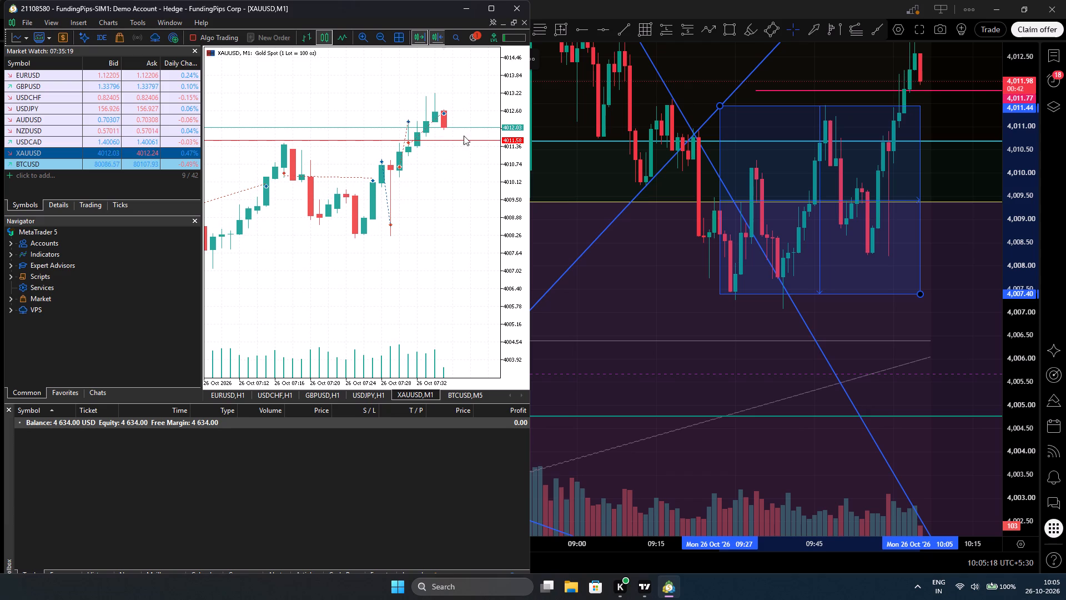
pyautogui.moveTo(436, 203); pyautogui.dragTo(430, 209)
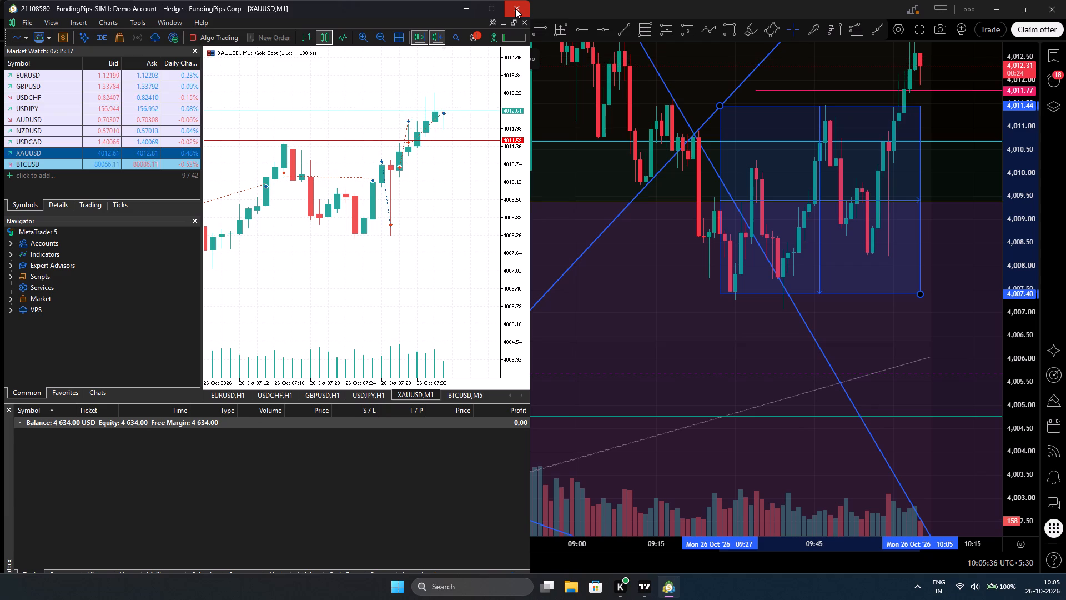
# Close the MetaTrader 5 terminal.
pyautogui.click(515, 8)
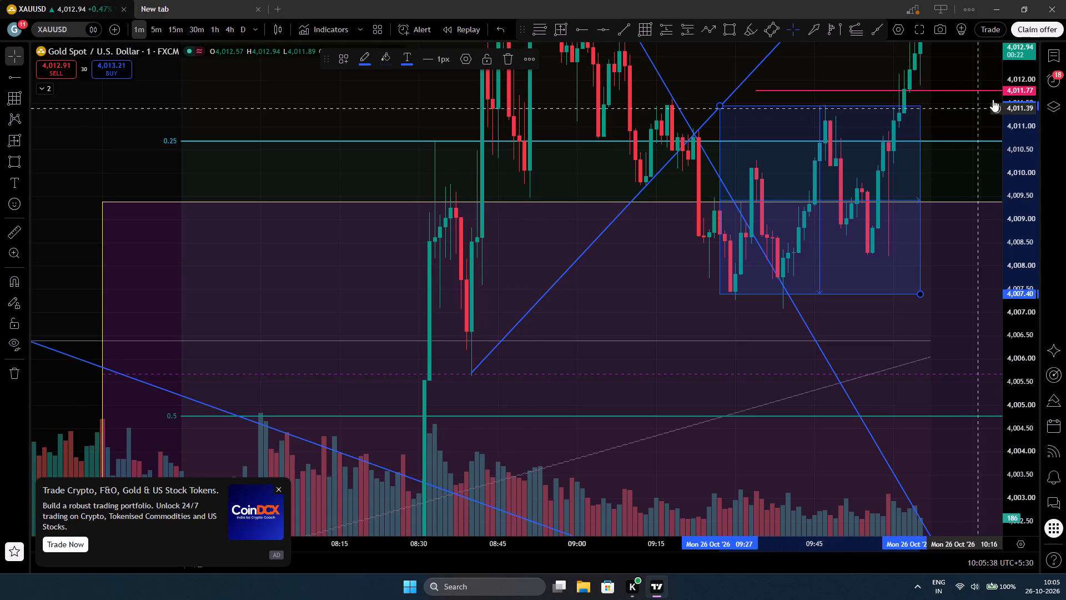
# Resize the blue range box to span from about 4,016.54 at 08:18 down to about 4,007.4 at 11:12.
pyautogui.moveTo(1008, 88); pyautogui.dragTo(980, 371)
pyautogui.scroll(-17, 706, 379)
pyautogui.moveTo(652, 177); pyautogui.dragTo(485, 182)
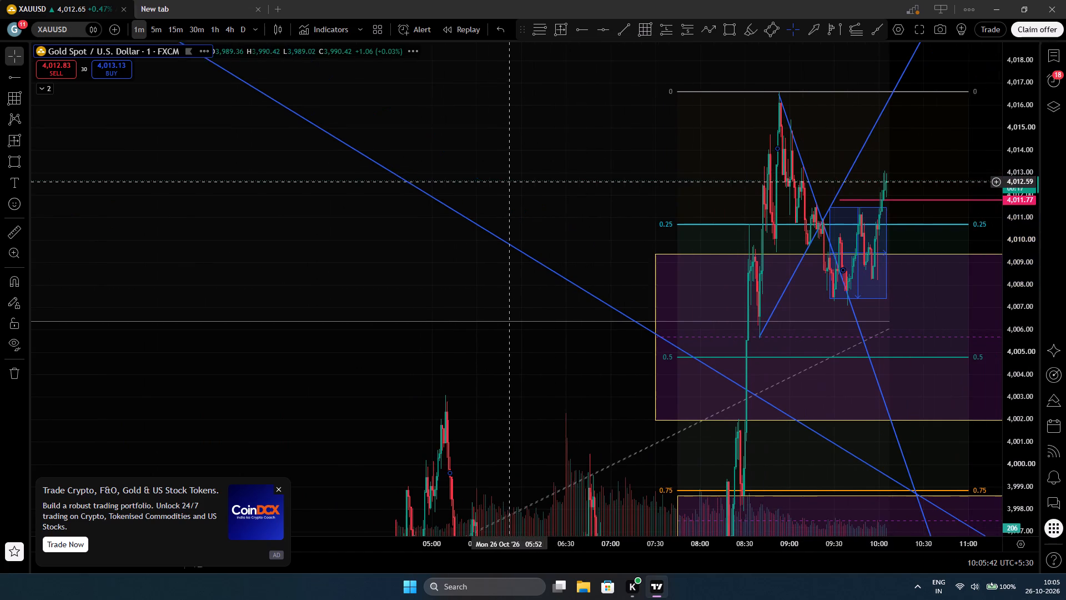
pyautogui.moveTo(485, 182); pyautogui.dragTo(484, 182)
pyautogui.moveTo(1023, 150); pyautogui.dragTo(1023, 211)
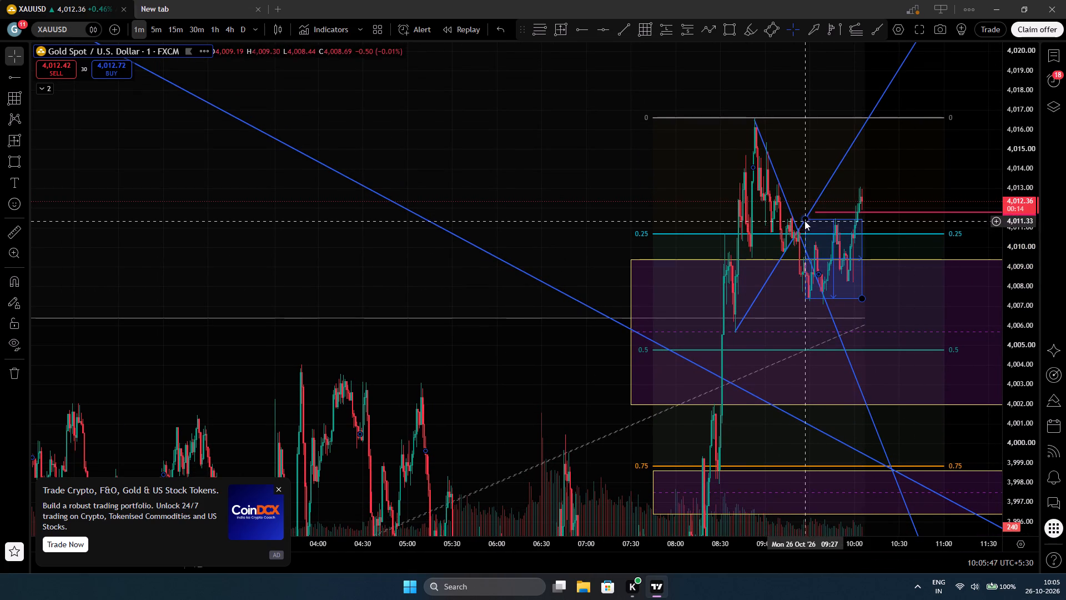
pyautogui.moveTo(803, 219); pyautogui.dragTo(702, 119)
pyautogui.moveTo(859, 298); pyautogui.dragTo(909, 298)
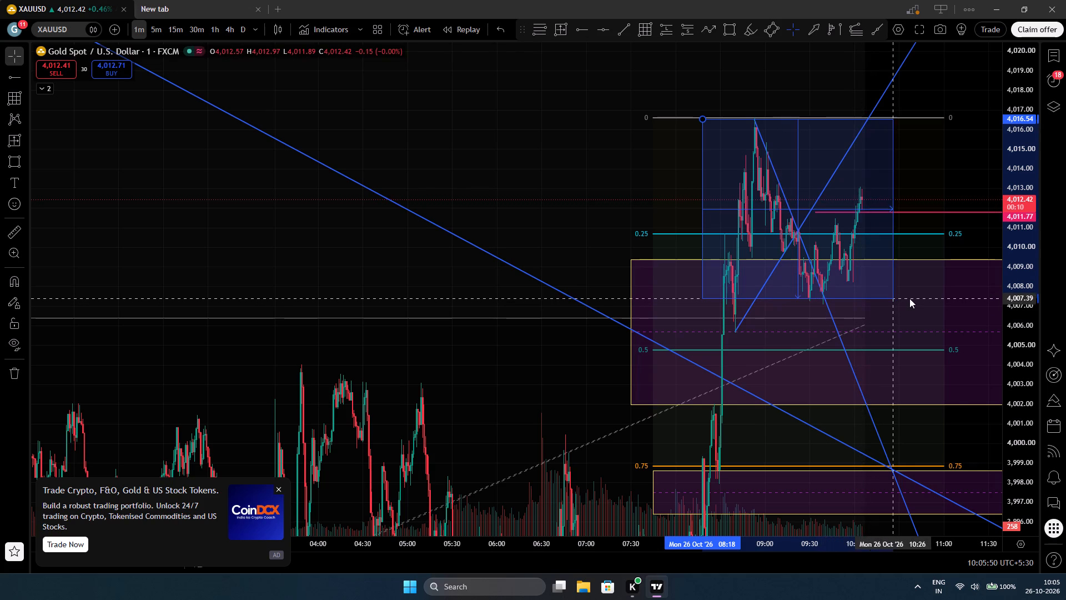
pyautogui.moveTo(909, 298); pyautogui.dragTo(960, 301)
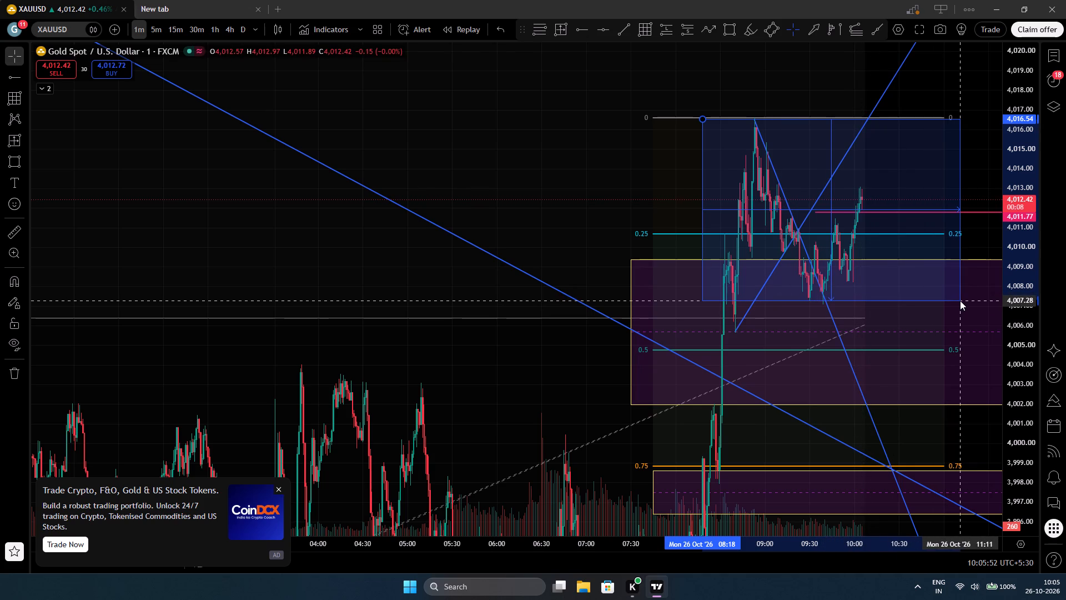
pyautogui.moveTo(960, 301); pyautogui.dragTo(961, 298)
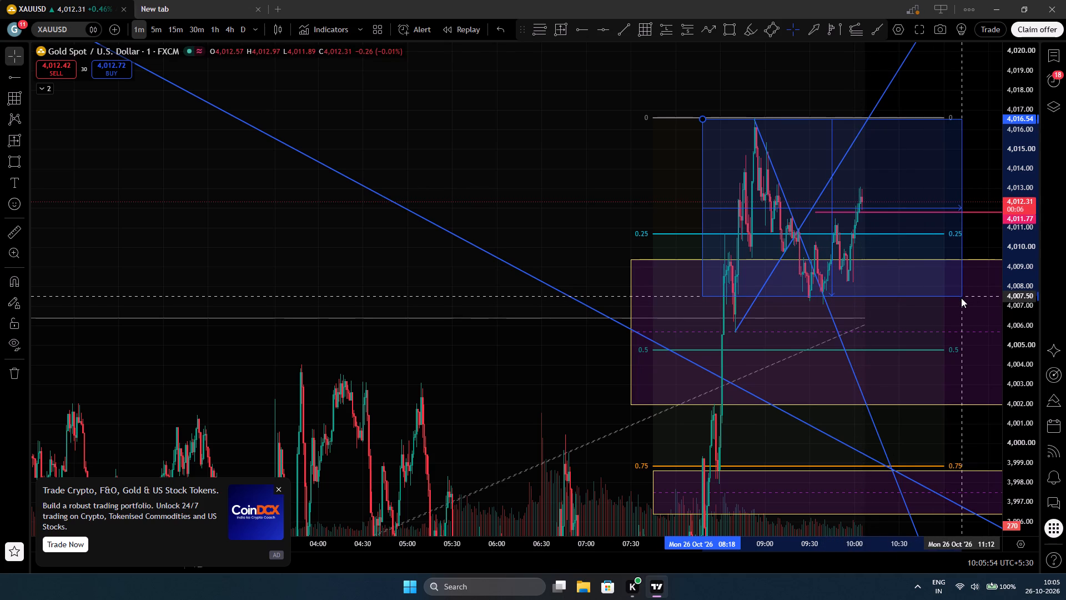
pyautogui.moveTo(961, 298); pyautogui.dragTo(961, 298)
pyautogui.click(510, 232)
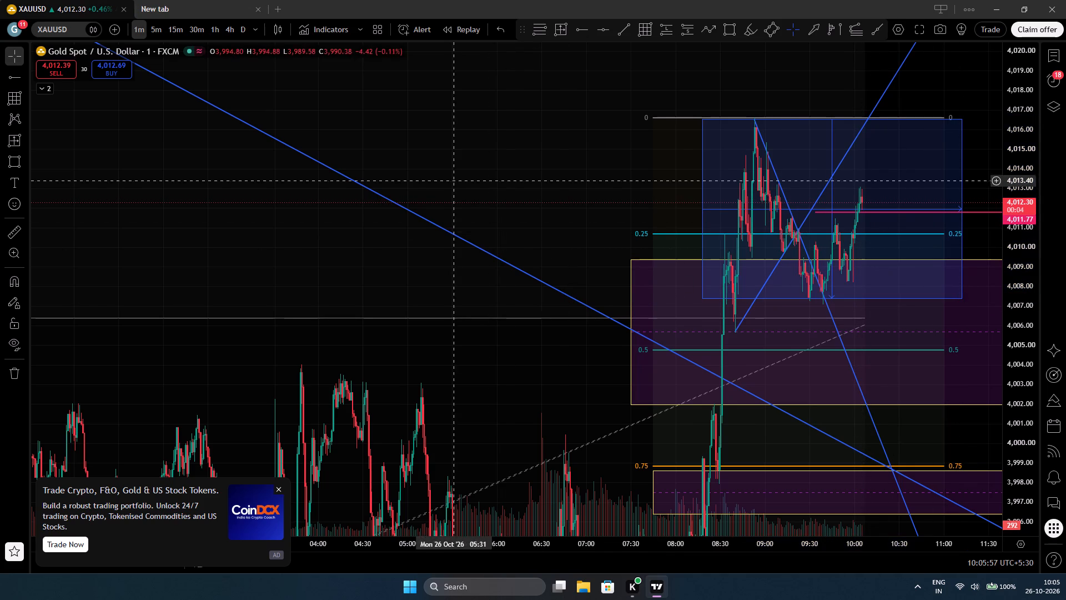
# Switch the XAUUSD chart to the 5-minute timeframe.
pyautogui.click(154, 27)
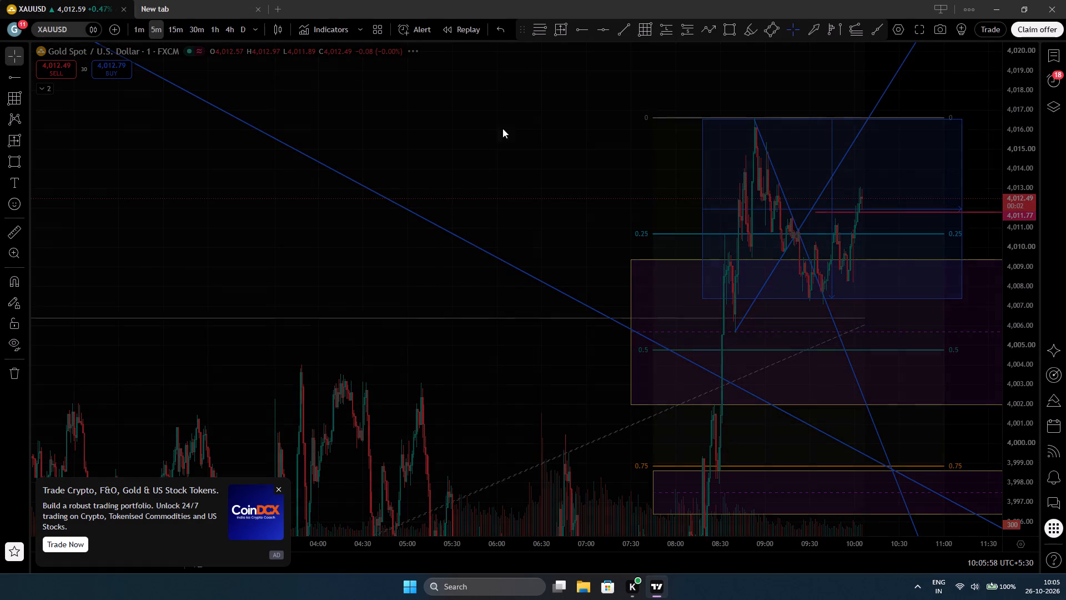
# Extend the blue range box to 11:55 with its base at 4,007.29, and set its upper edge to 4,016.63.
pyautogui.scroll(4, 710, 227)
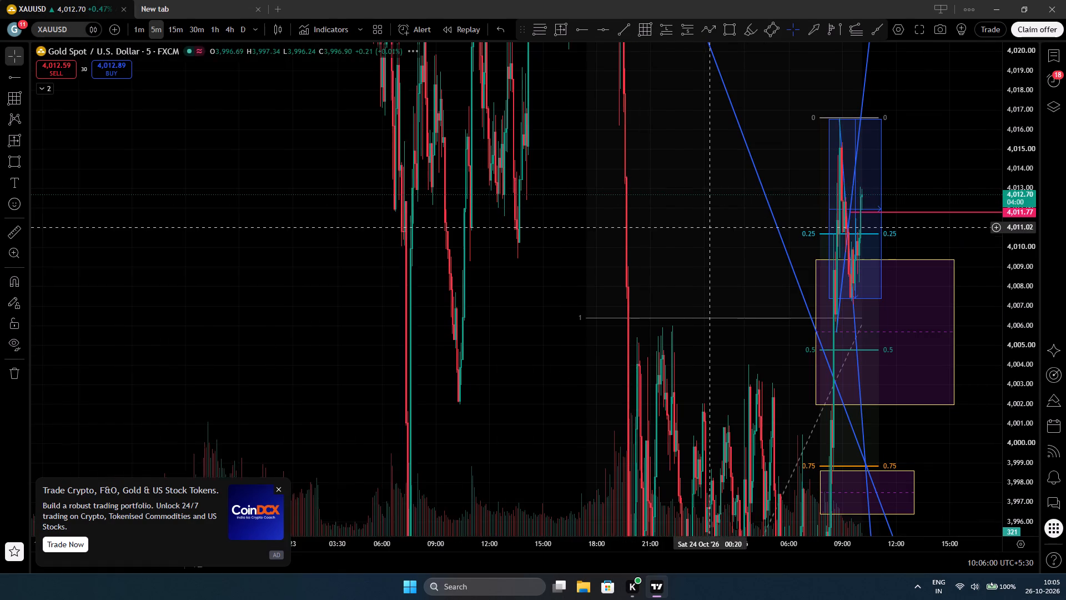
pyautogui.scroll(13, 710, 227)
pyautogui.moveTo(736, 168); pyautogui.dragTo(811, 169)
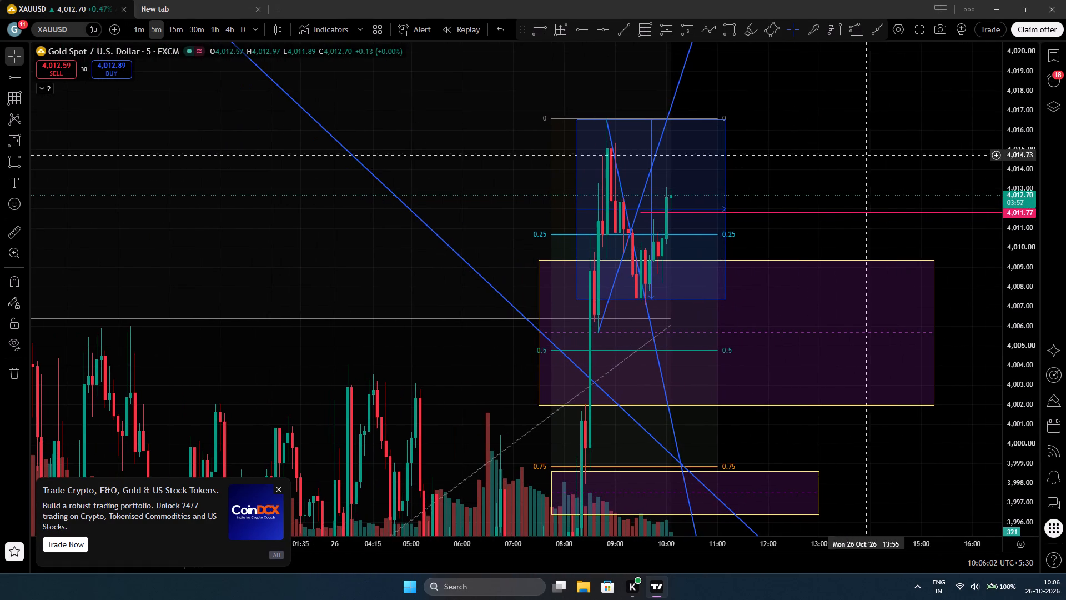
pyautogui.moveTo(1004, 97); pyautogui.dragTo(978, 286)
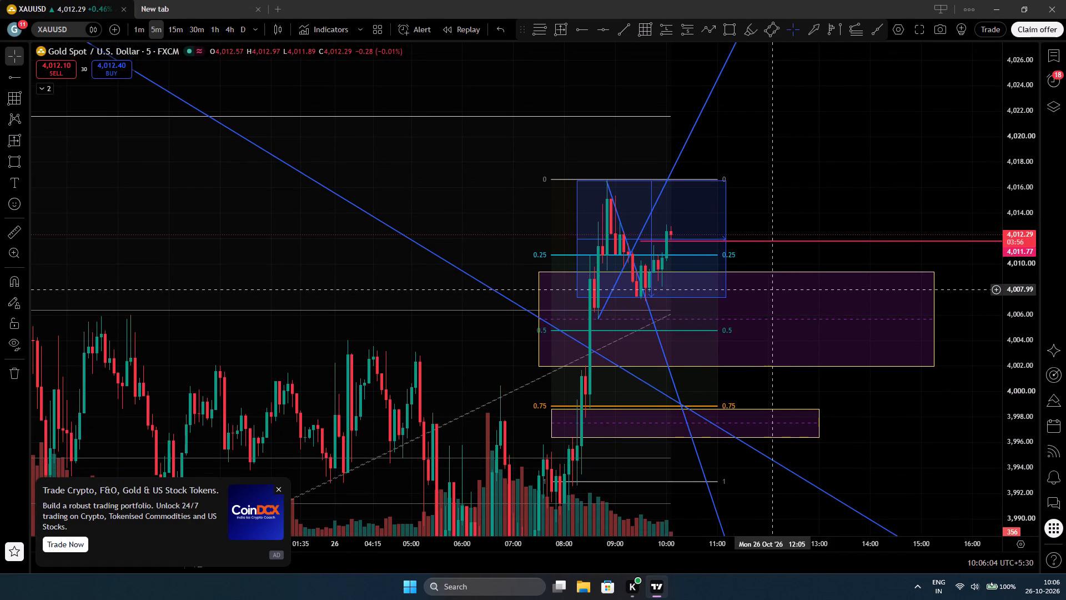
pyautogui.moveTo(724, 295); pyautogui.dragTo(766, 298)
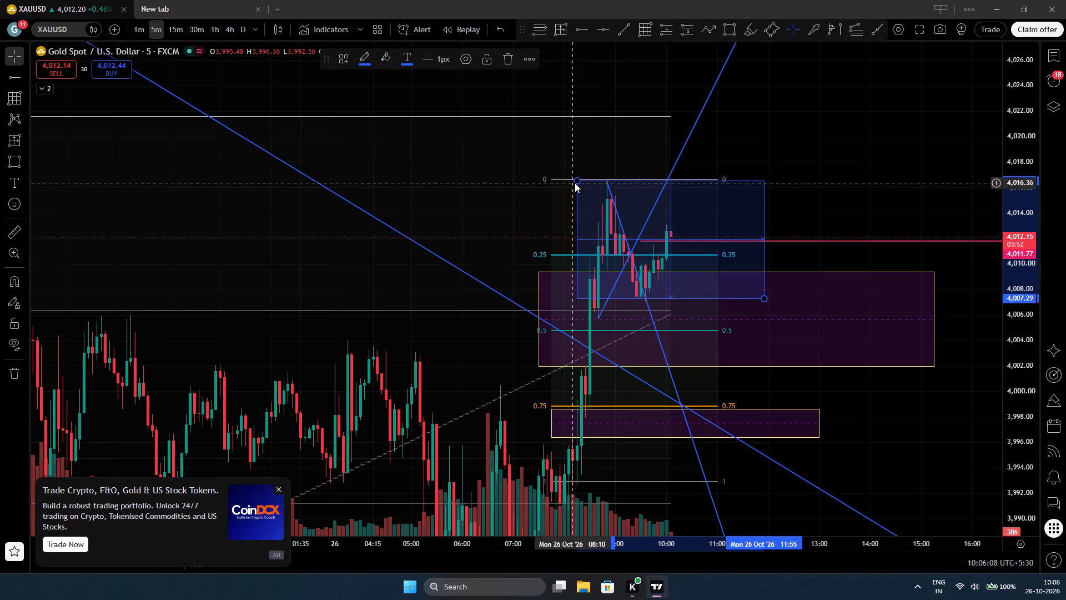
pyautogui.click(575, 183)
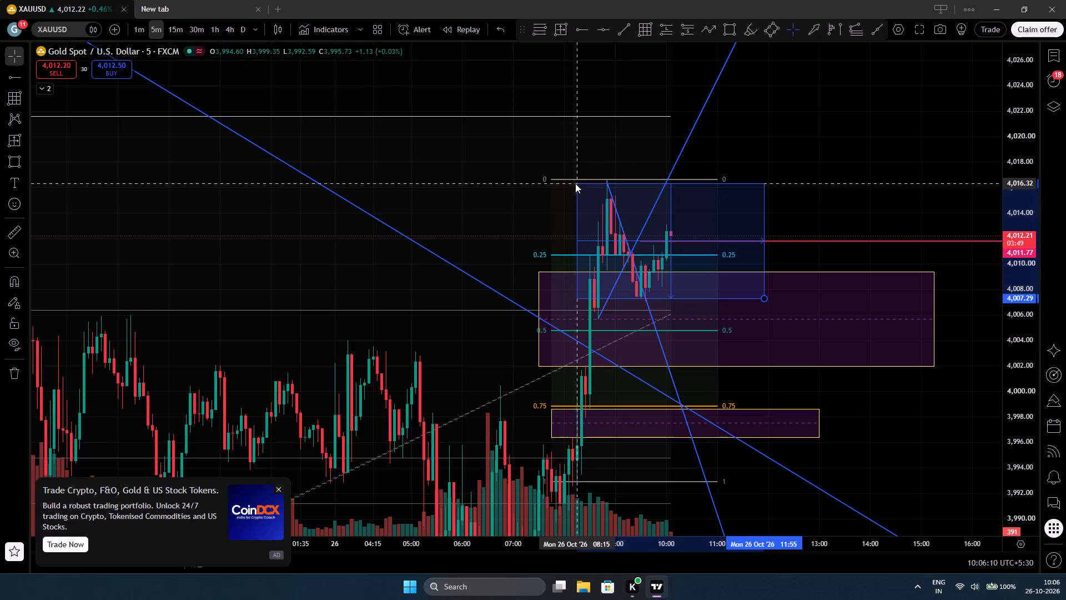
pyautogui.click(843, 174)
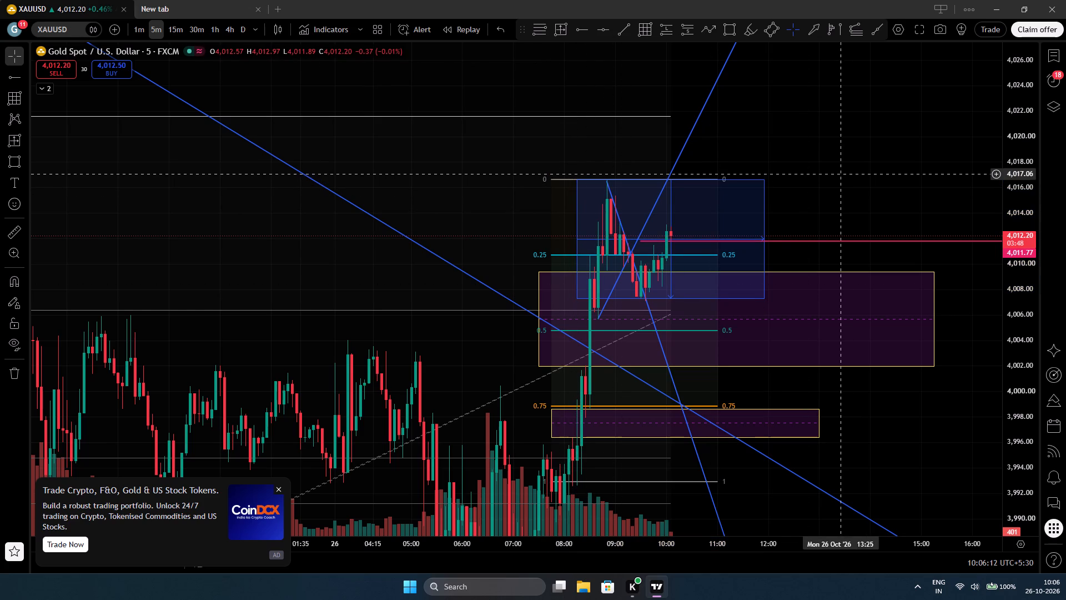
# Delete the blue range box from the XAUUSD chart.
pyautogui.click(764, 204)
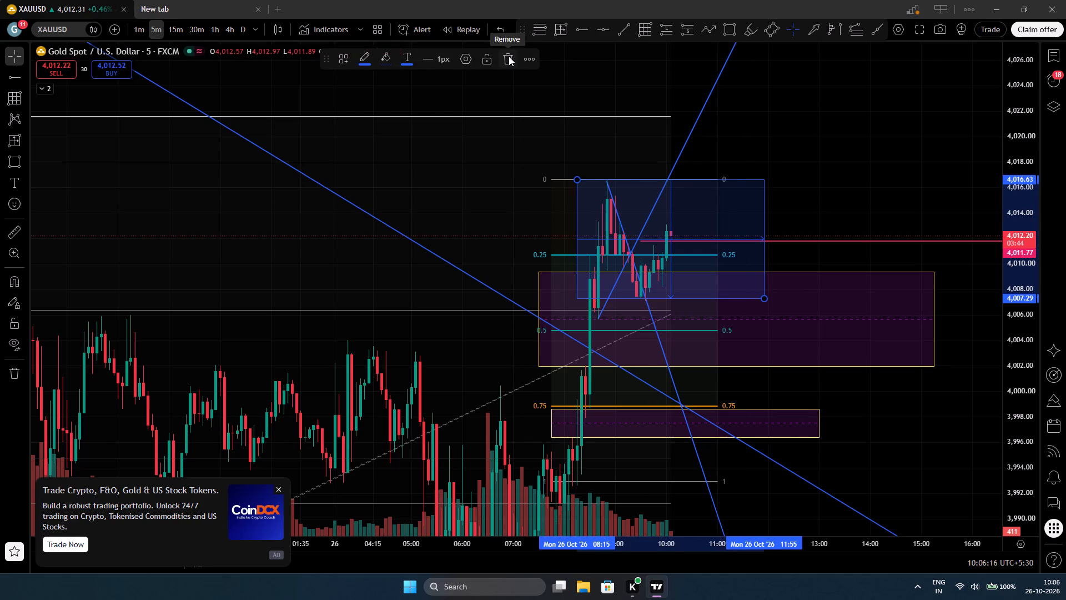
pyautogui.click(509, 56)
pyautogui.click(953, 207)
# Examine the wider 5-minute XAUUSD price action against the Fibonacci levels, purple zones and trendlines.
pyautogui.moveTo(868, 158); pyautogui.dragTo(927, 172)
pyautogui.moveTo(1011, 146); pyautogui.dragTo(1015, 227)
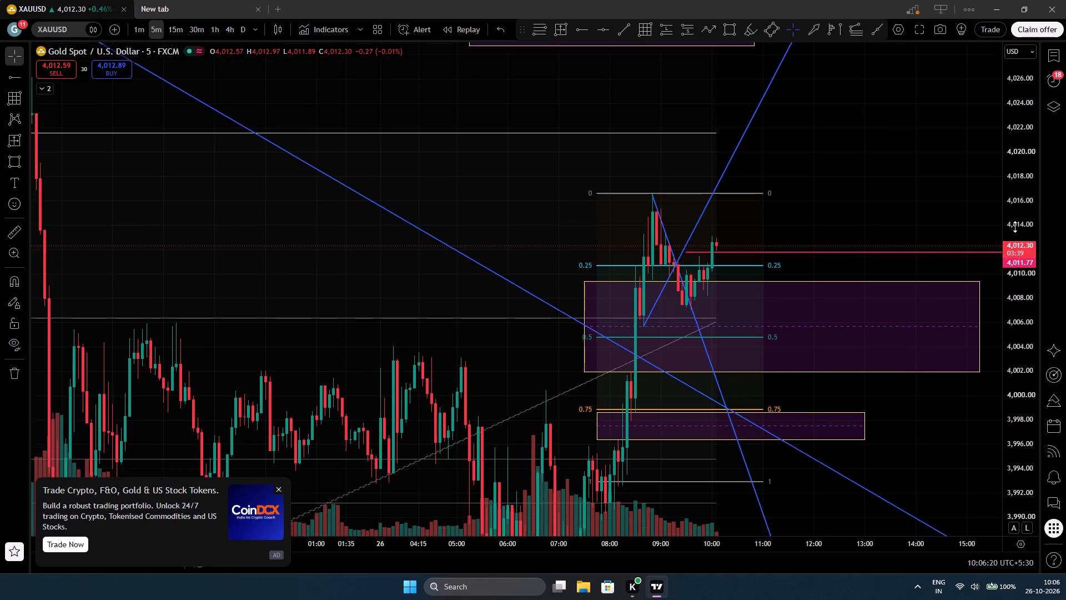
pyautogui.moveTo(1015, 227); pyautogui.dragTo(1010, 318)
pyautogui.scroll(-2, 838, 413)
pyautogui.scroll(1, 837, 414)
pyautogui.scroll(-4, 836, 416)
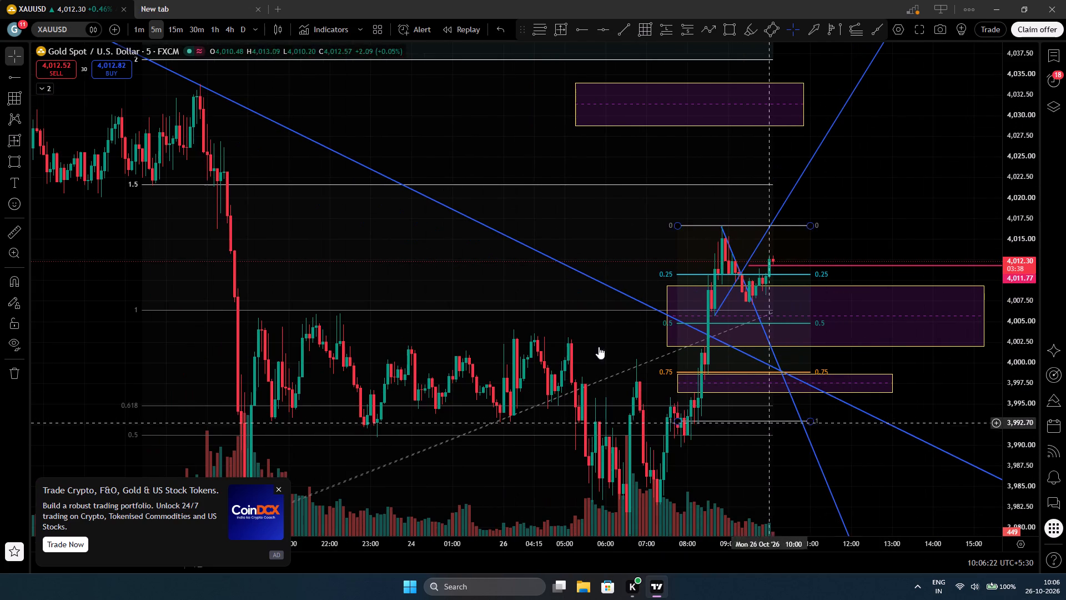
pyautogui.click(883, 134)
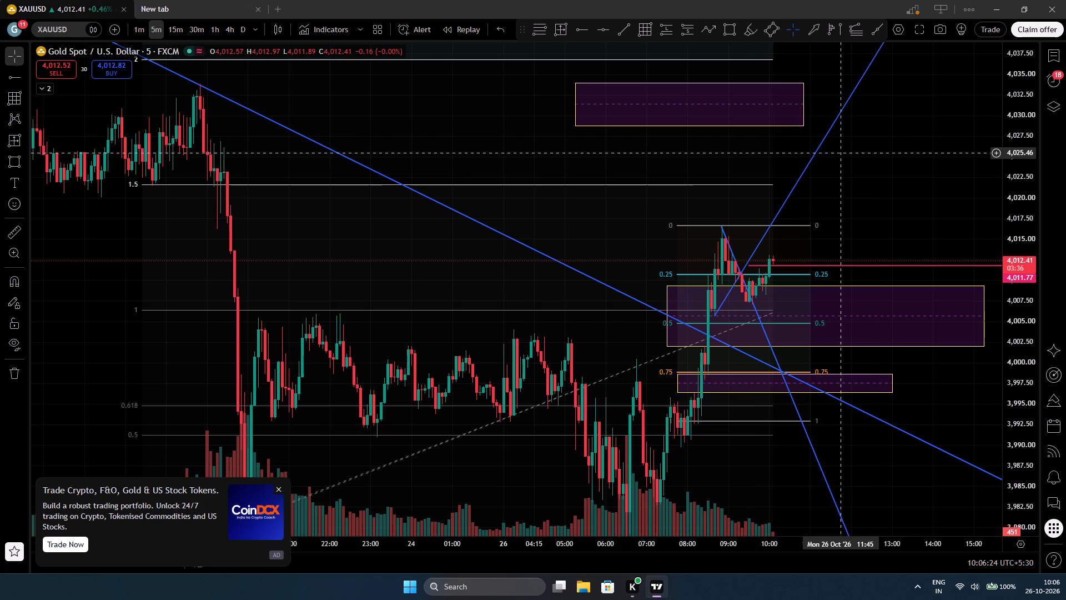
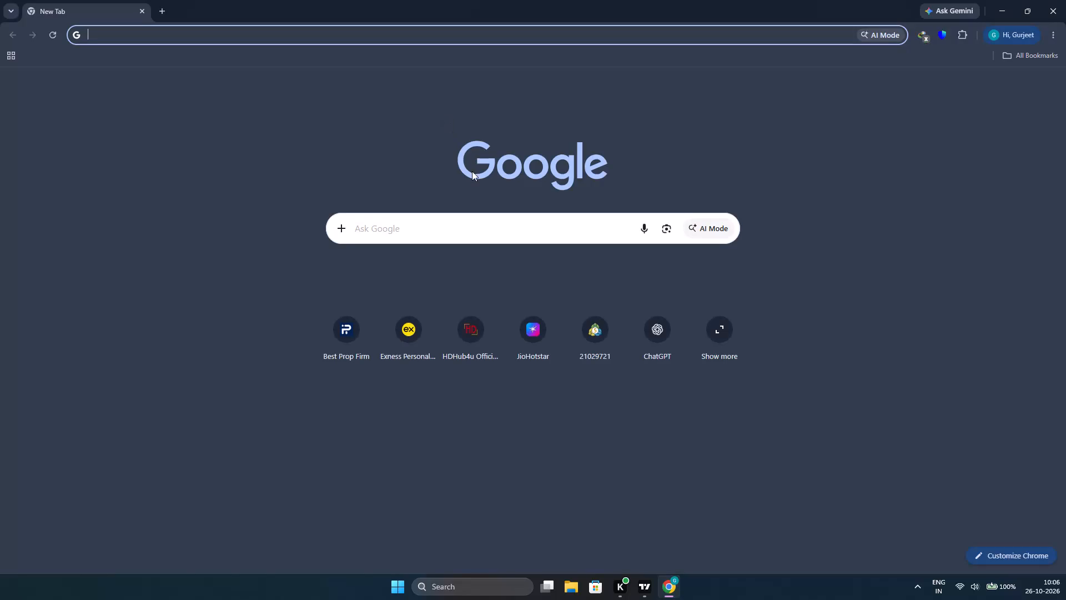
# Open the Exness Personal Area in Chrome and go to its trading accounts page.
pyautogui.click(411, 329)
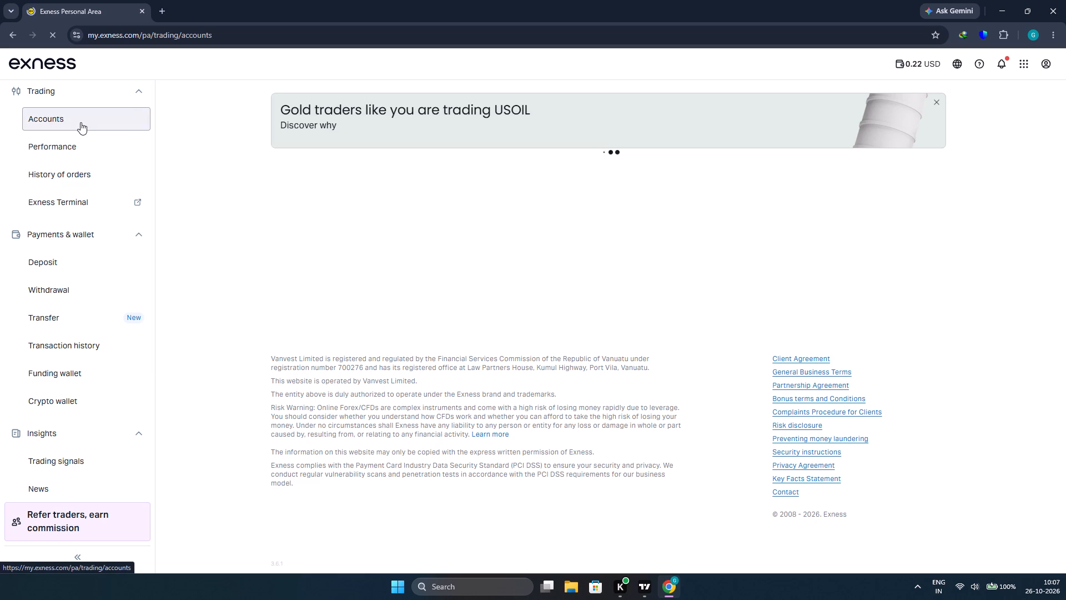
pyautogui.click(81, 122)
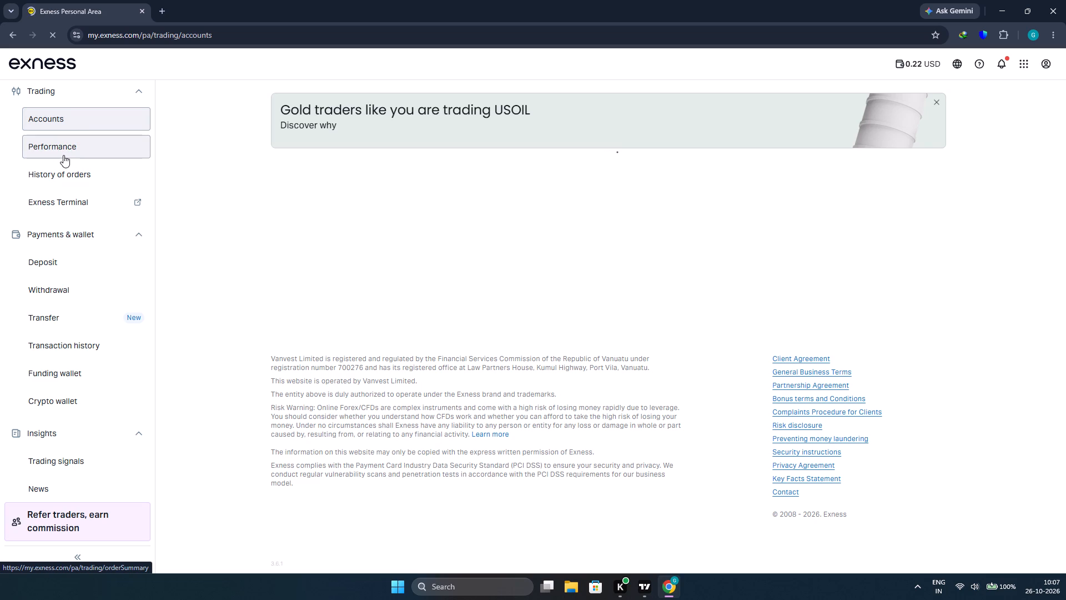
# Switch back to TradingView and check recent price action on the 5-minute XAUUSD chart.
pyautogui.click(648, 582)
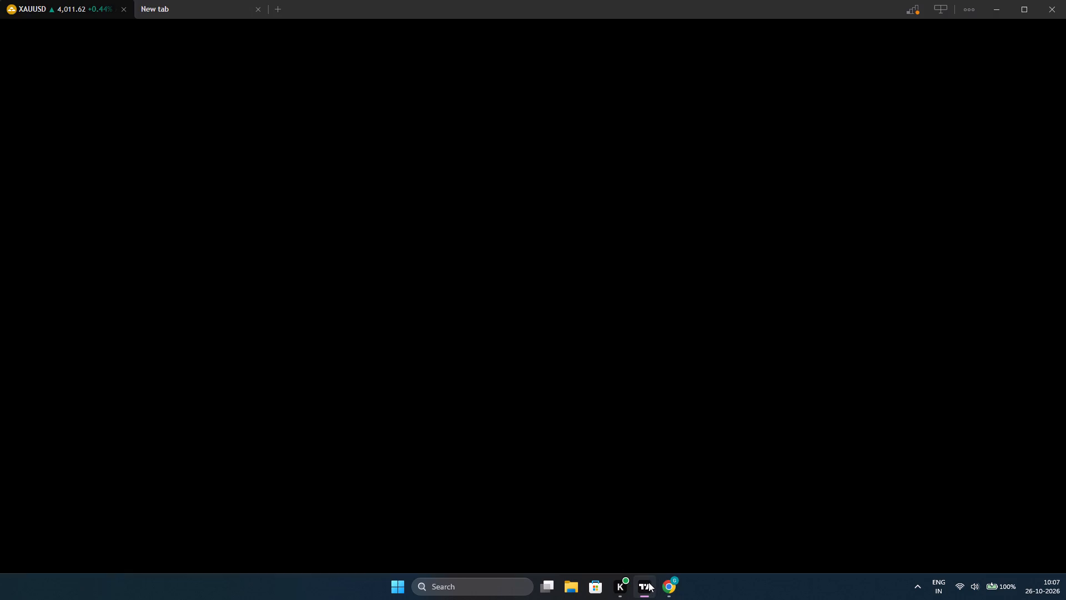
pyautogui.moveTo(854, 161); pyautogui.dragTo(781, 141)
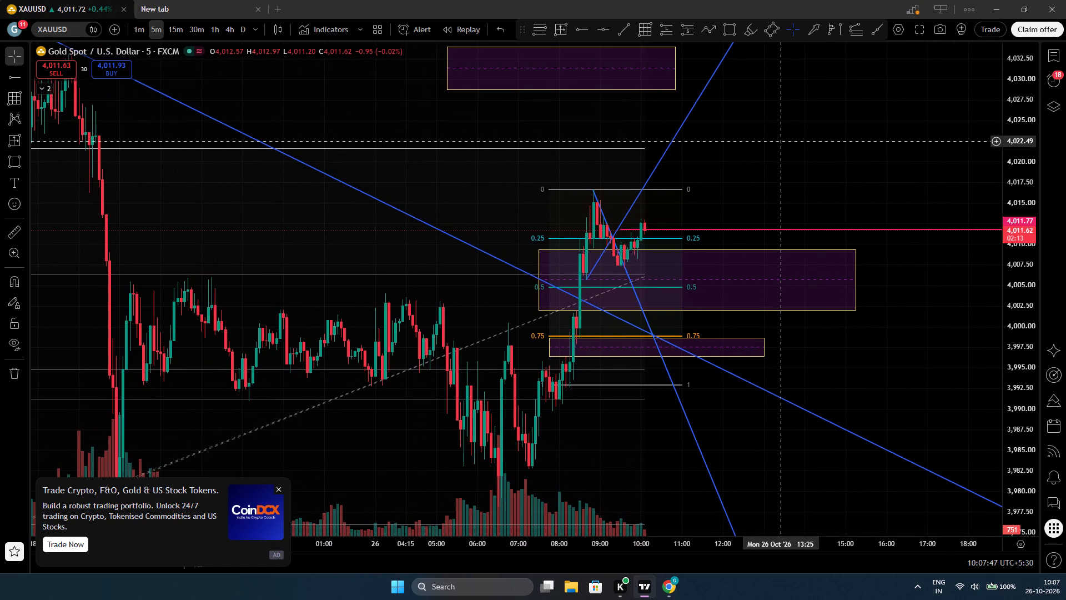
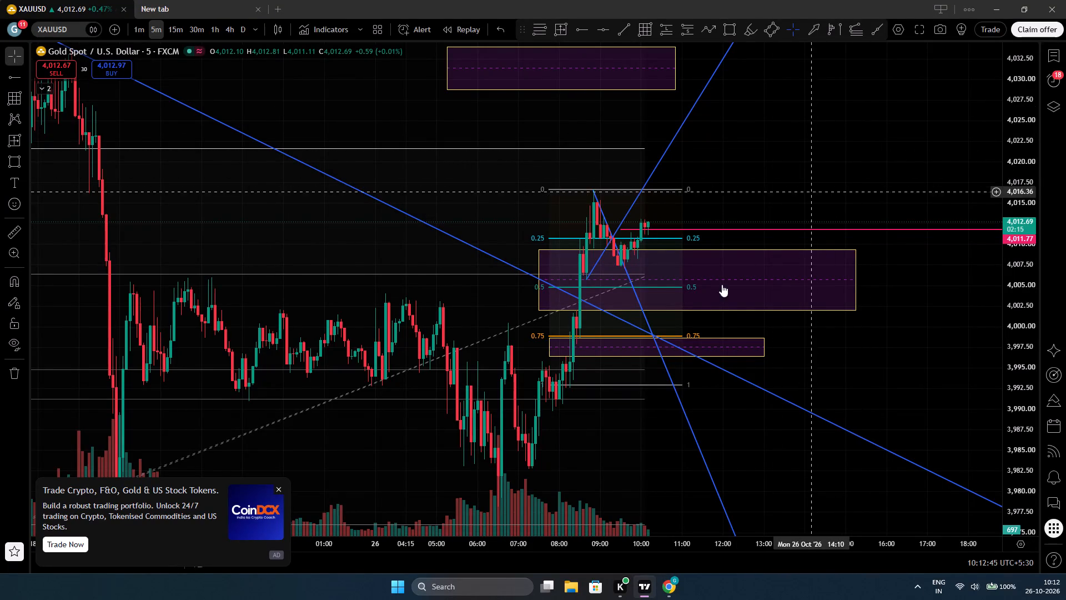
# Lower the upper edge of the purple zone around the 0.5 retracement level to about 4,005.5.
pyautogui.scroll(-6, 715, 299)
pyautogui.scroll(1, 715, 301)
pyautogui.moveTo(1017, 158); pyautogui.dragTo(1009, 256)
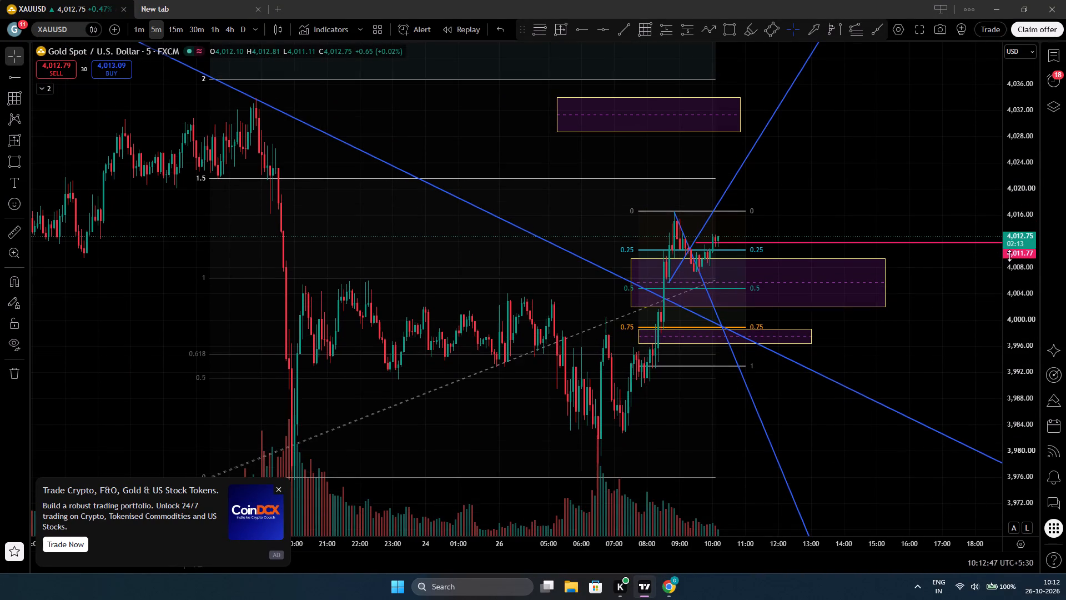
pyautogui.moveTo(1009, 256); pyautogui.dragTo(999, 151)
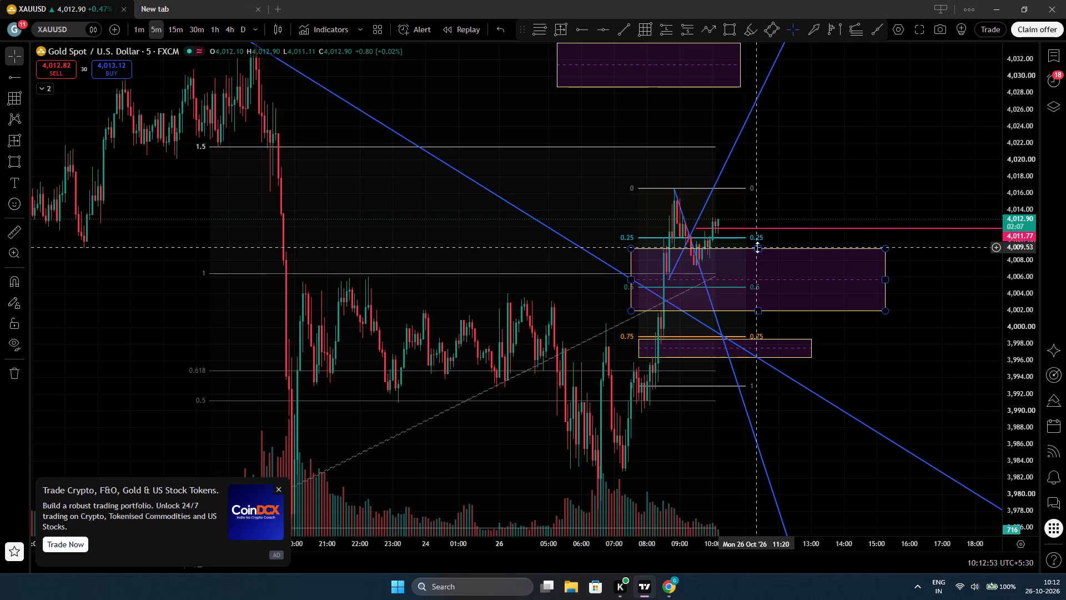
pyautogui.moveTo(757, 247); pyautogui.dragTo(768, 280)
pyautogui.click(896, 191)
pyautogui.click(916, 350)
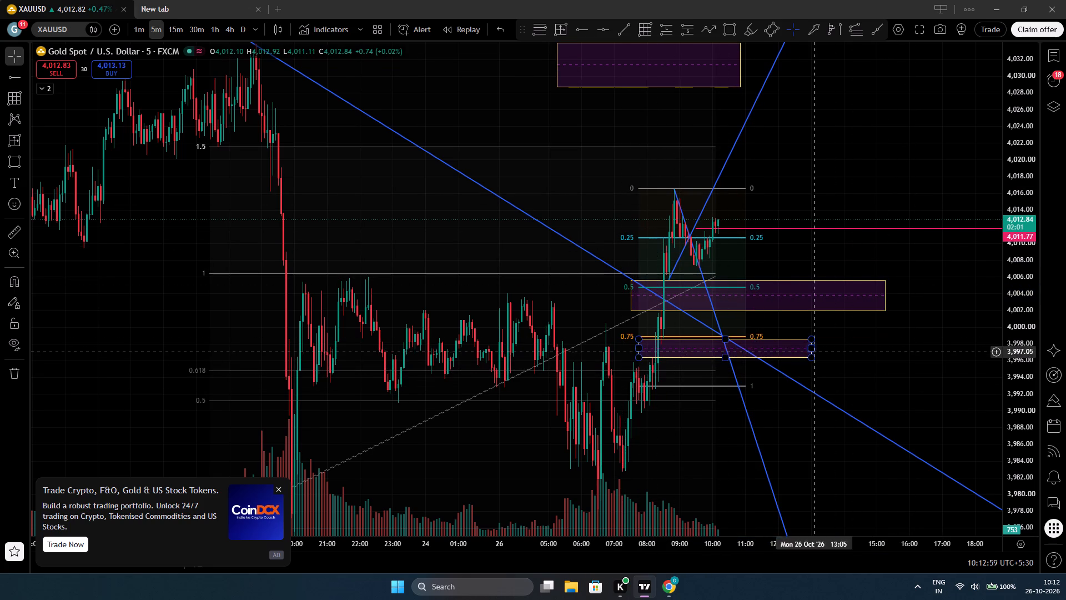
pyautogui.click(901, 349)
pyautogui.click(826, 451)
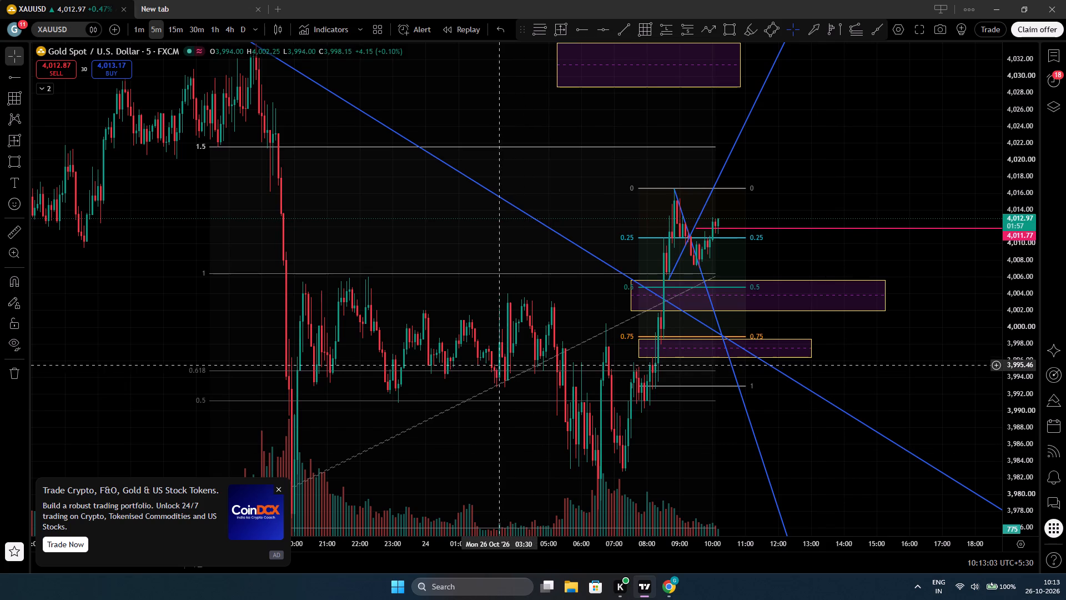
# Examine the wider 5-minute XAUUSD price action against the Fibonacci levels, trendlines and purple zones above and below the current price.
pyautogui.click(783, 188)
pyautogui.moveTo(849, 183); pyautogui.dragTo(849, 203)
pyautogui.moveTo(1018, 143); pyautogui.dragTo(1012, 252)
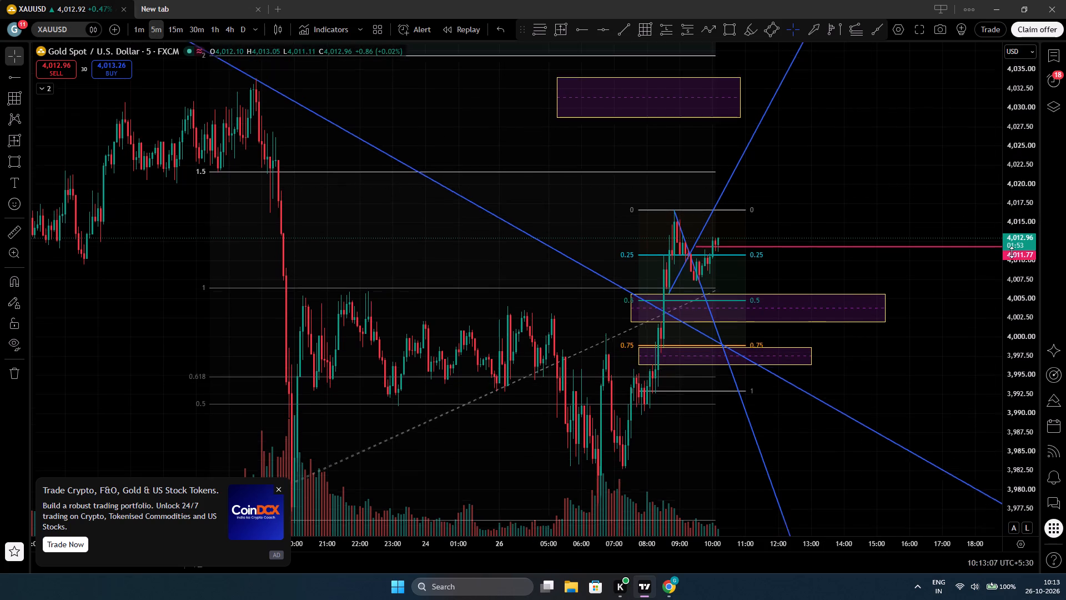
pyautogui.moveTo(1012, 252); pyautogui.dragTo(1011, 271)
pyautogui.scroll(-3, 914, 391)
pyautogui.moveTo(908, 475); pyautogui.dragTo(874, 353)
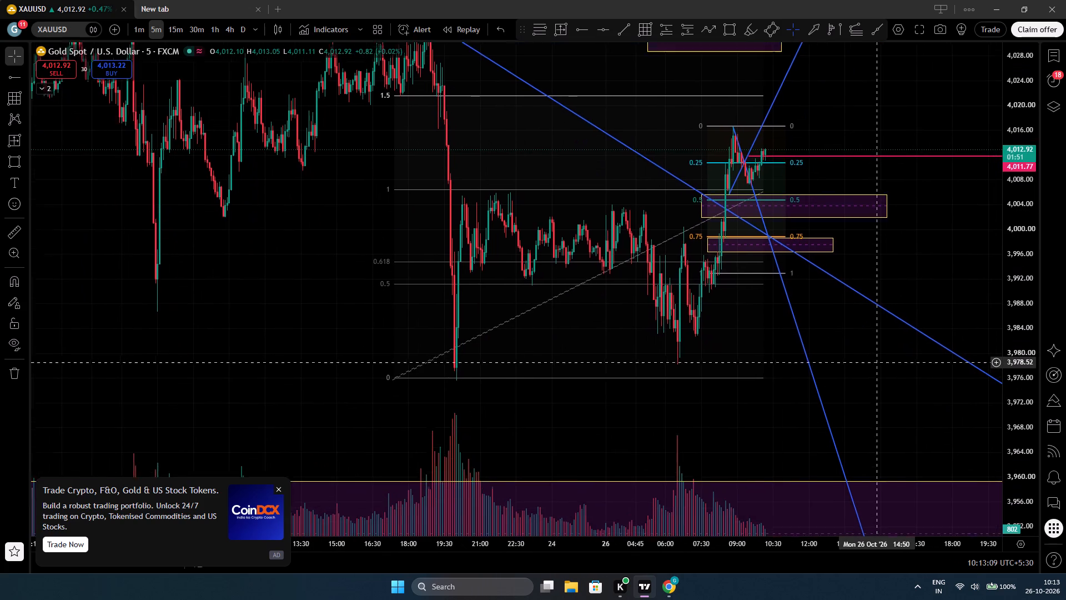
pyautogui.moveTo(874, 353); pyautogui.dragTo(891, 463)
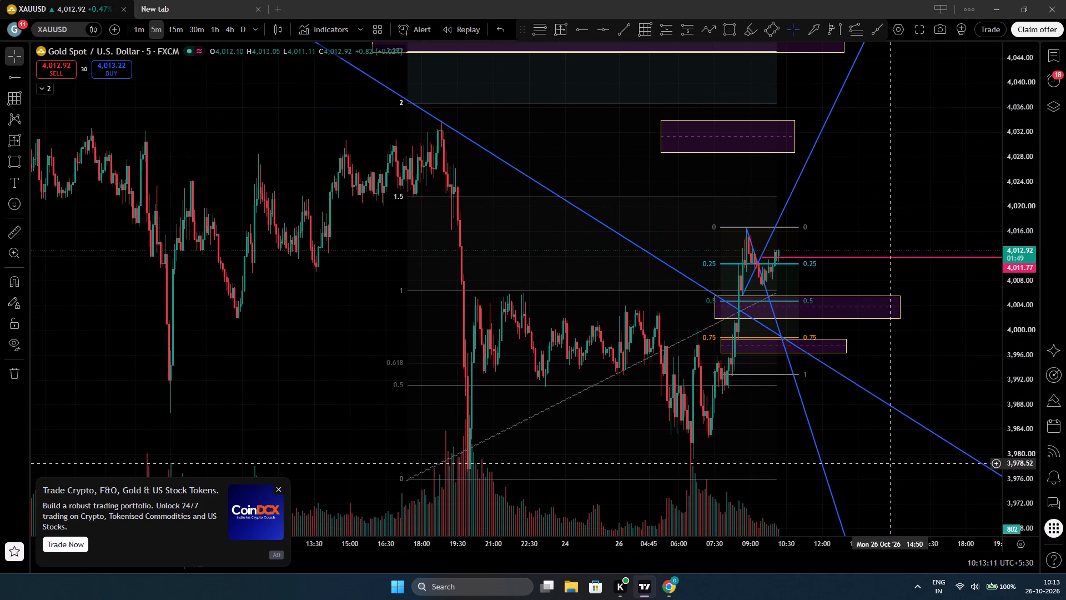
pyautogui.moveTo(891, 463); pyautogui.dragTo(891, 464)
pyautogui.moveTo(1027, 114); pyautogui.dragTo(1030, 160)
pyautogui.moveTo(979, 338); pyautogui.dragTo(957, 363)
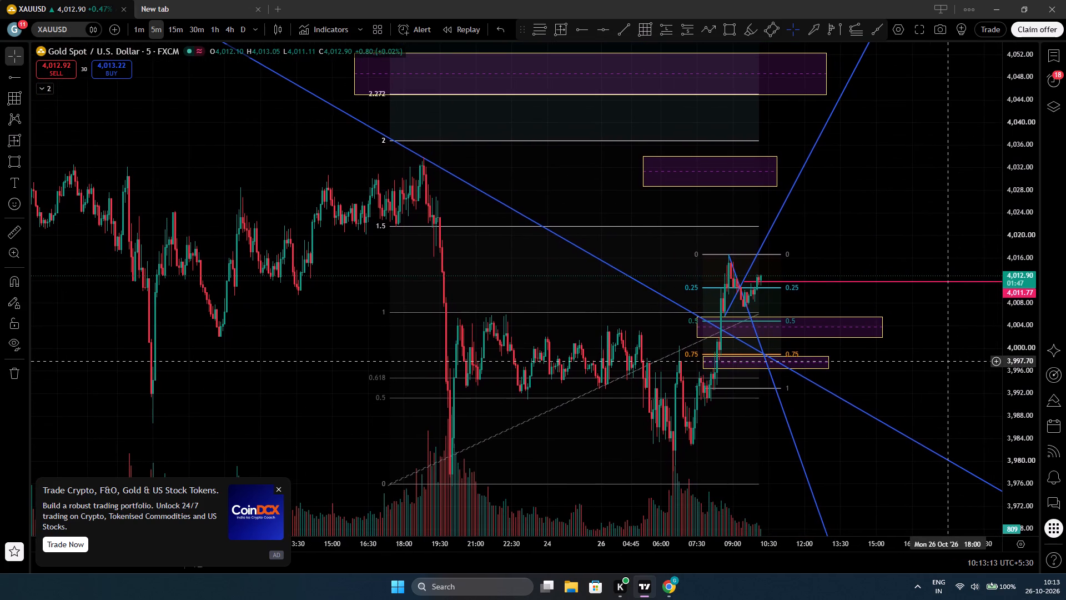